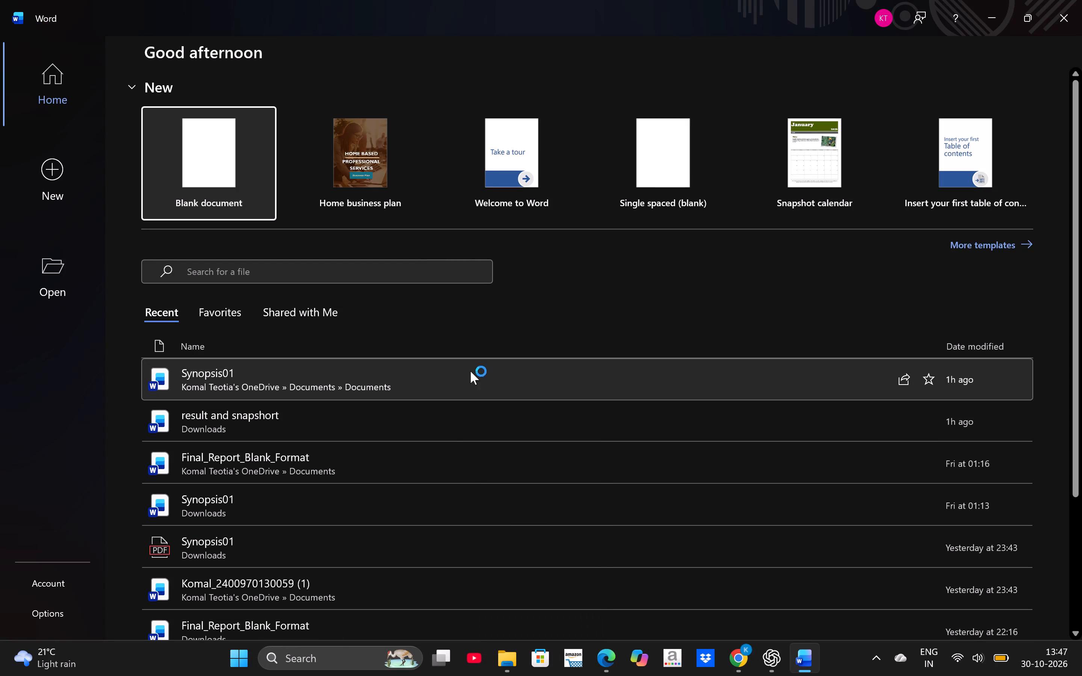
# Open the Final_Report_Blank_Format mini project document.
pyautogui.doubleClick(438, 386)
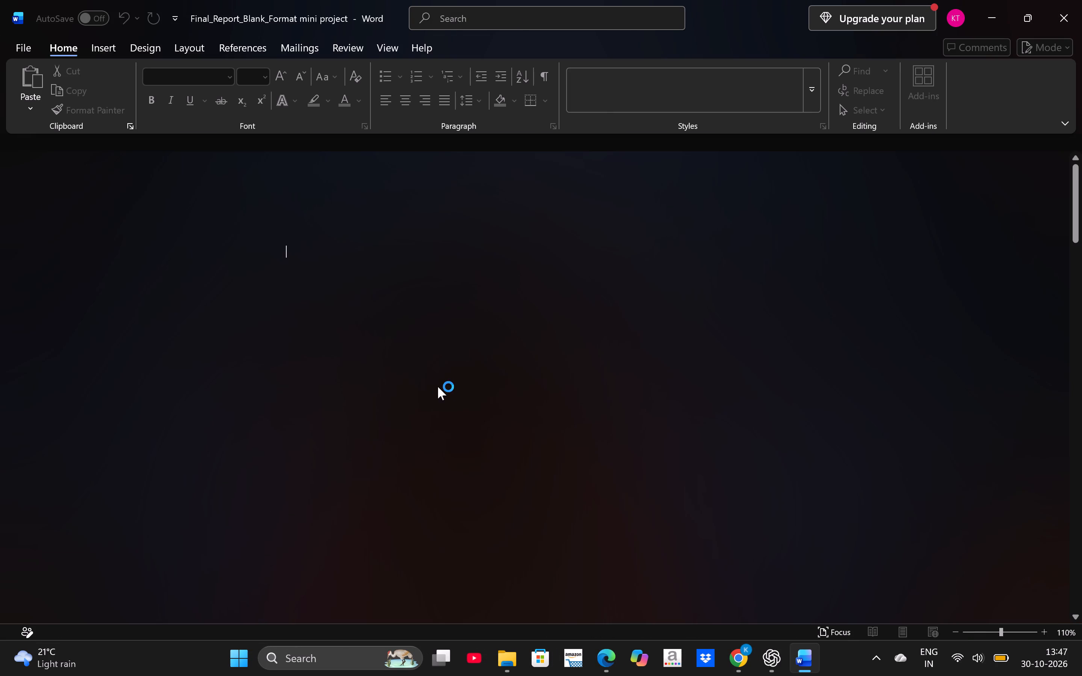
# Delete the space before the closing bracket in the cover page's Session line.
pyautogui.scroll(-1, 438, 386)
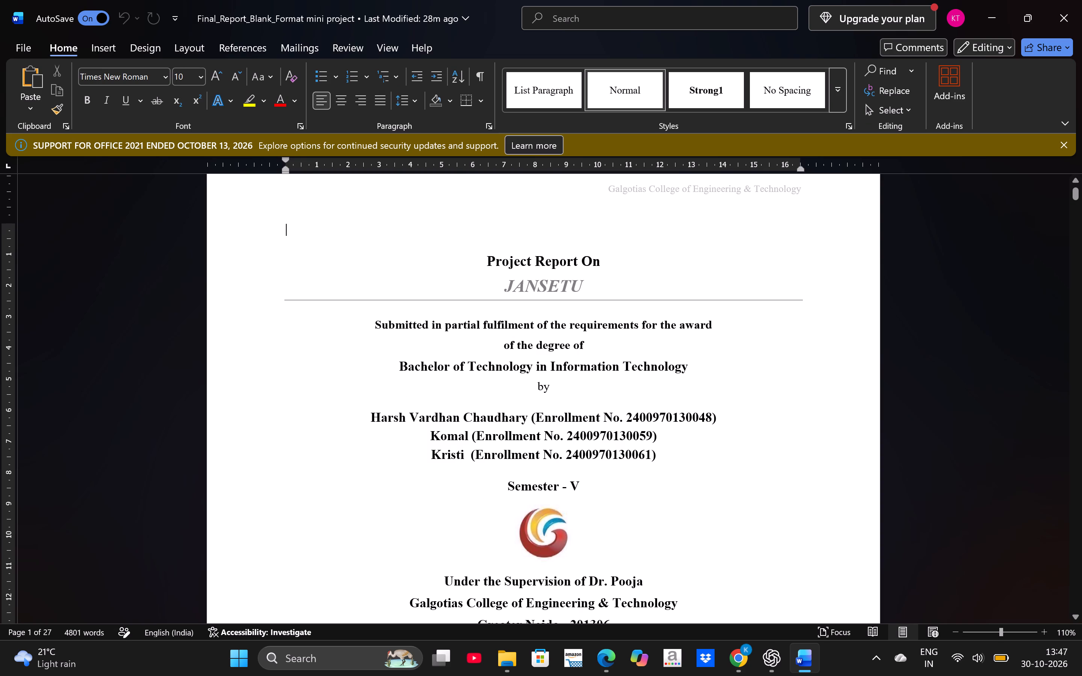
pyautogui.scroll(-1, 577, 463)
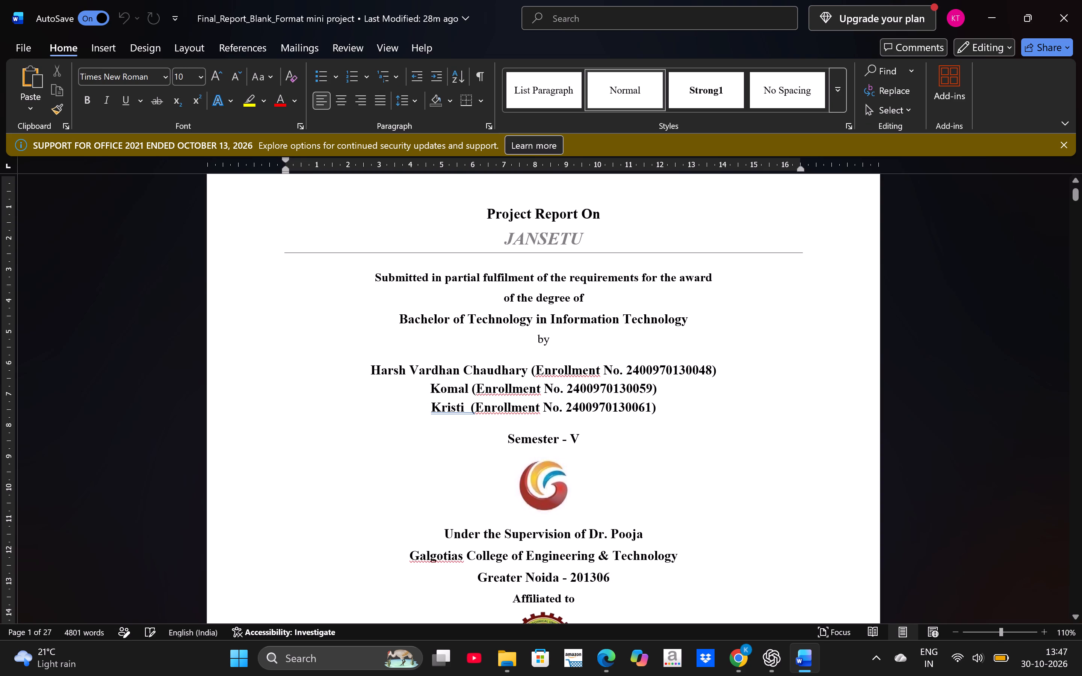
pyautogui.scroll(-2, 577, 463)
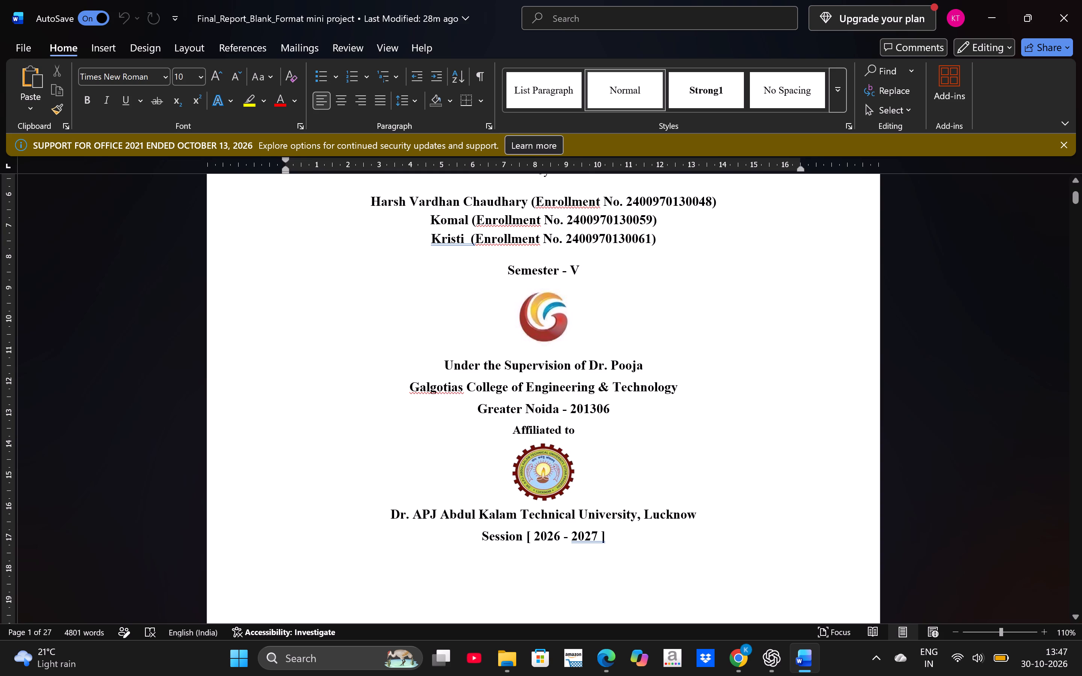
pyautogui.scroll(-1, 577, 463)
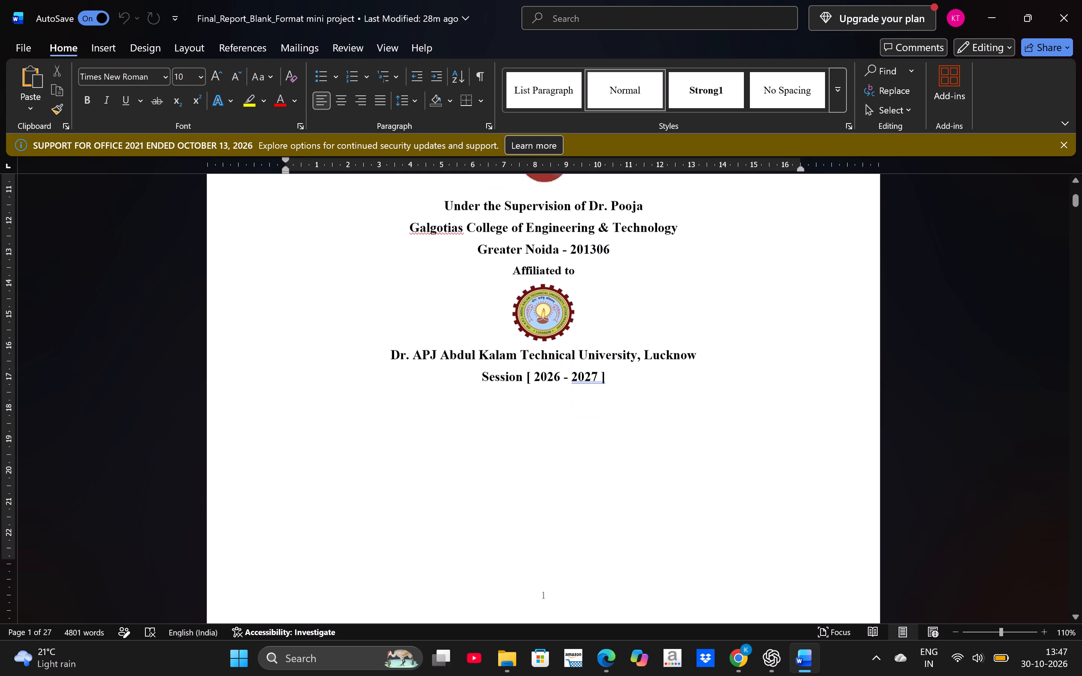
pyautogui.scroll(-1, 577, 463)
pyautogui.click(603, 380)
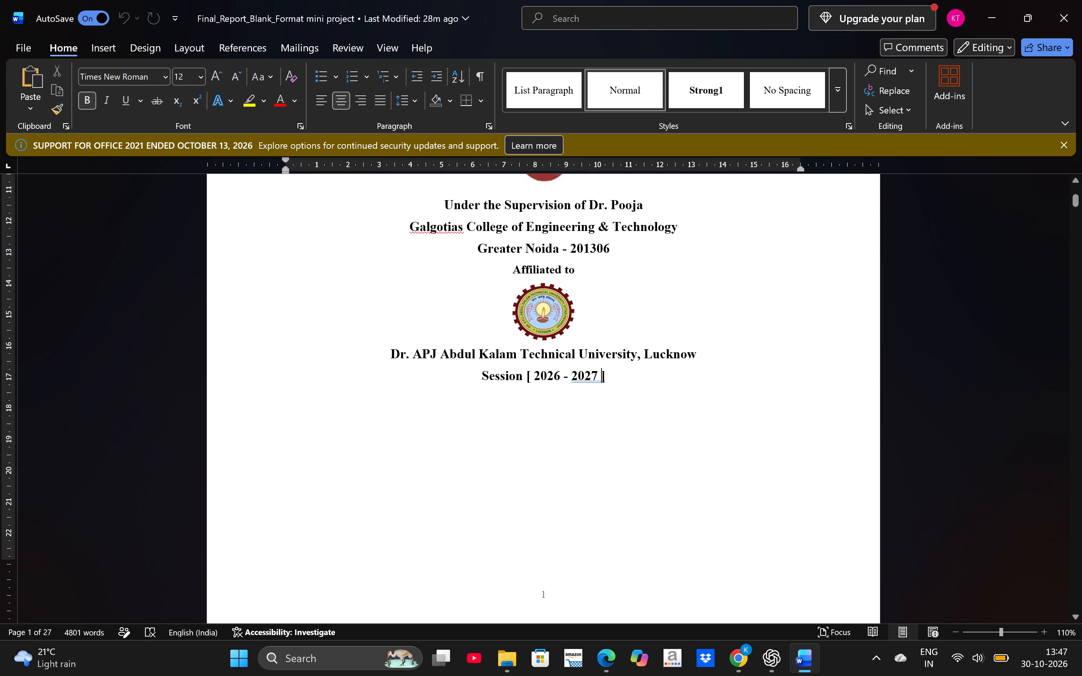
pyautogui.press('BackSpace')
# Remove the square brackets and their inner spaces around the Head of Department's name on the certificate page.
pyautogui.scroll(-2, 574, 460)
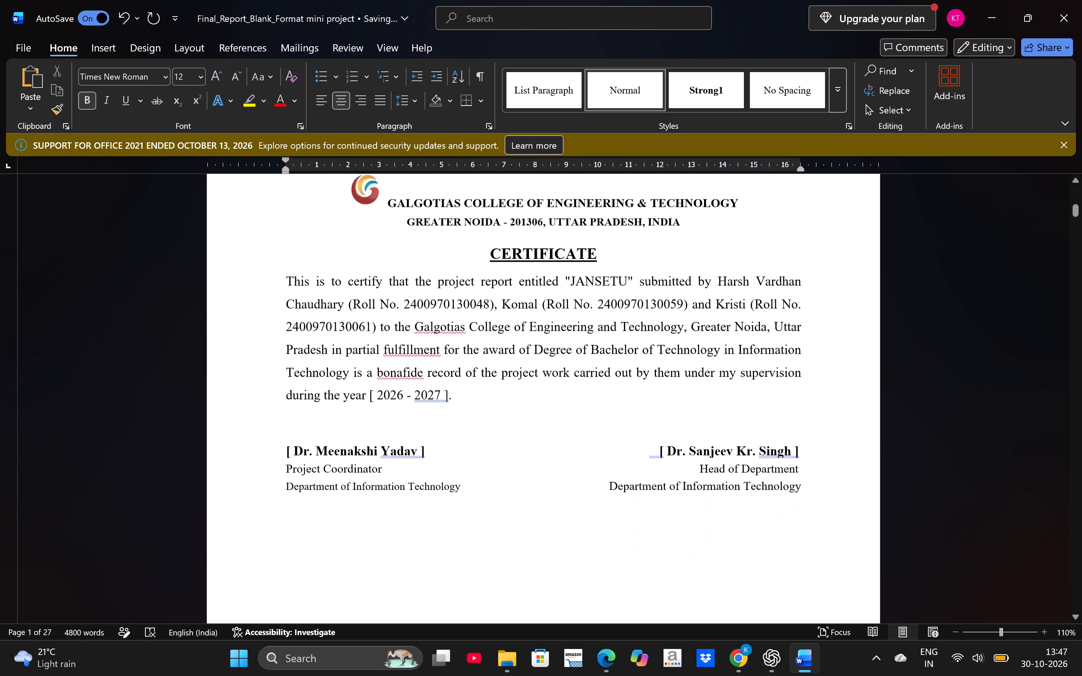
pyautogui.scroll(-1, 574, 460)
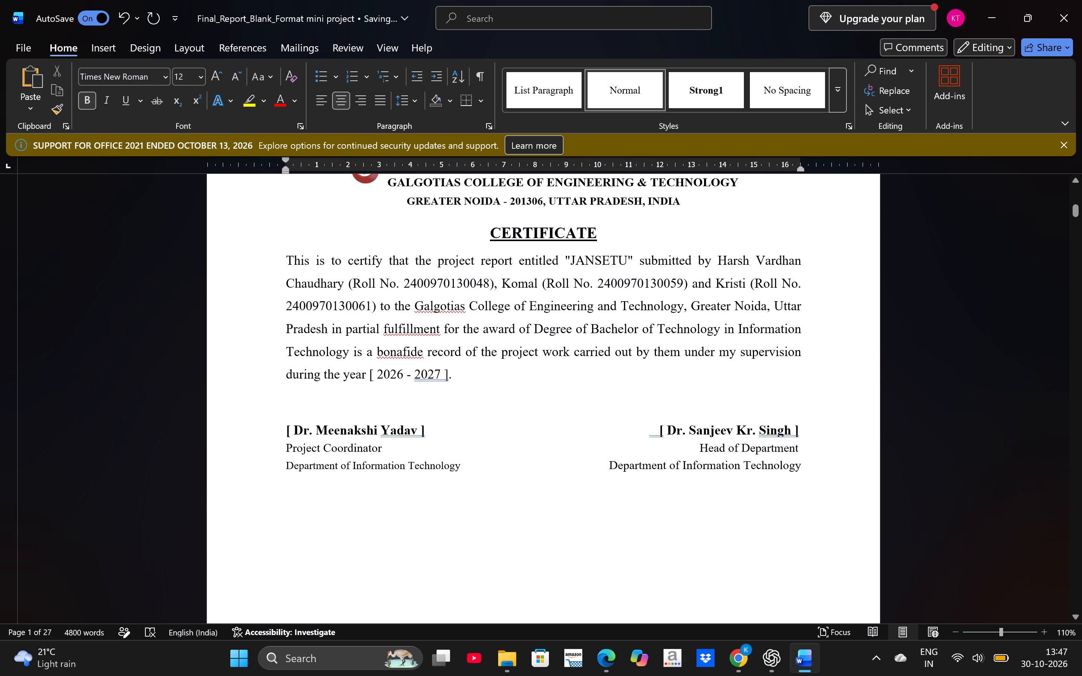
pyautogui.click(668, 434)
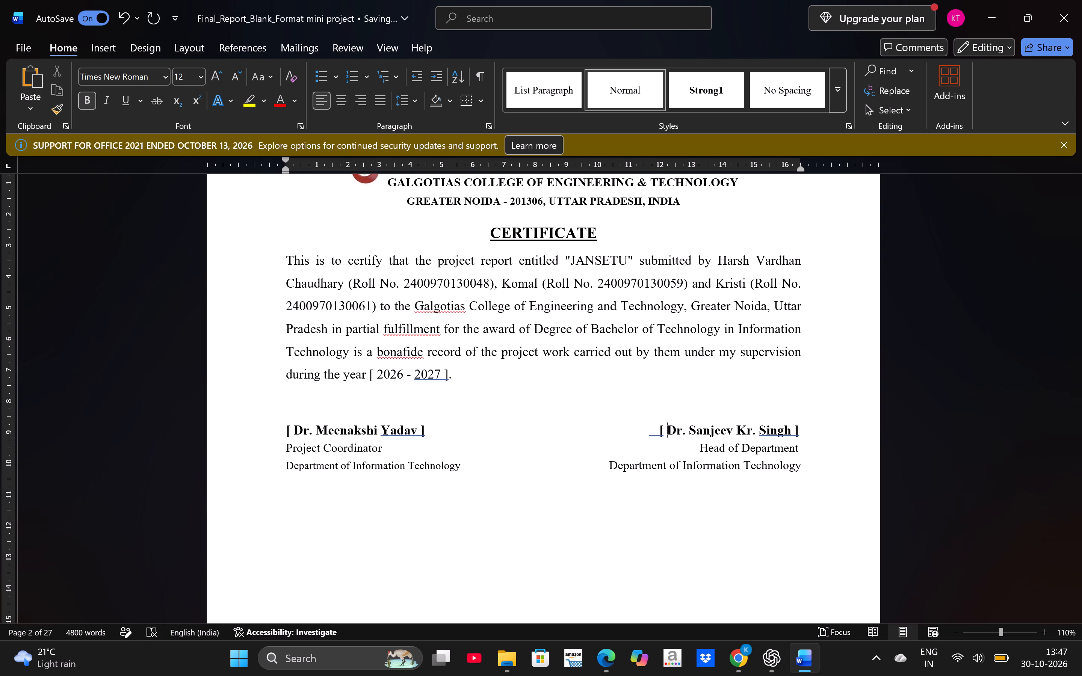
pyautogui.press('BackSpace')
pyautogui.press('BackSpace')
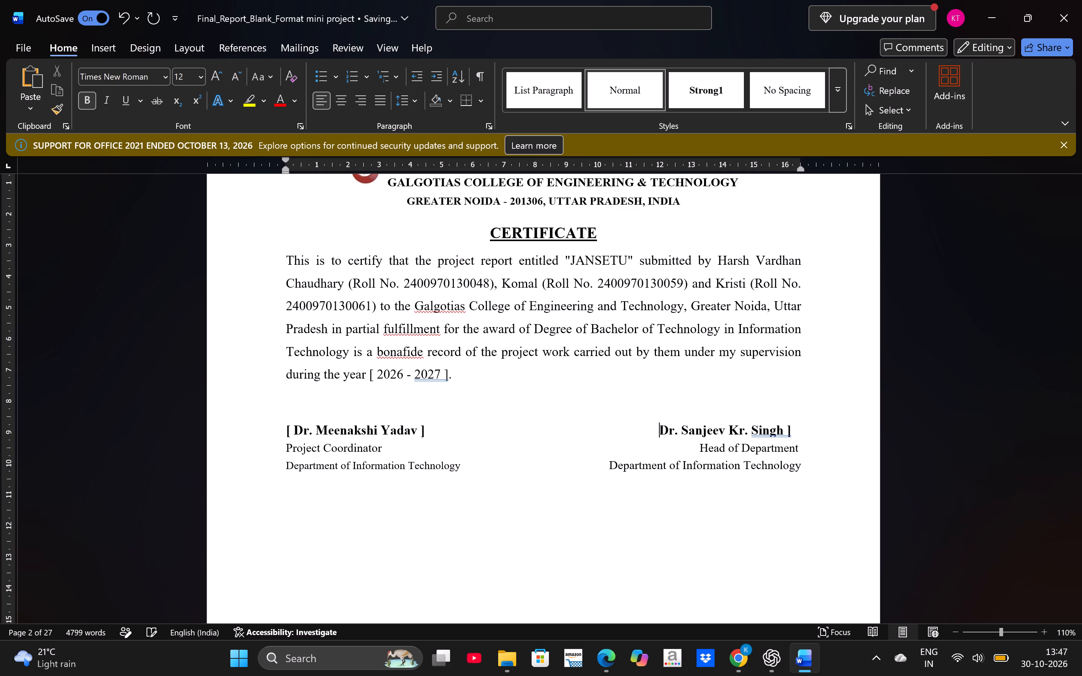
pyautogui.click(796, 431)
pyautogui.press('BackSpace')
pyautogui.press('BackSpace')
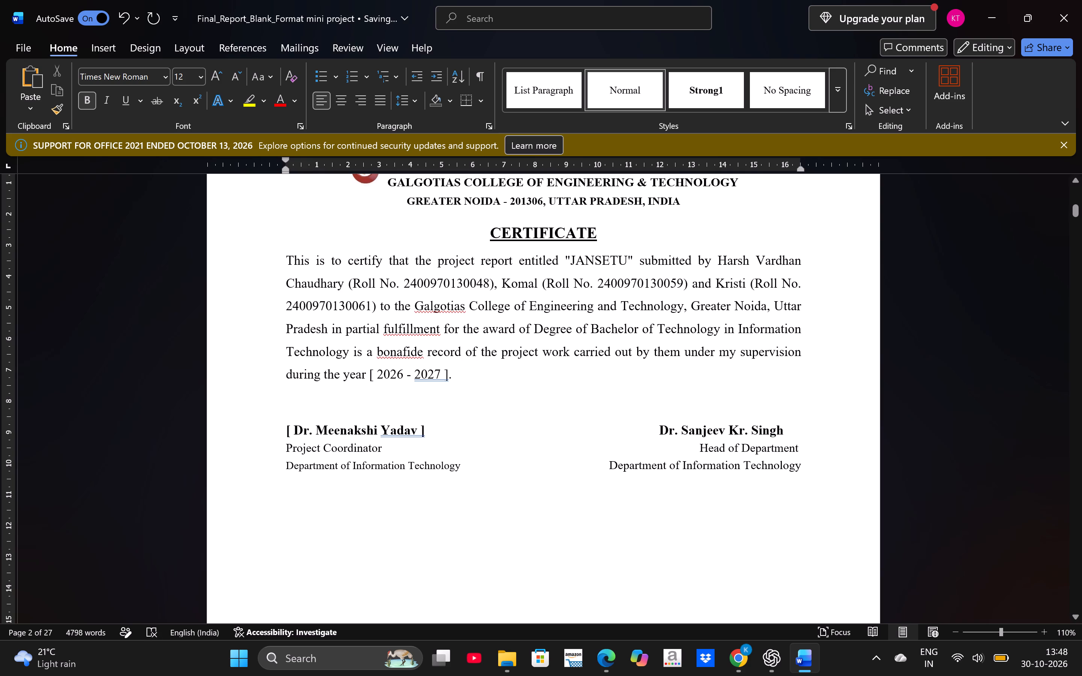
# Remove the square brackets around the Project Coordinator's name on the certificate page, including the space before the closing bracket.
pyautogui.click(432, 428)
pyautogui.press('BackSpace')
pyautogui.press('BackSpace')
pyautogui.click(292, 429)
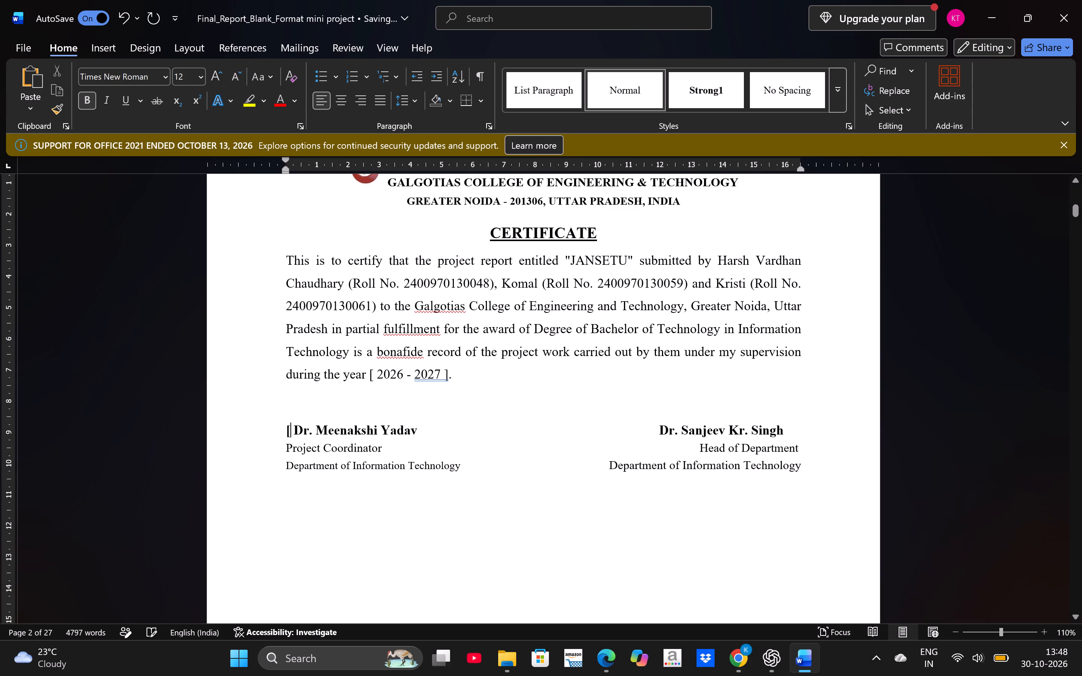
pyautogui.press('BackSpace')
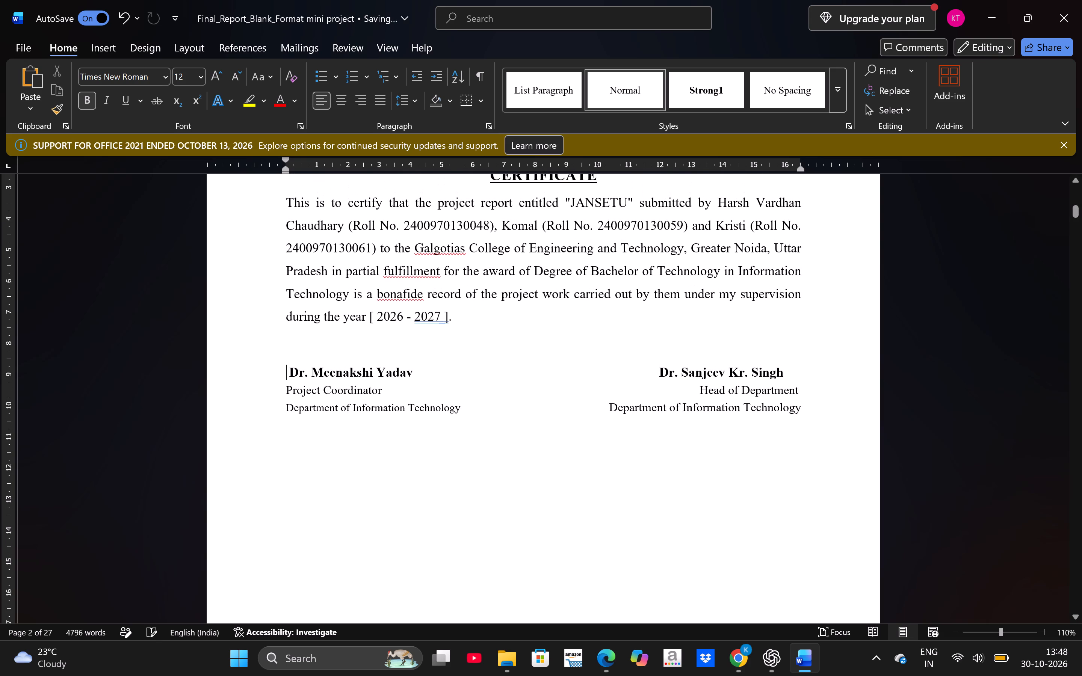
# Review the acknowledgement, table of contents, list of figures and abstract pages for leftover template formatting.
pyautogui.scroll(-1, 487, 367)
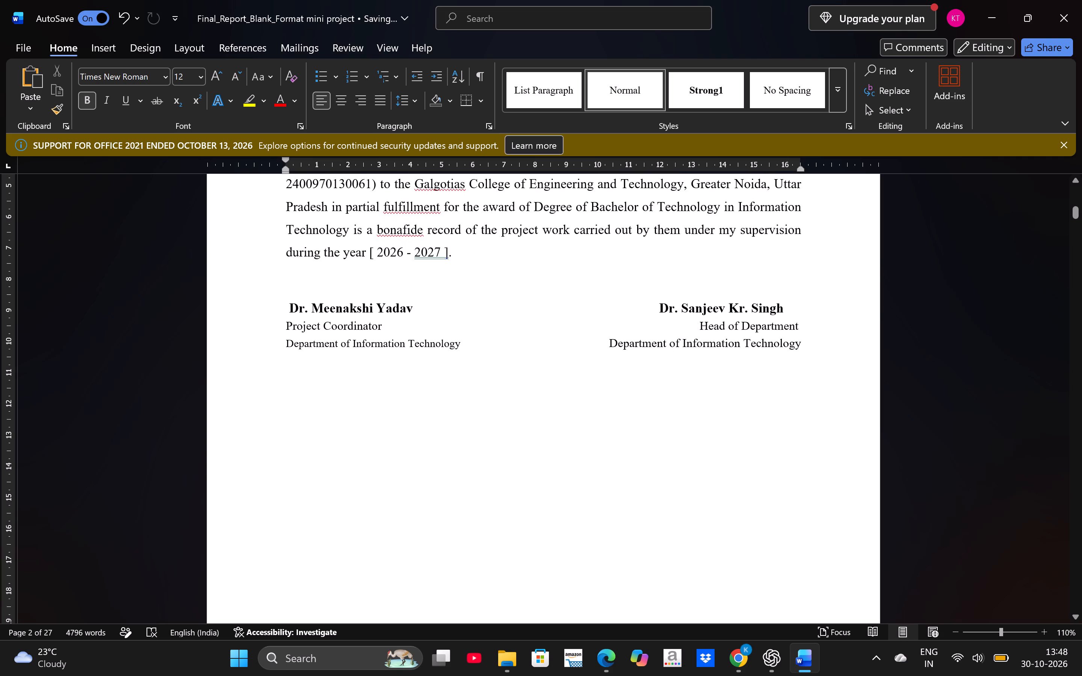
pyautogui.scroll(-2, 487, 367)
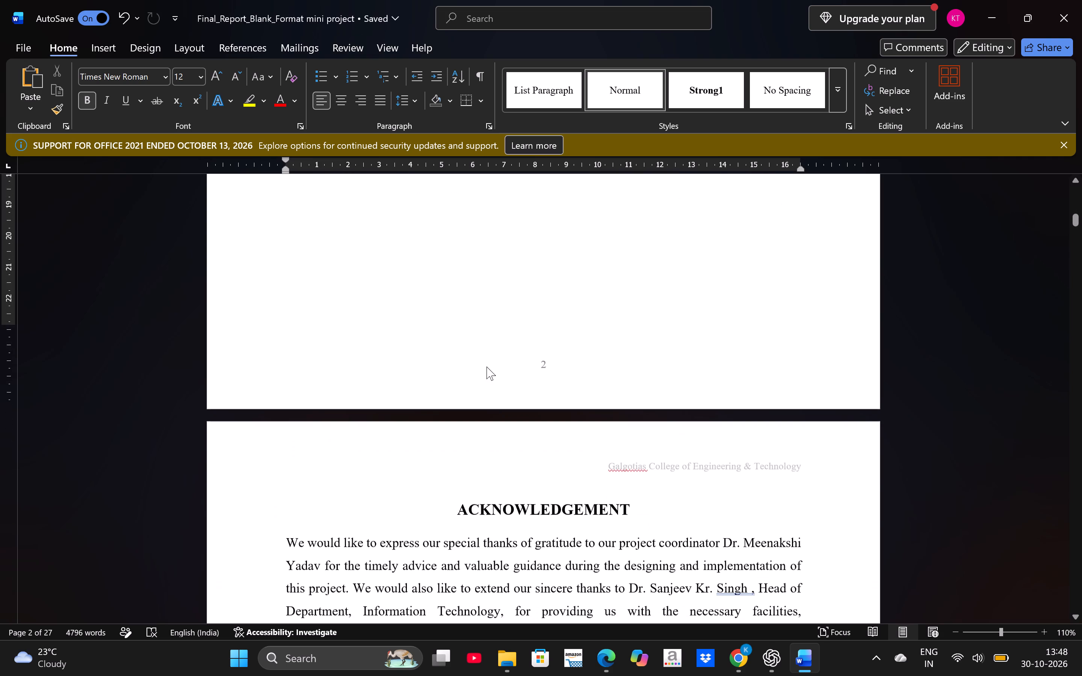
pyautogui.scroll(-2, 487, 367)
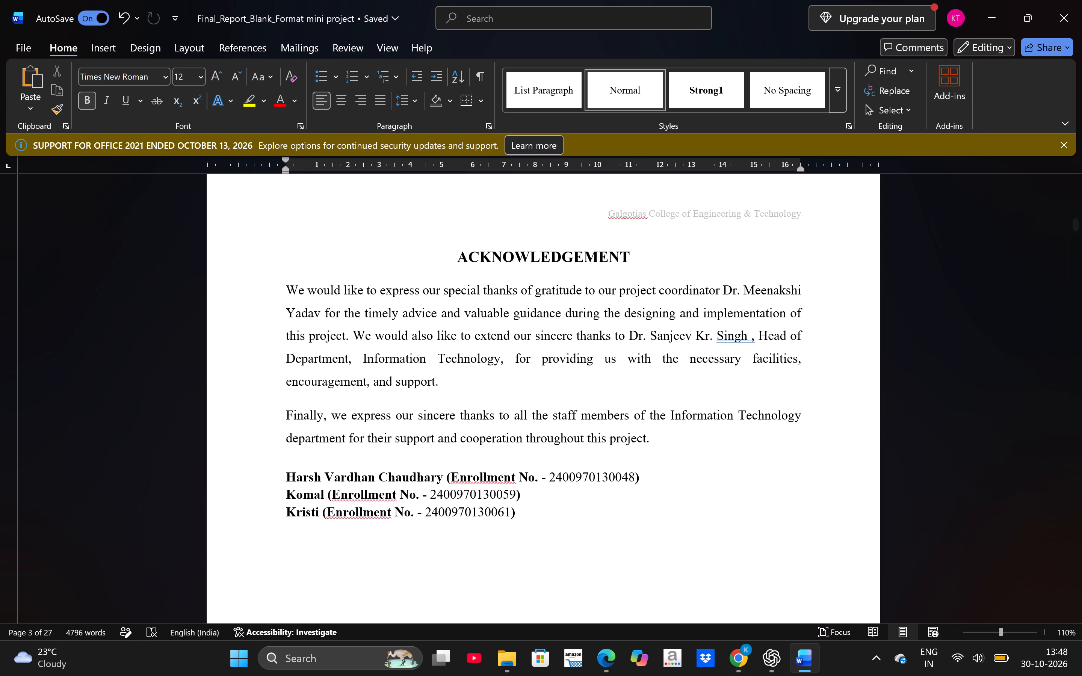
pyautogui.scroll(-1, 714, 441)
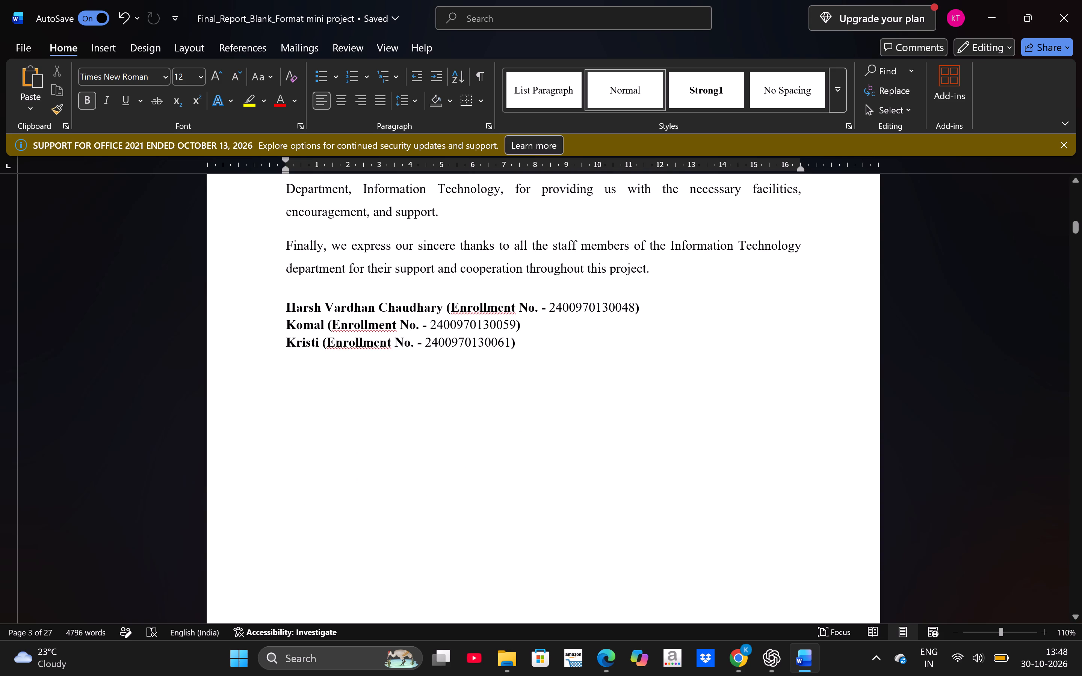
pyautogui.scroll(-3, 714, 441)
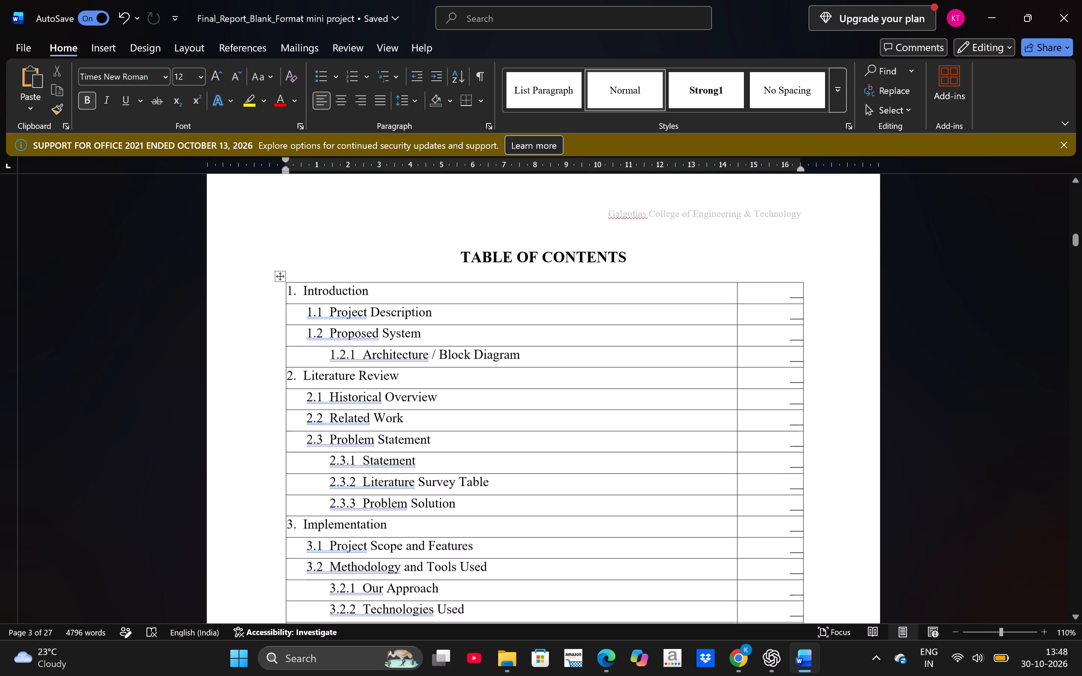
pyautogui.scroll(-4, 714, 441)
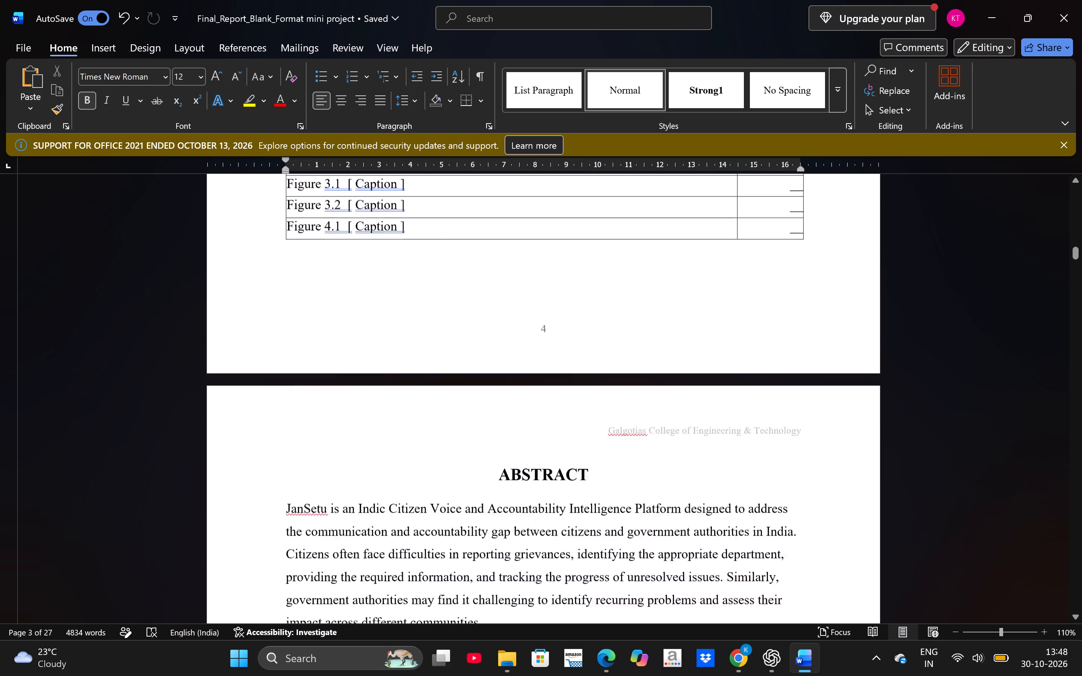
pyautogui.scroll(-1, 714, 441)
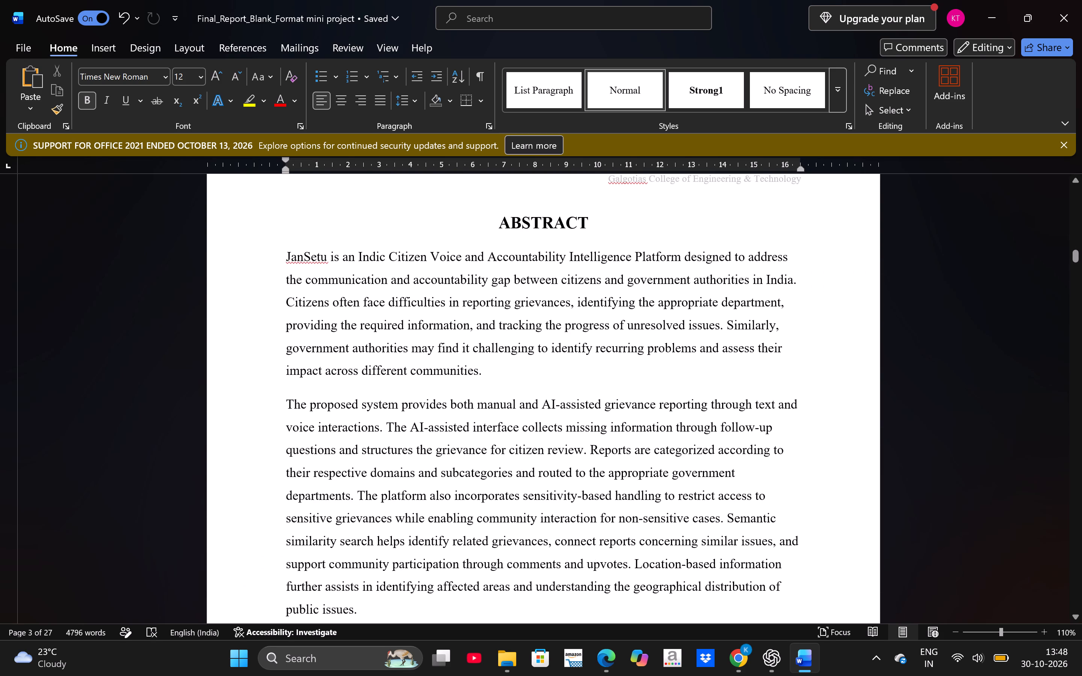
pyautogui.scroll(-2, 714, 441)
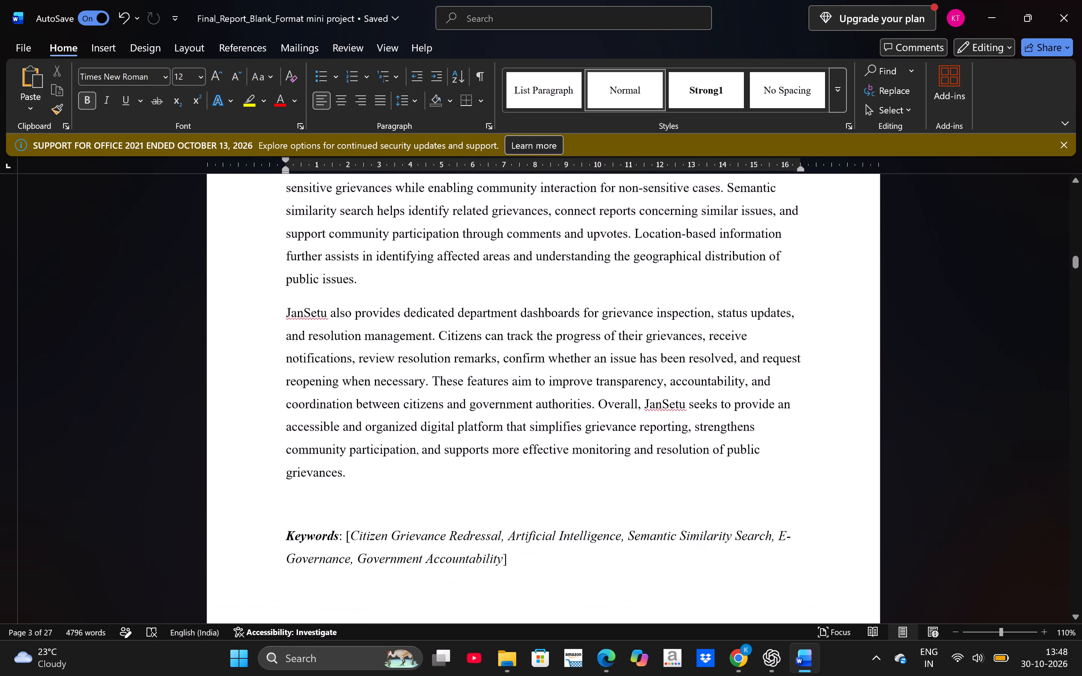
# Review the Introduction chapter from its opening text through the architecture diagram and its Fig 1.1 caption.
pyautogui.scroll(-2, 714, 441)
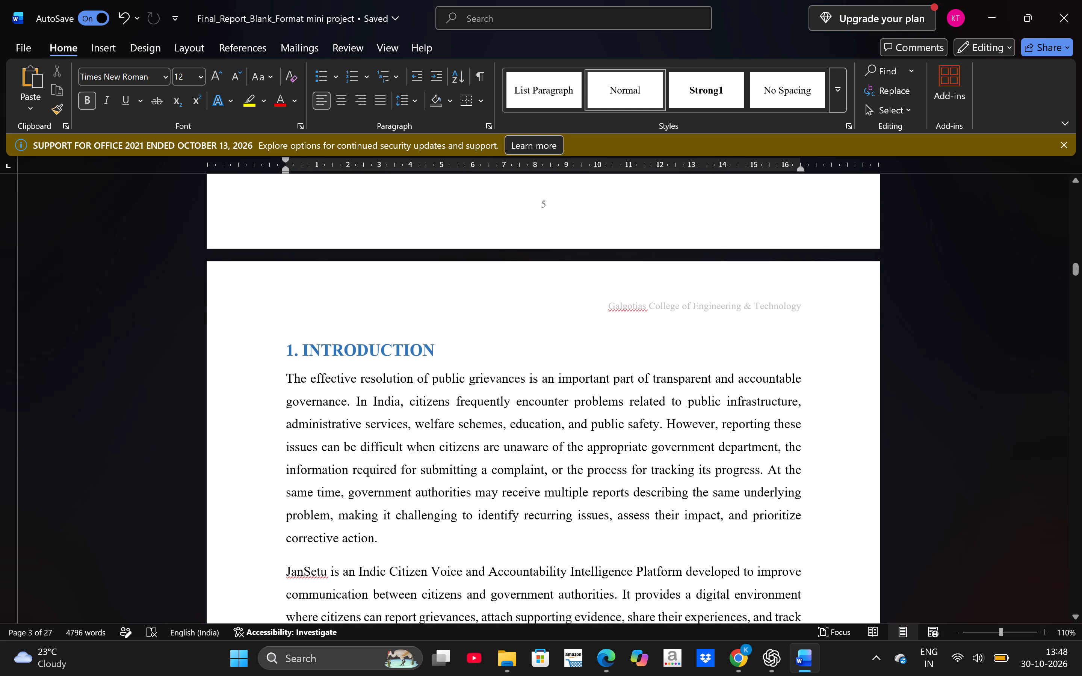
pyautogui.scroll(-2, 714, 441)
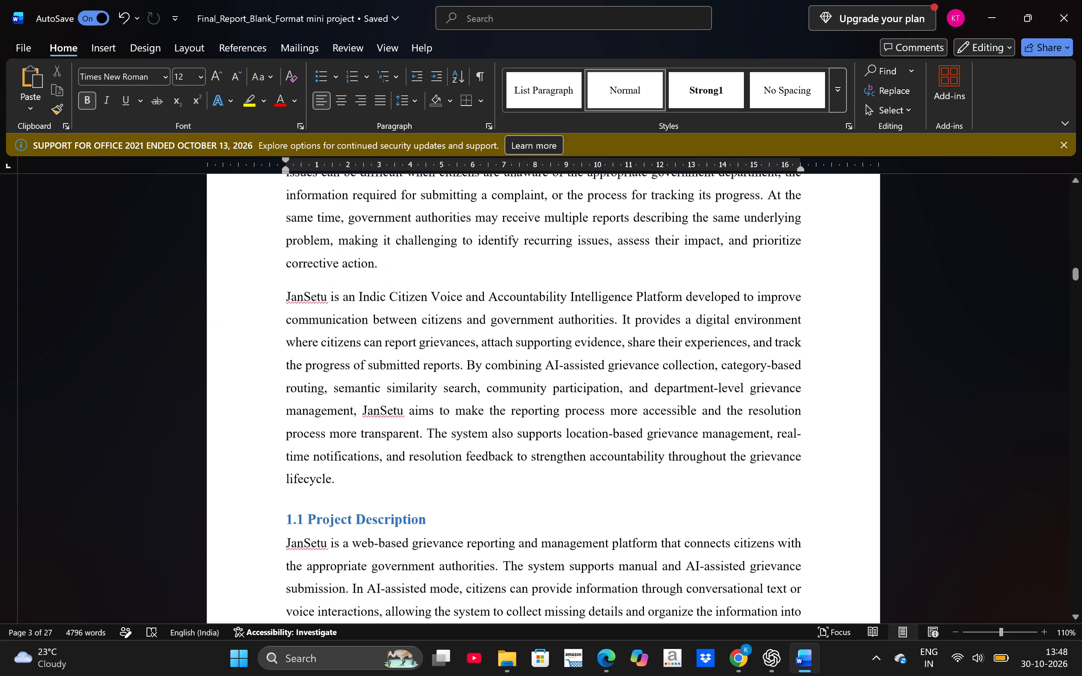
pyautogui.scroll(-3, 714, 441)
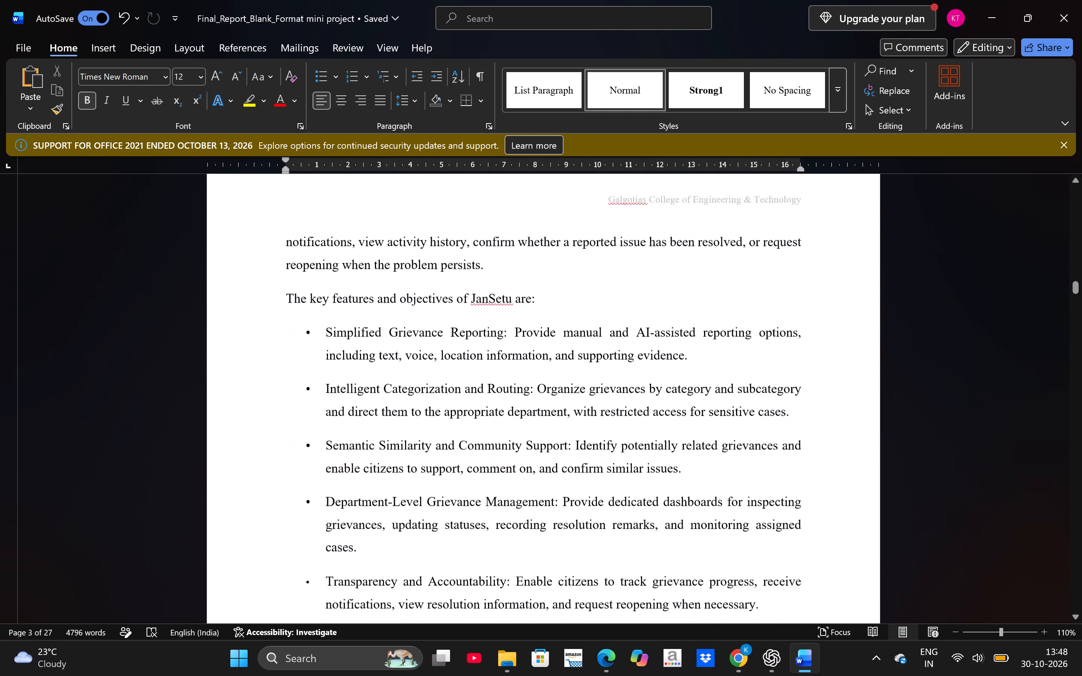
pyautogui.scroll(-4, 714, 441)
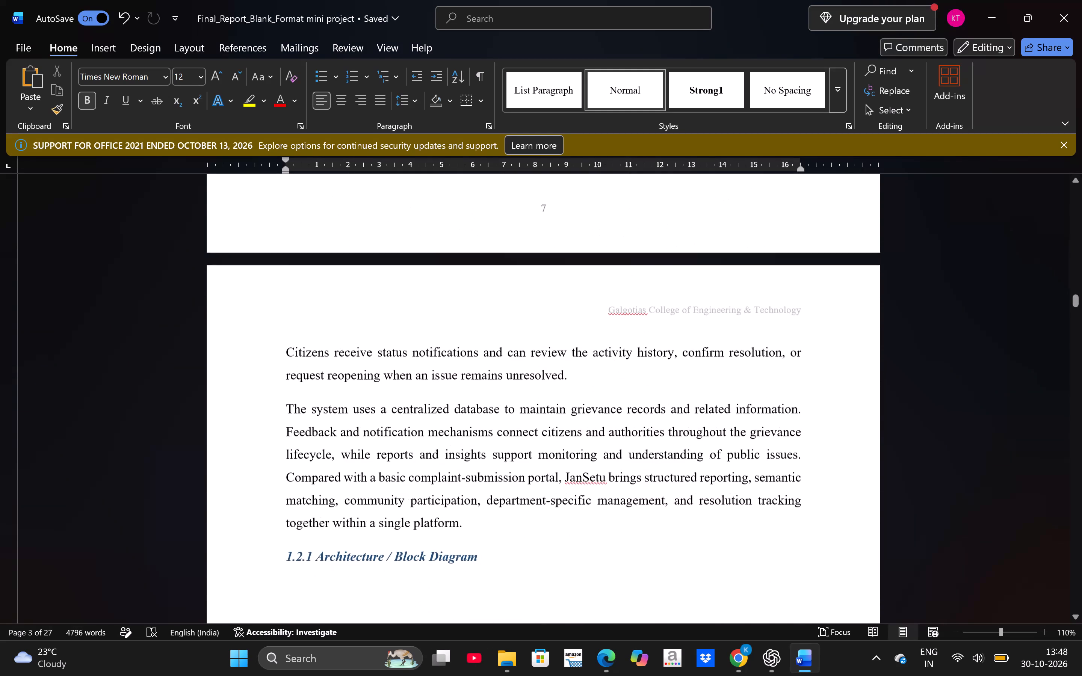
pyautogui.scroll(-3, 714, 441)
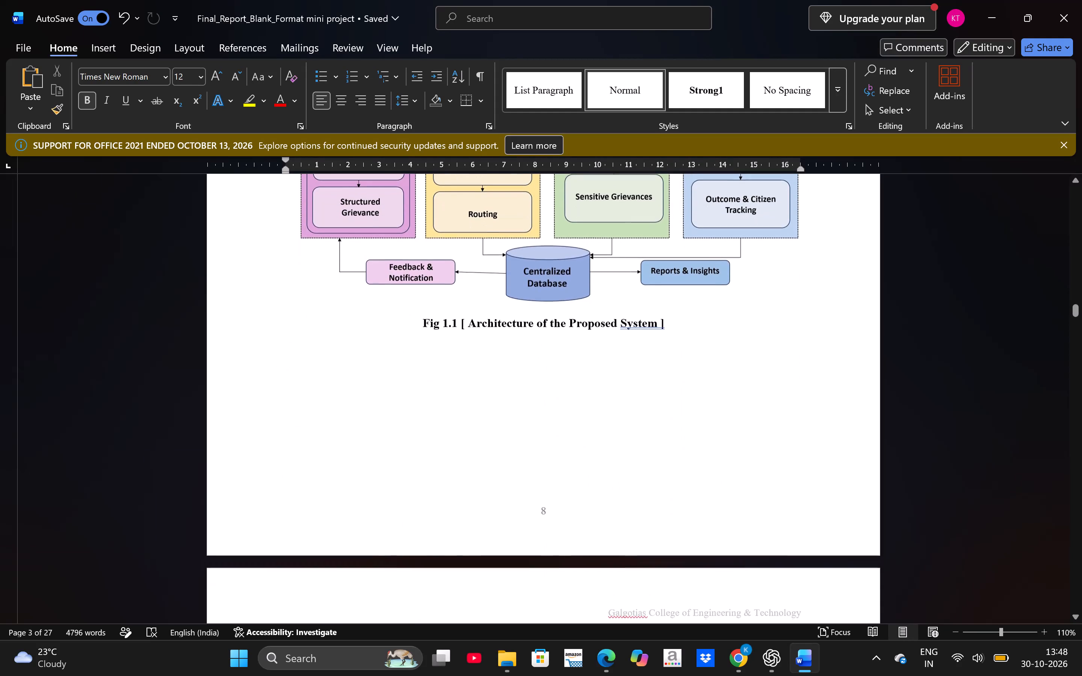
pyautogui.scroll(-1, 714, 441)
pyautogui.scroll(1, 714, 441)
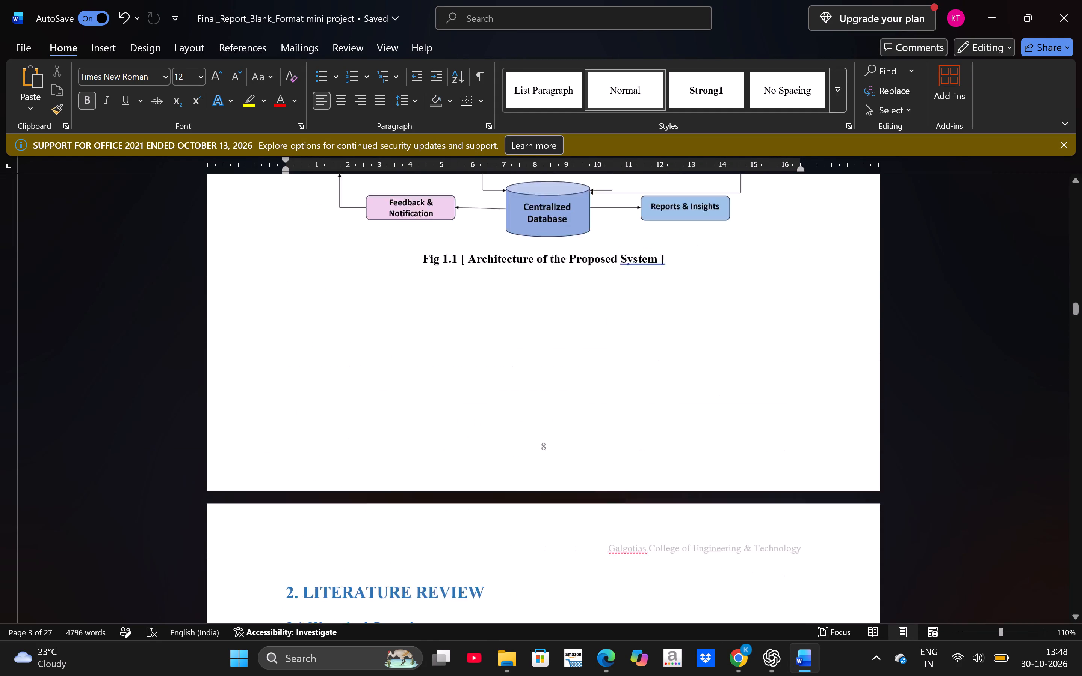
pyautogui.scroll(1, 714, 441)
# Review the Literature Review chapter, covering the historical overview, related work entries, literature survey table and problem solution text.
pyautogui.scroll(-2, 714, 441)
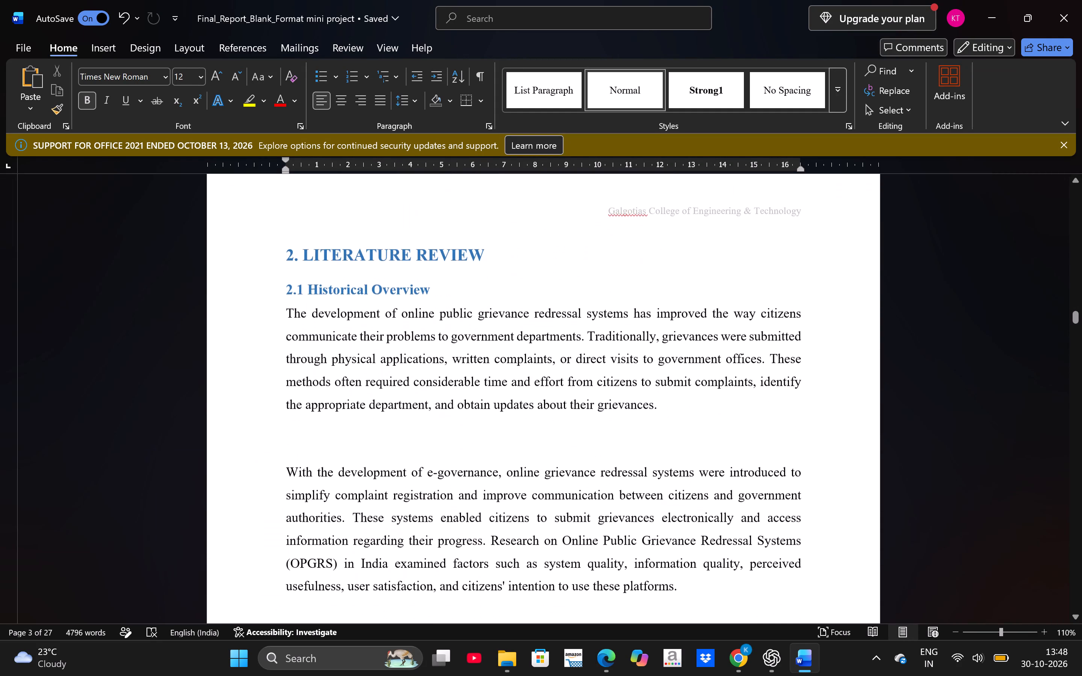
pyautogui.scroll(-4, 714, 441)
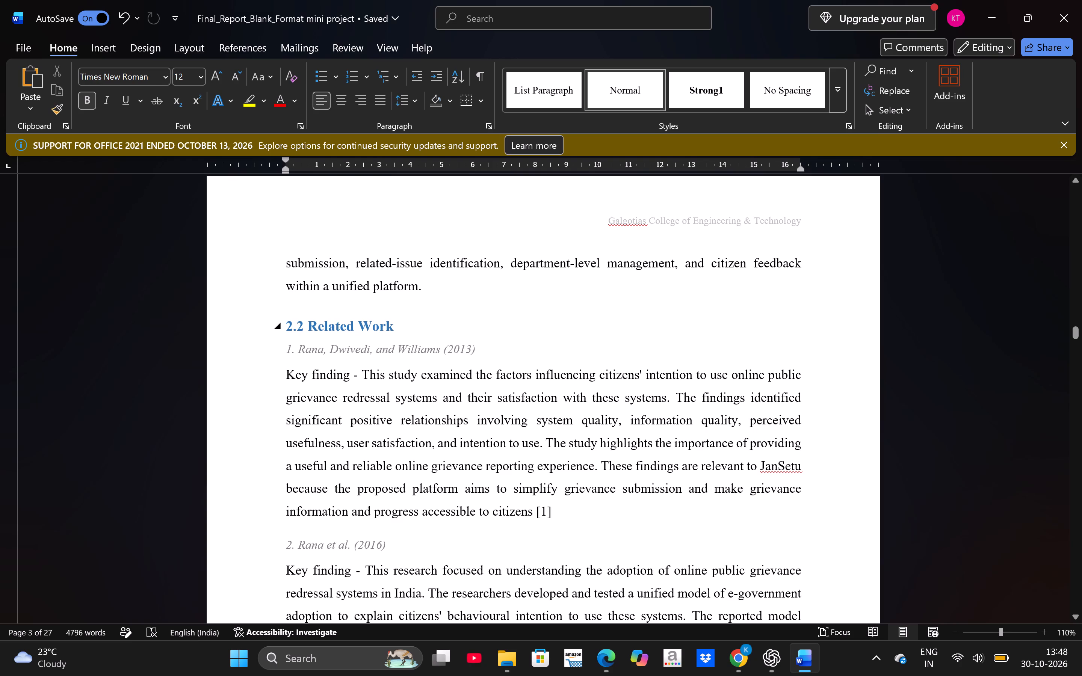
pyautogui.scroll(-1, 425, 340)
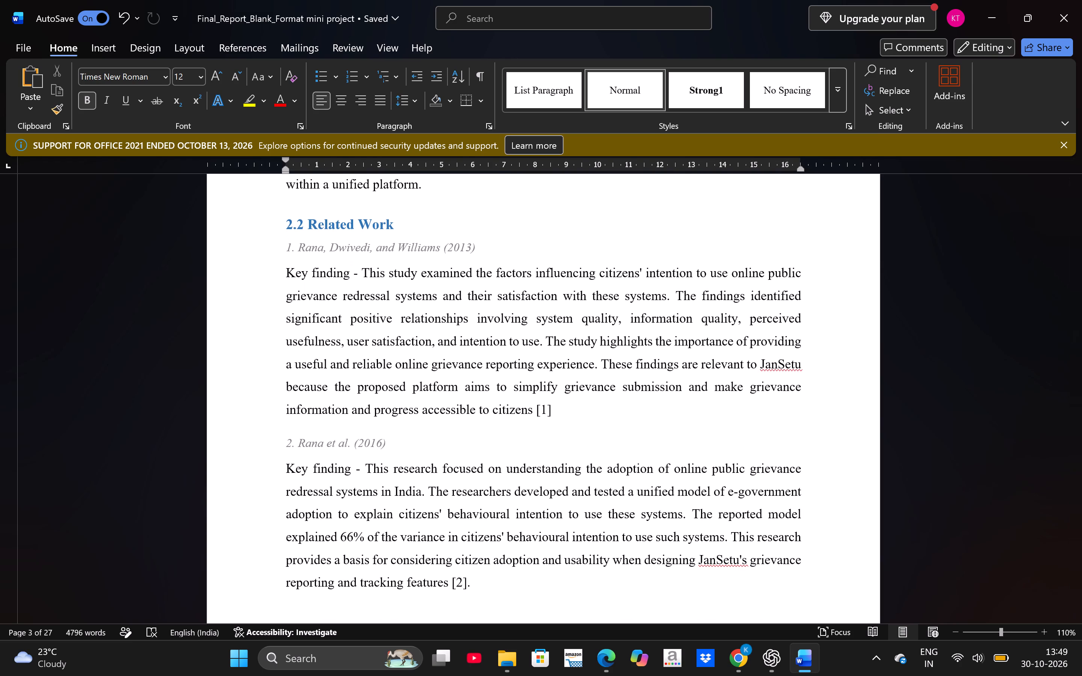
pyautogui.click(295, 247)
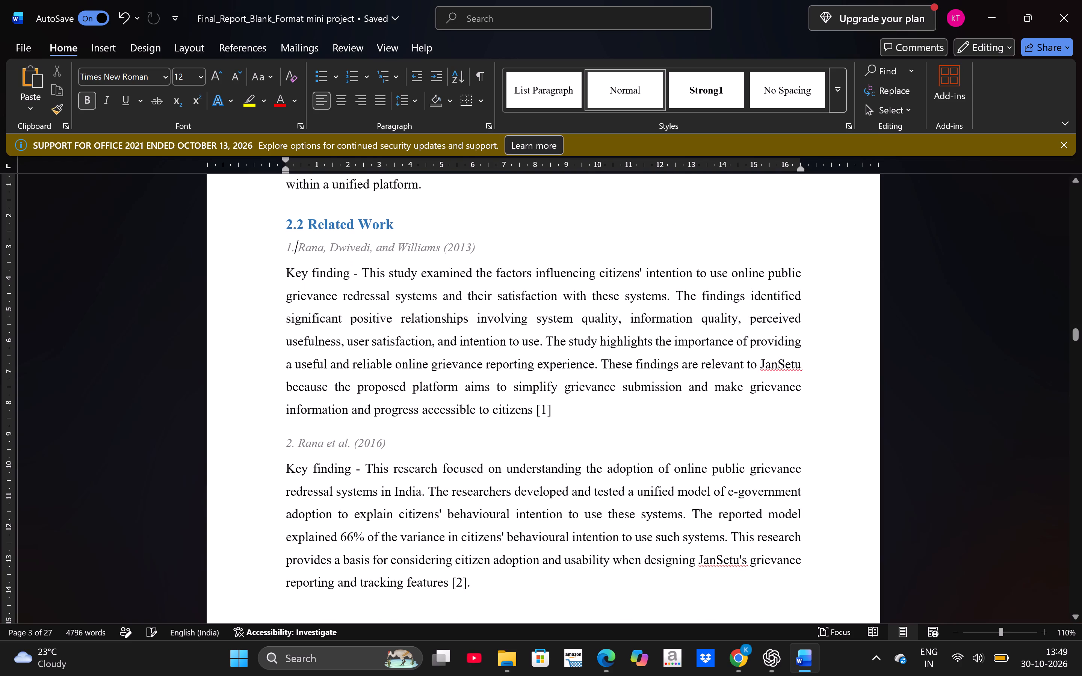
pyautogui.click(365, 249)
pyautogui.click(322, 283)
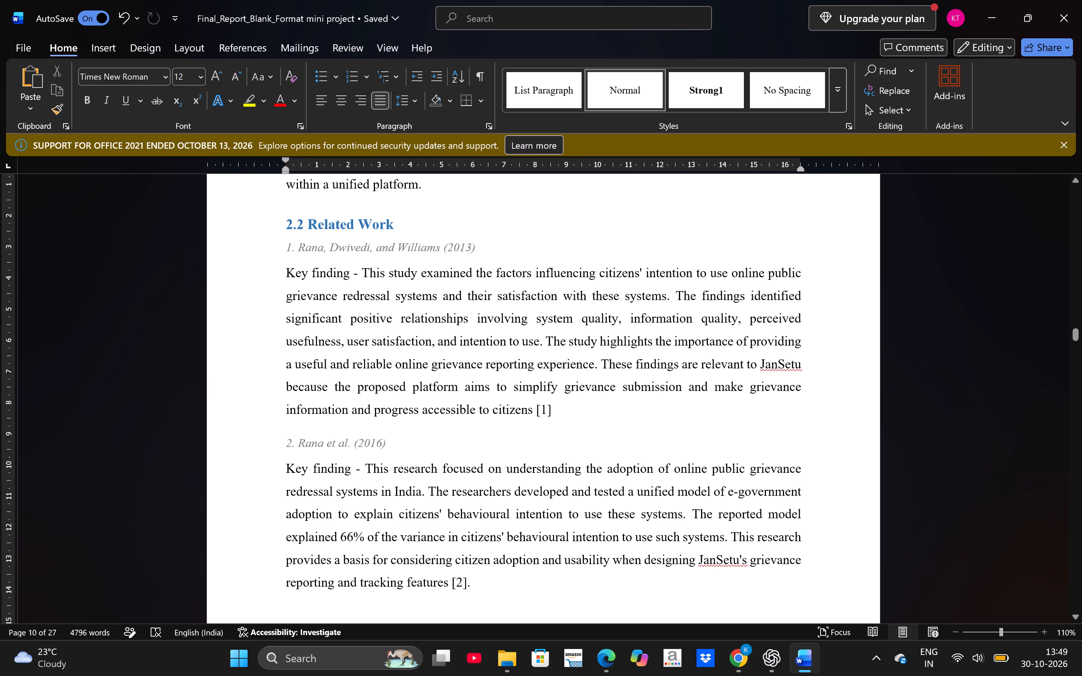
pyautogui.scroll(-4, 349, 277)
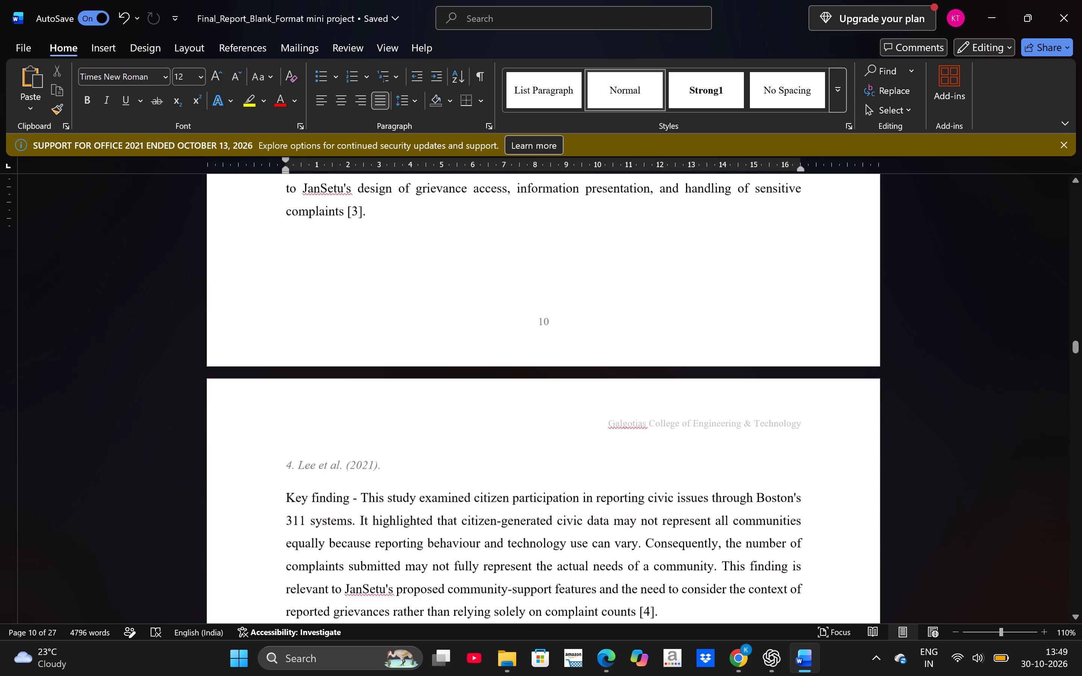
pyautogui.scroll(-3, 349, 277)
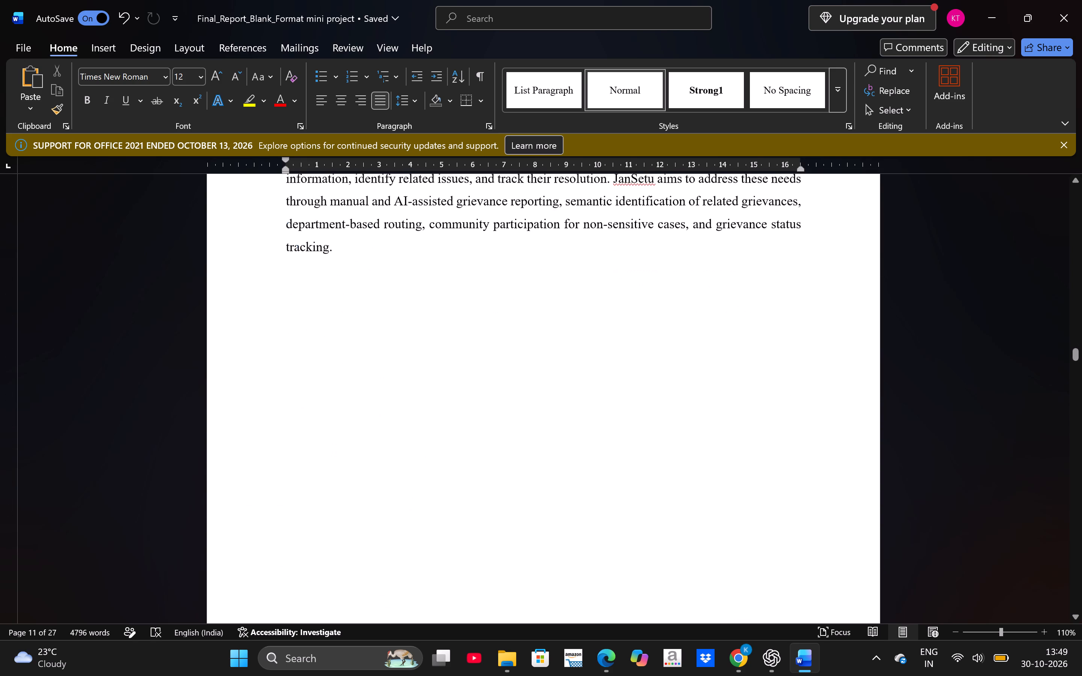
pyautogui.scroll(-1, 349, 277)
pyautogui.scroll(1, 349, 277)
pyautogui.scroll(-1, 349, 277)
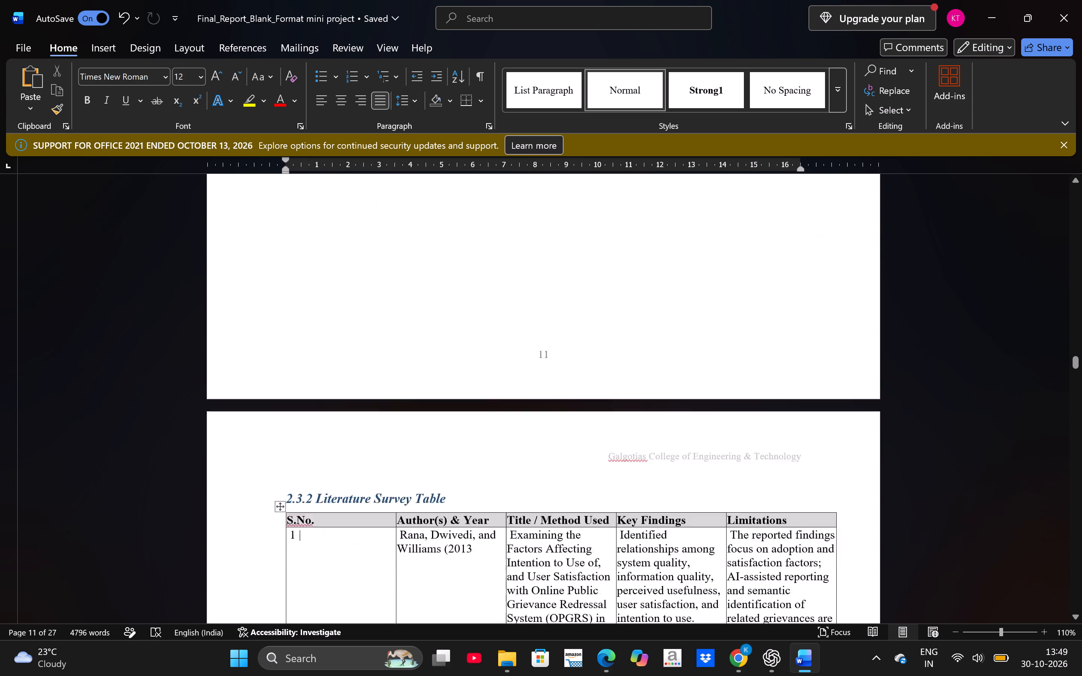
pyautogui.scroll(-2, 349, 277)
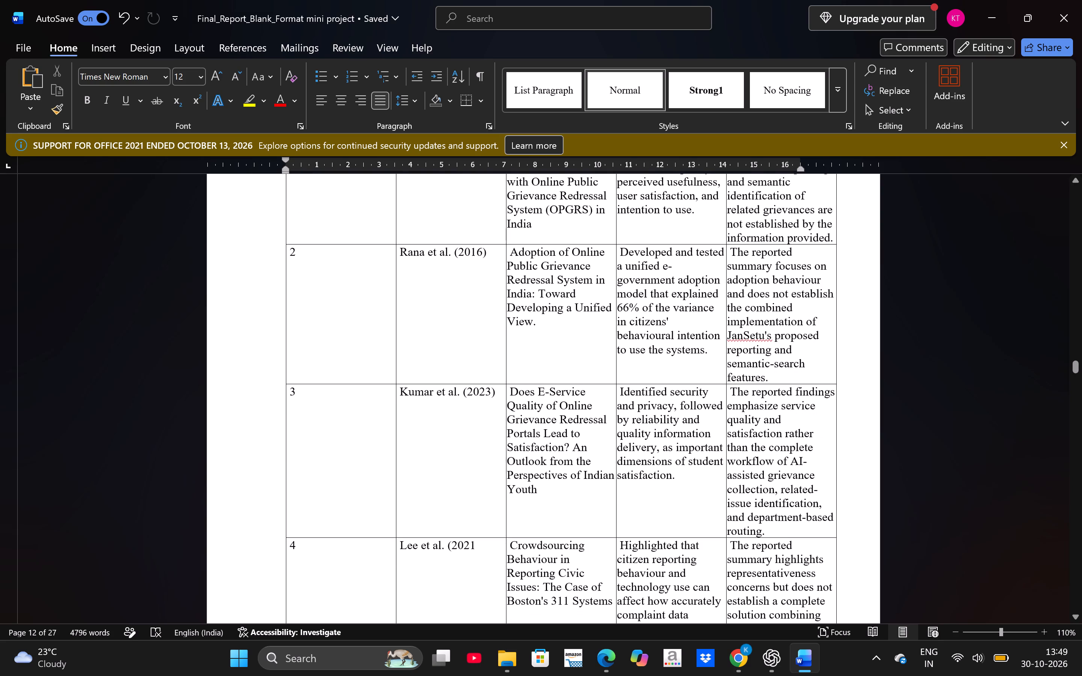
pyautogui.scroll(-1, 349, 277)
pyautogui.scroll(6, 349, 277)
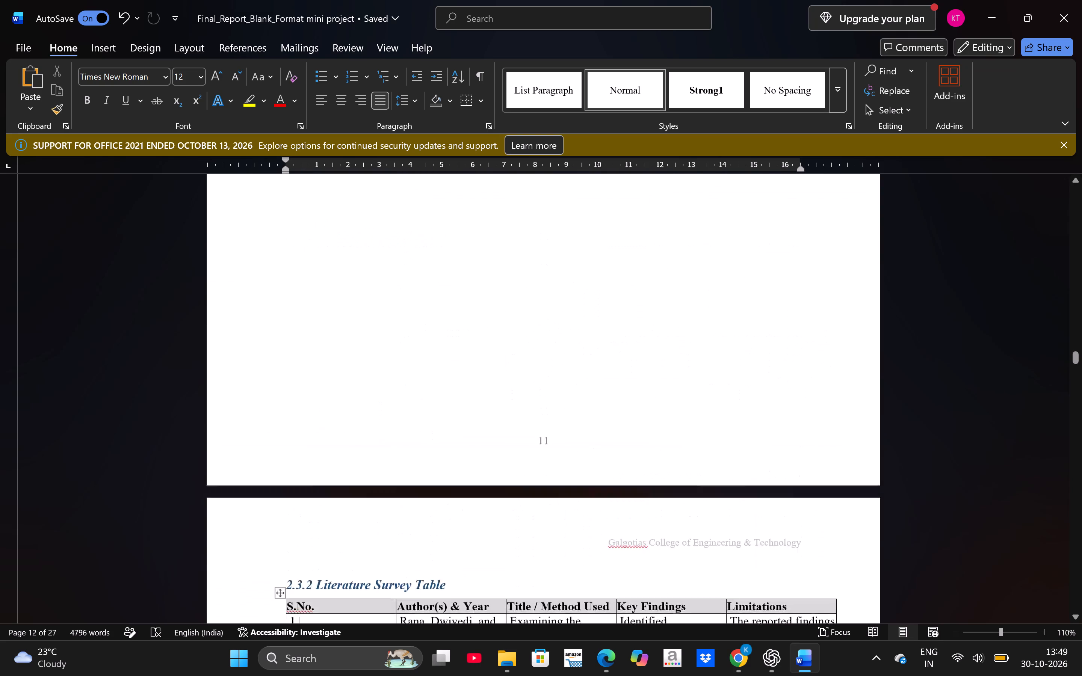
pyautogui.scroll(2, 349, 277)
pyautogui.scroll(-4, 349, 277)
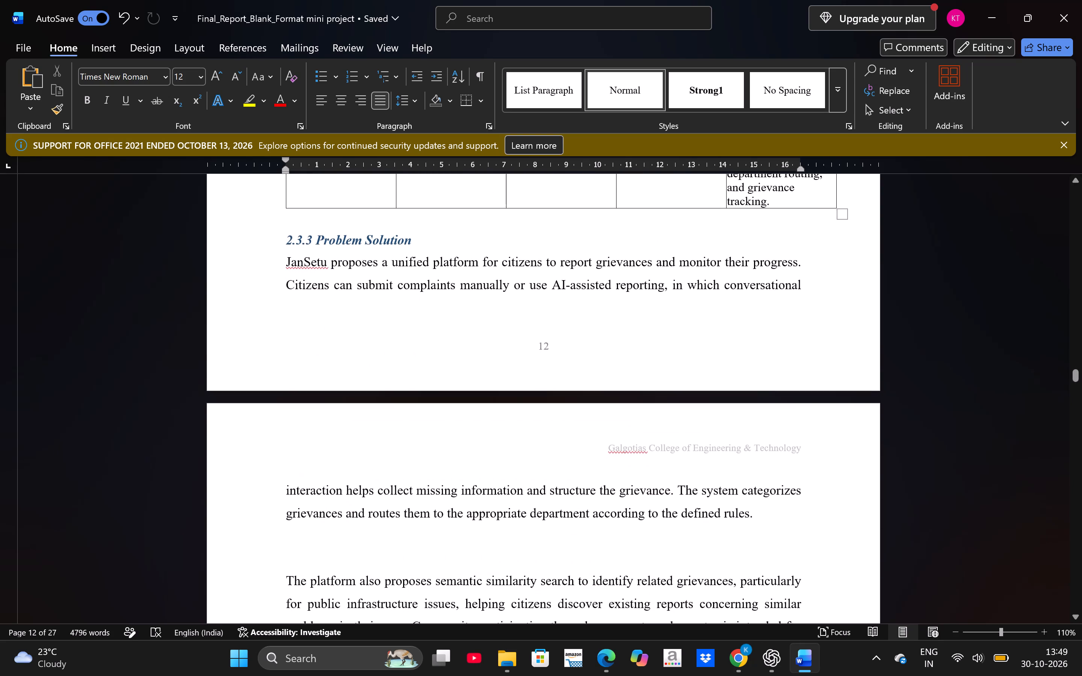
# Review the Implementation chapter from Project Scope and Features through the module descriptions and the Fig 3.1 file structure caption.
pyautogui.scroll(-4, 349, 277)
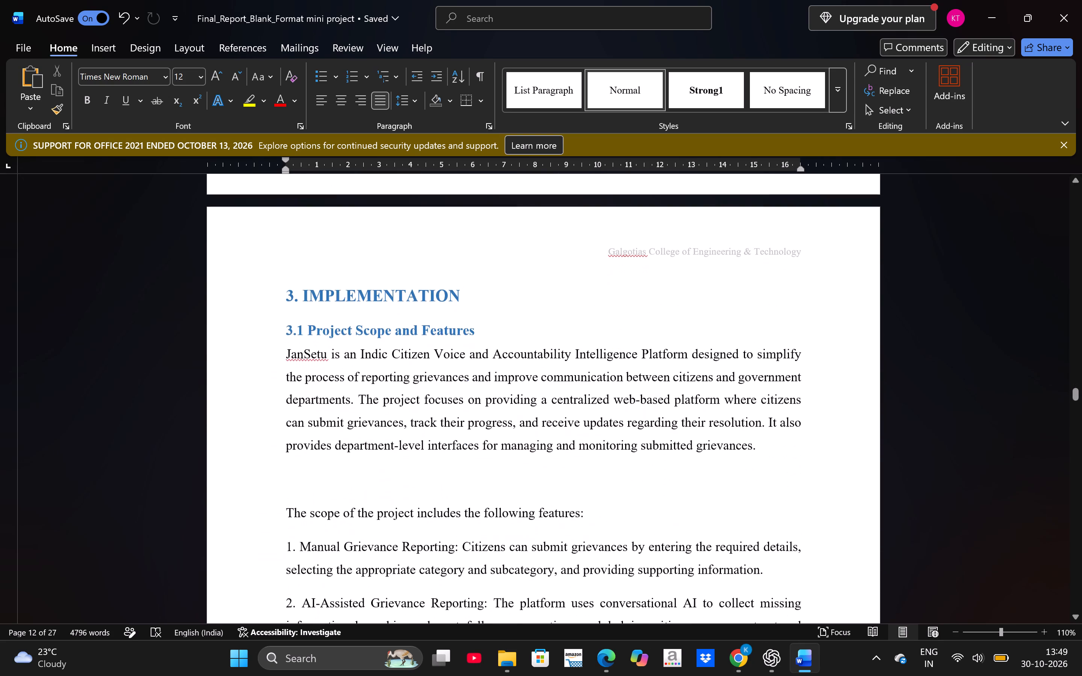
pyautogui.scroll(-4, 349, 277)
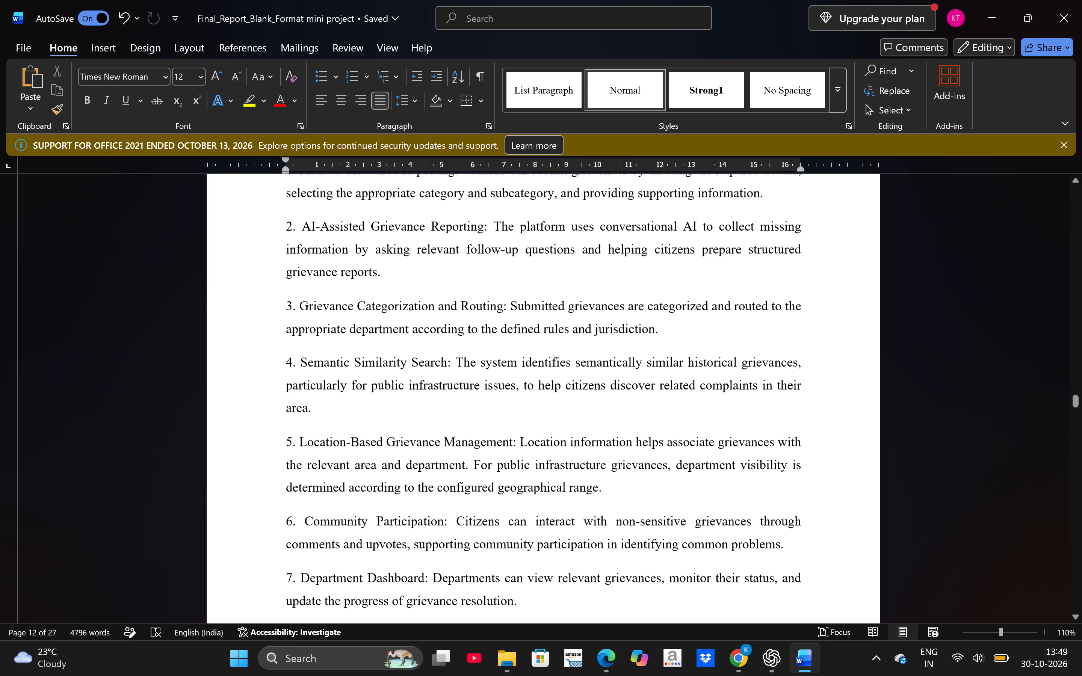
pyautogui.scroll(-3, 349, 277)
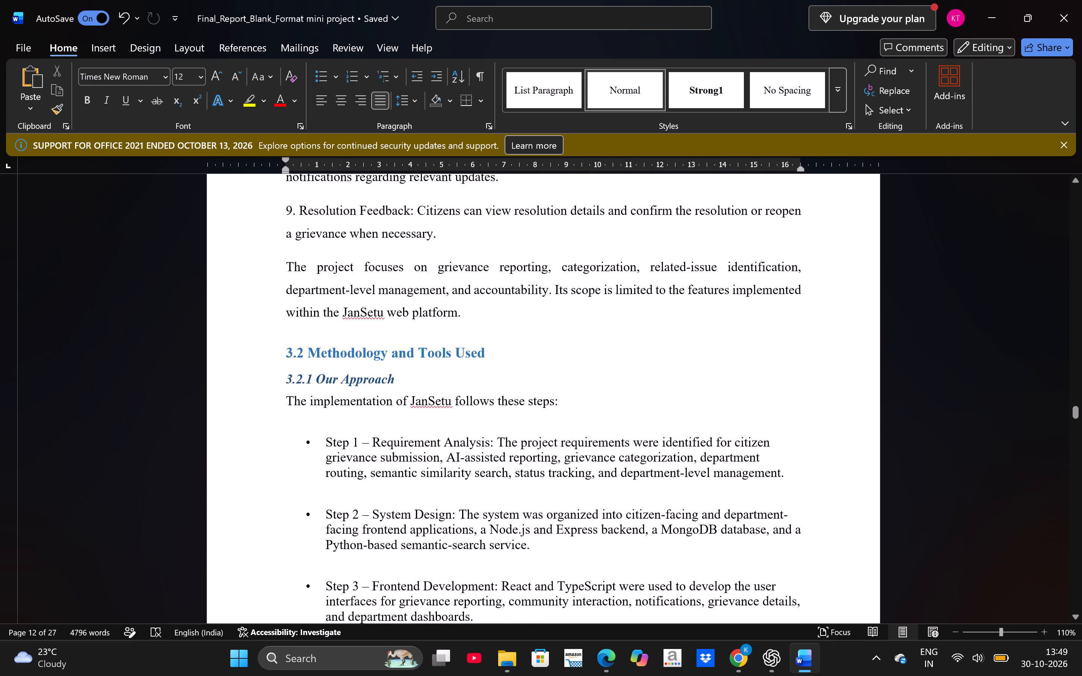
pyautogui.scroll(-2, 352, 419)
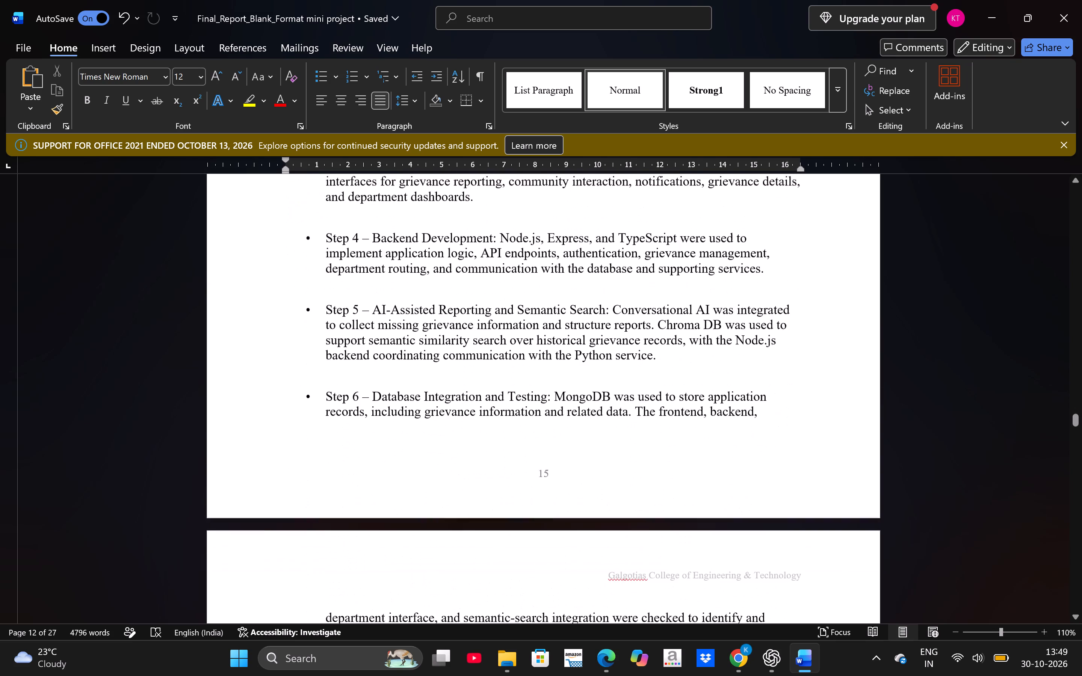
pyautogui.scroll(1, 352, 419)
pyautogui.scroll(-2, 352, 419)
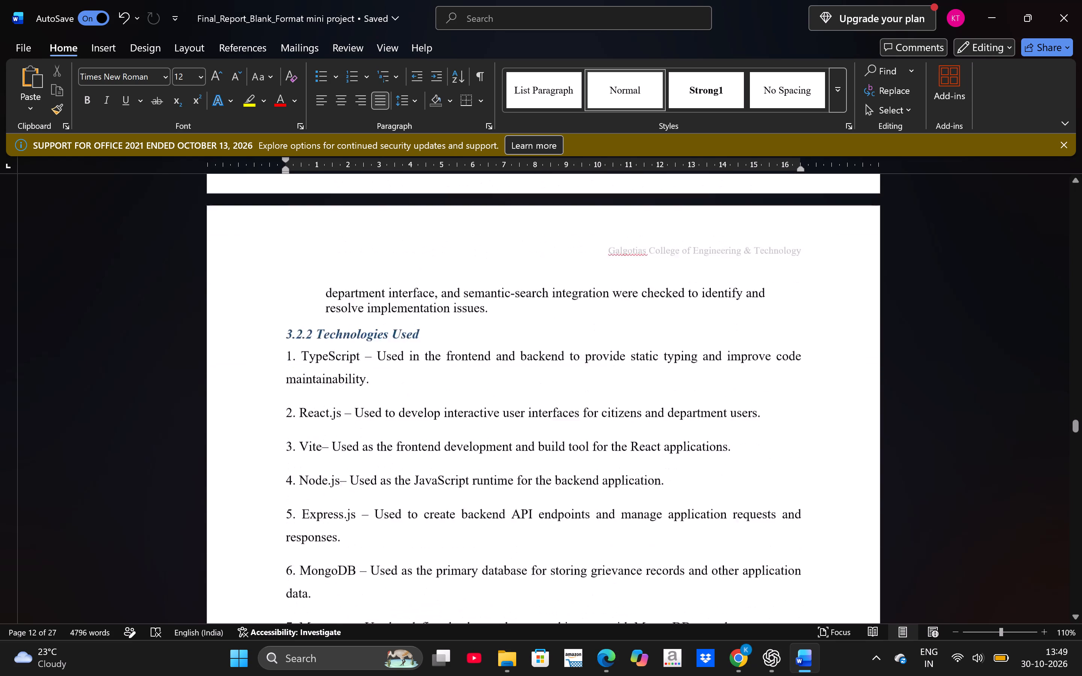
pyautogui.scroll(-3, 352, 419)
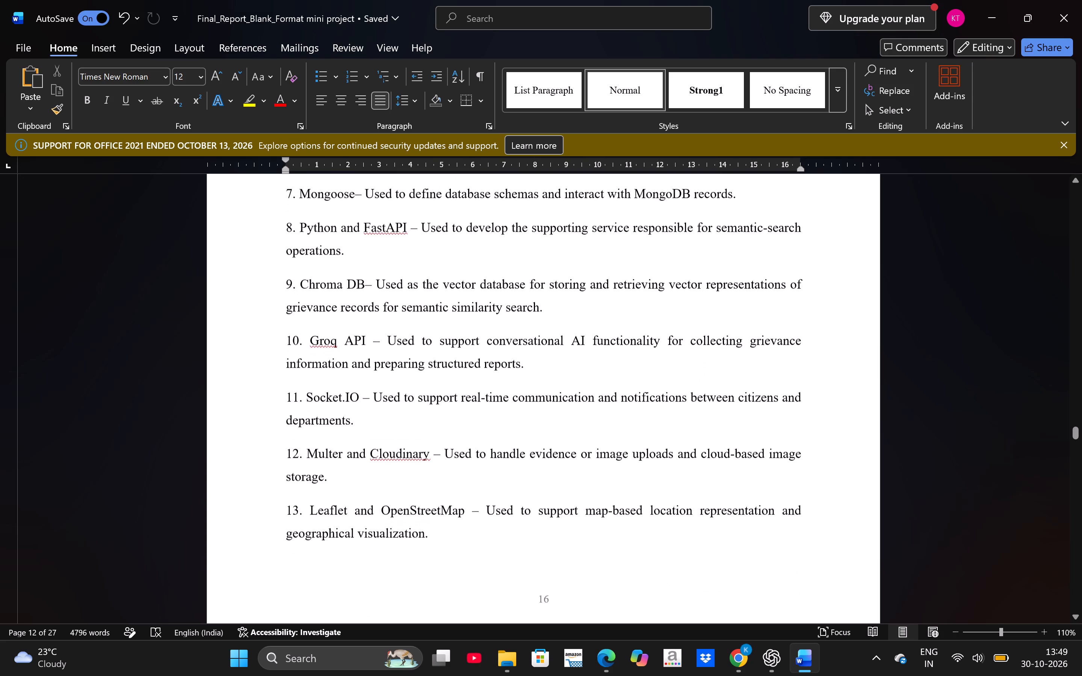
pyautogui.scroll(-3, 352, 419)
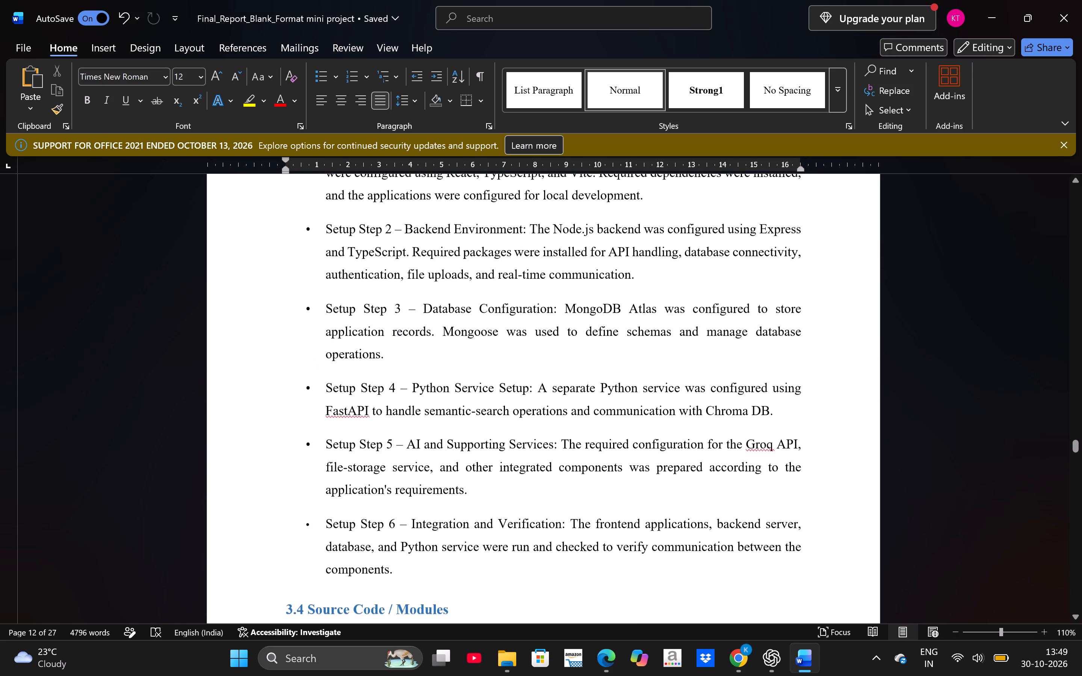
pyautogui.scroll(-1, 352, 419)
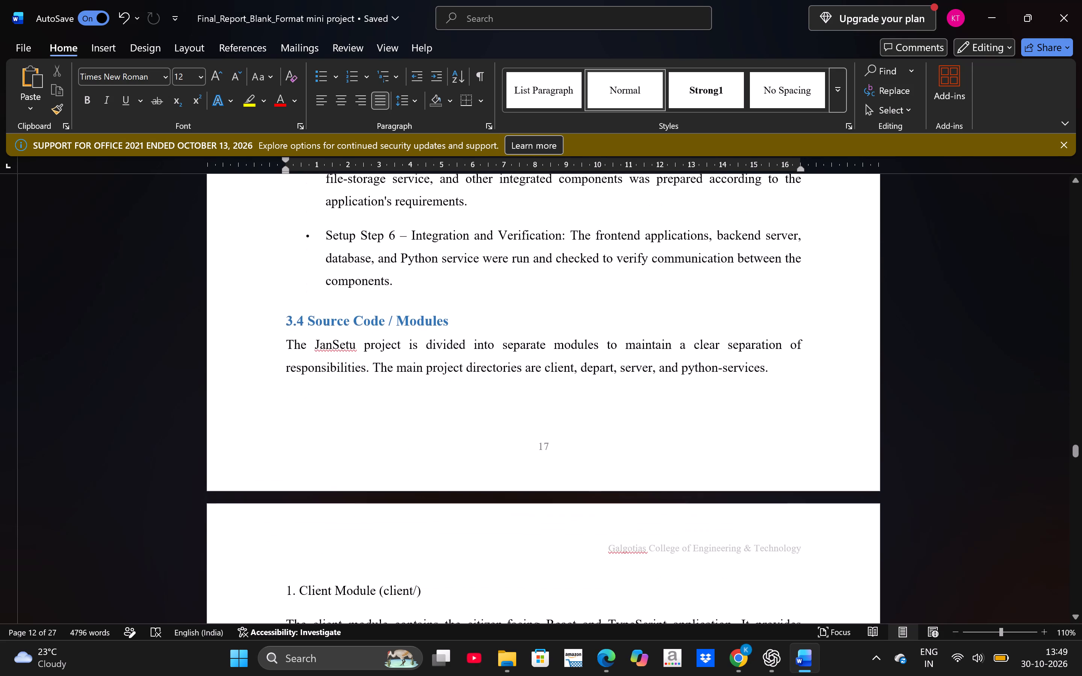
pyautogui.scroll(-4, 442, 343)
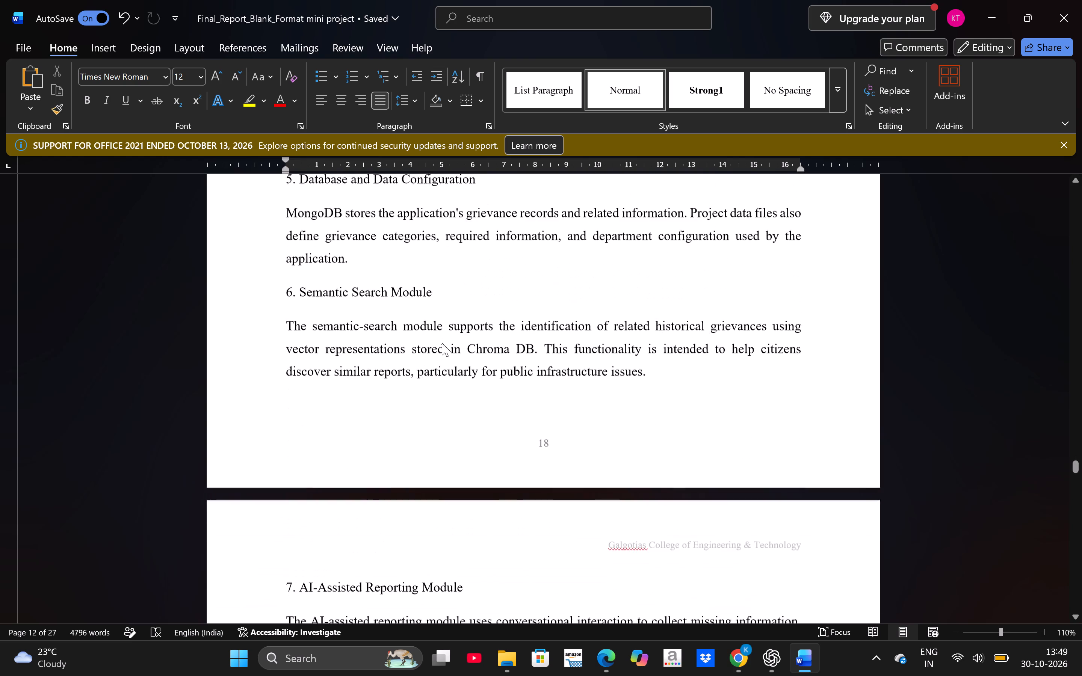
pyautogui.scroll(-2, 442, 343)
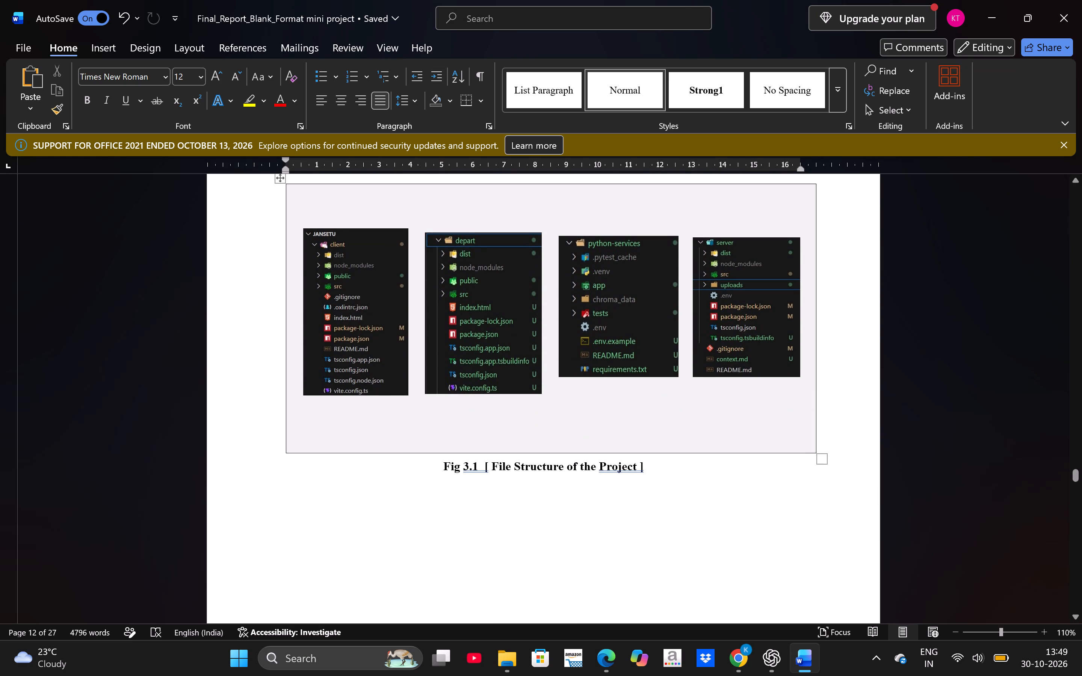
# Review the Results / Snapshots chapter, including the output screenshots and the test case table.
pyautogui.scroll(-2, 477, 502)
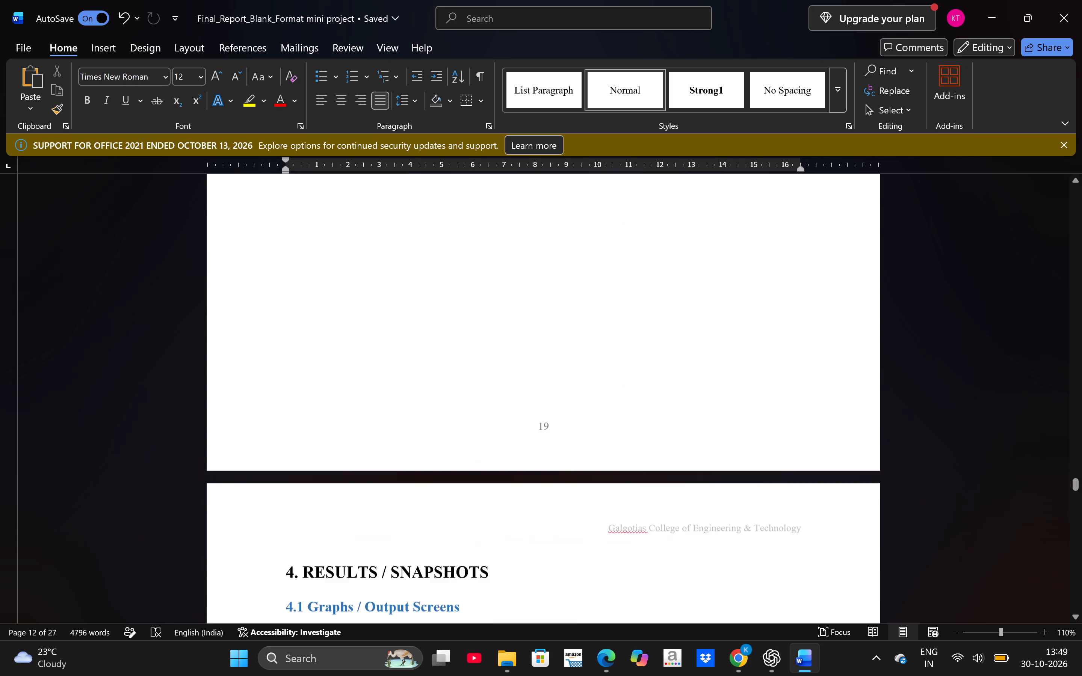
pyautogui.scroll(-1, 477, 502)
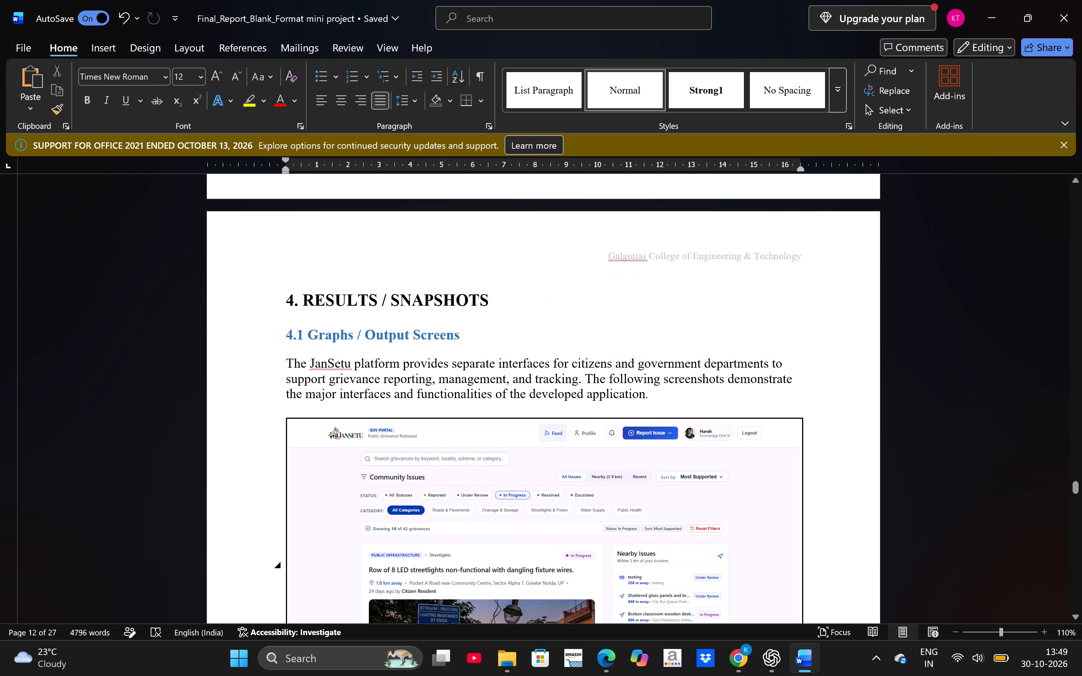
pyautogui.scroll(-5, 477, 502)
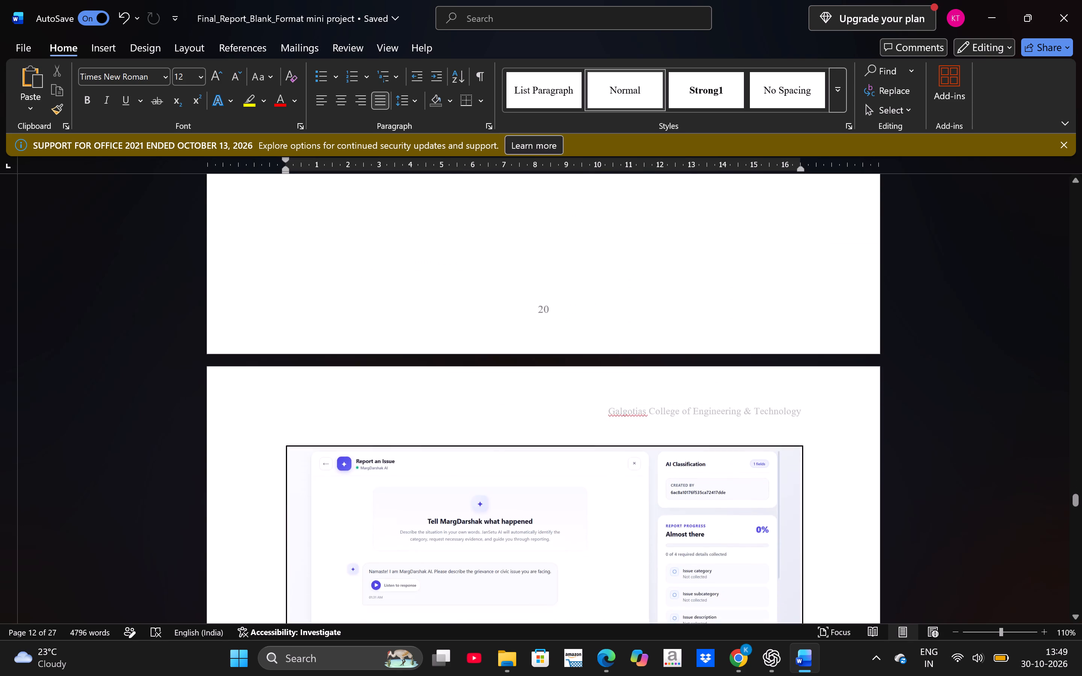
pyautogui.scroll(-6, 477, 502)
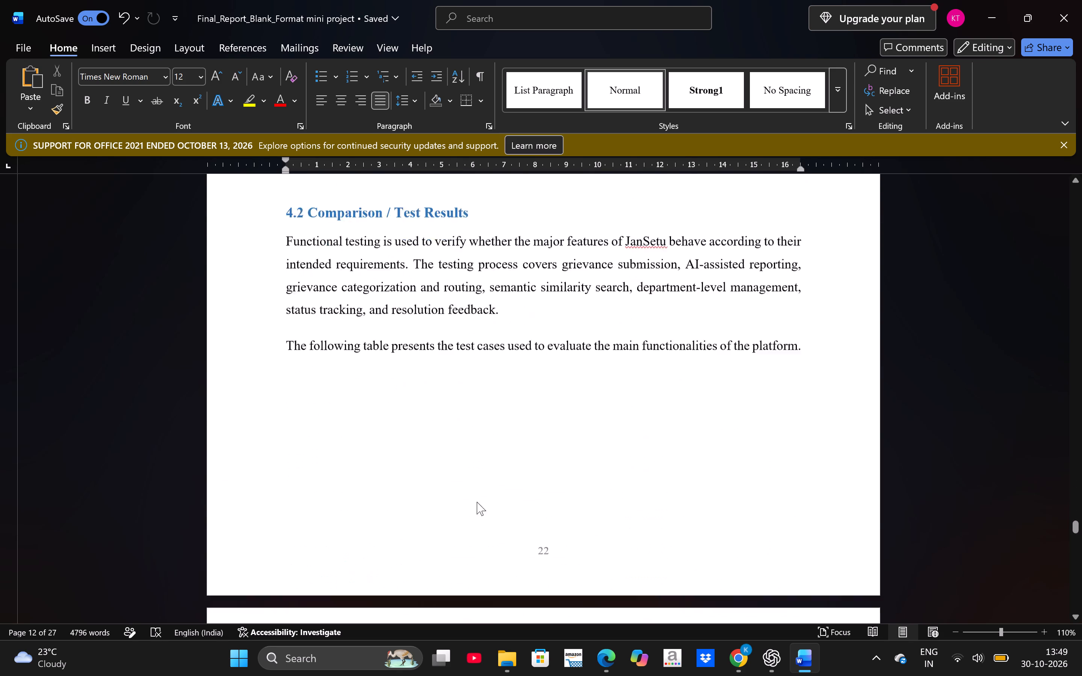
pyautogui.scroll(-3, 477, 502)
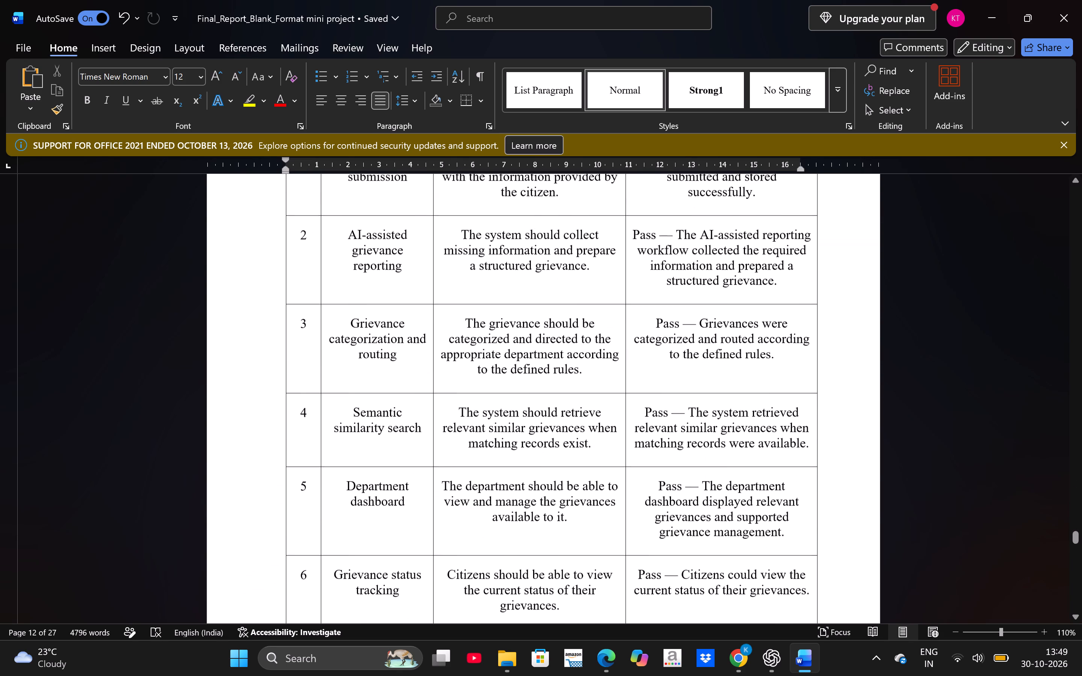
pyautogui.scroll(-1, 477, 502)
# Review the Conclusion and Future Scope chapter and the References list for leftover template formatting.
pyautogui.scroll(-2, 477, 502)
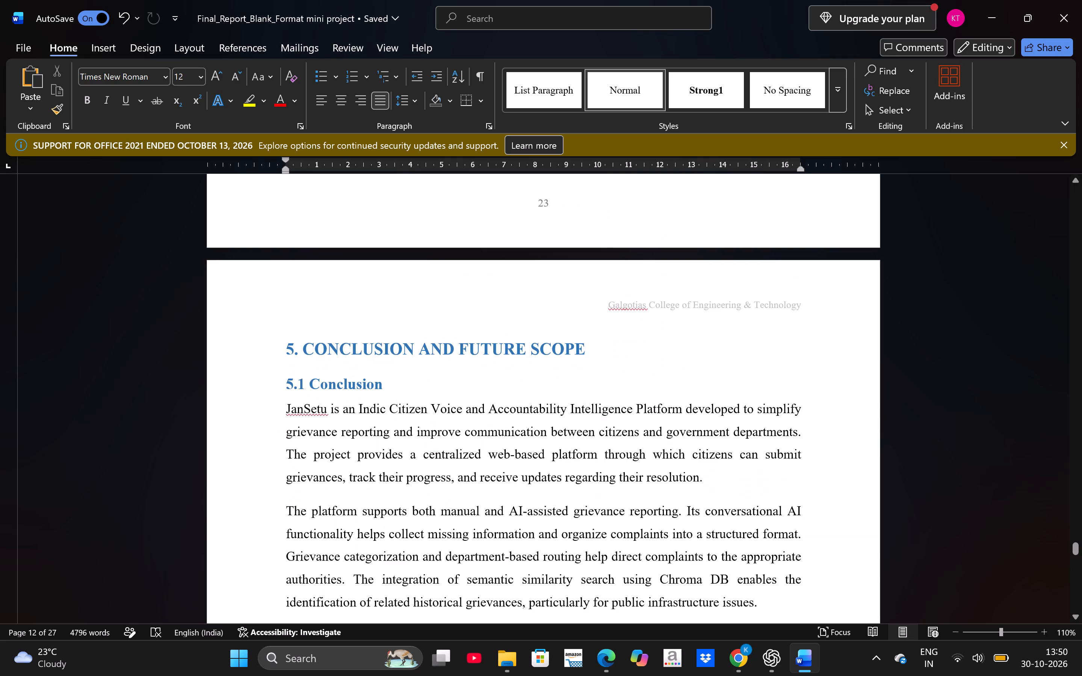
pyautogui.scroll(-5, 477, 502)
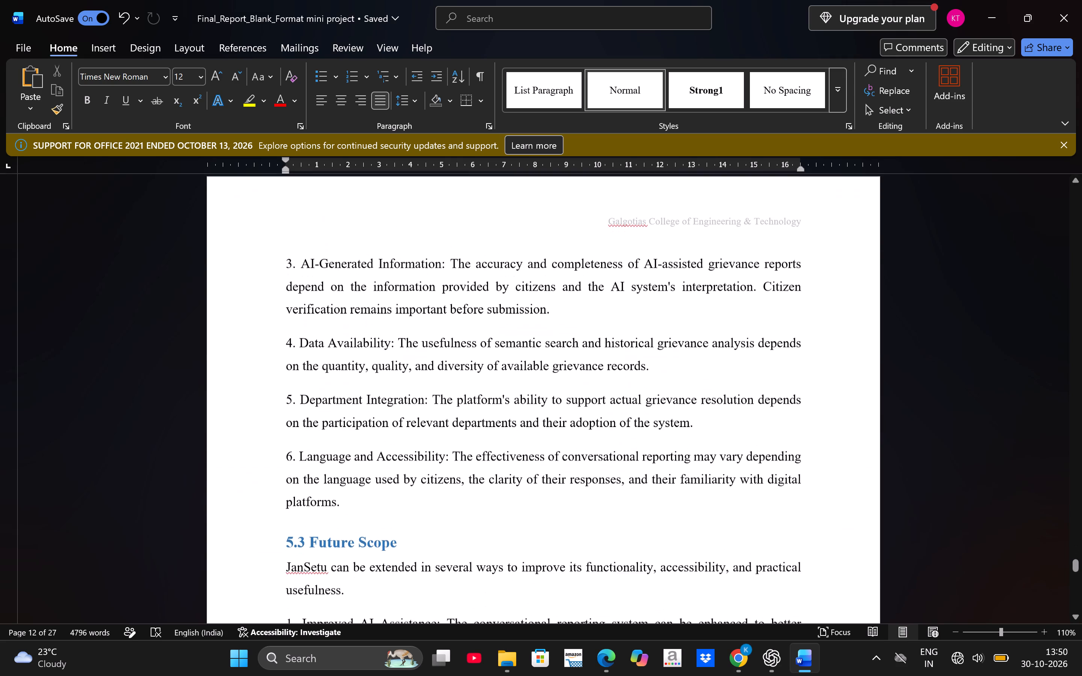
pyautogui.scroll(-5, 477, 502)
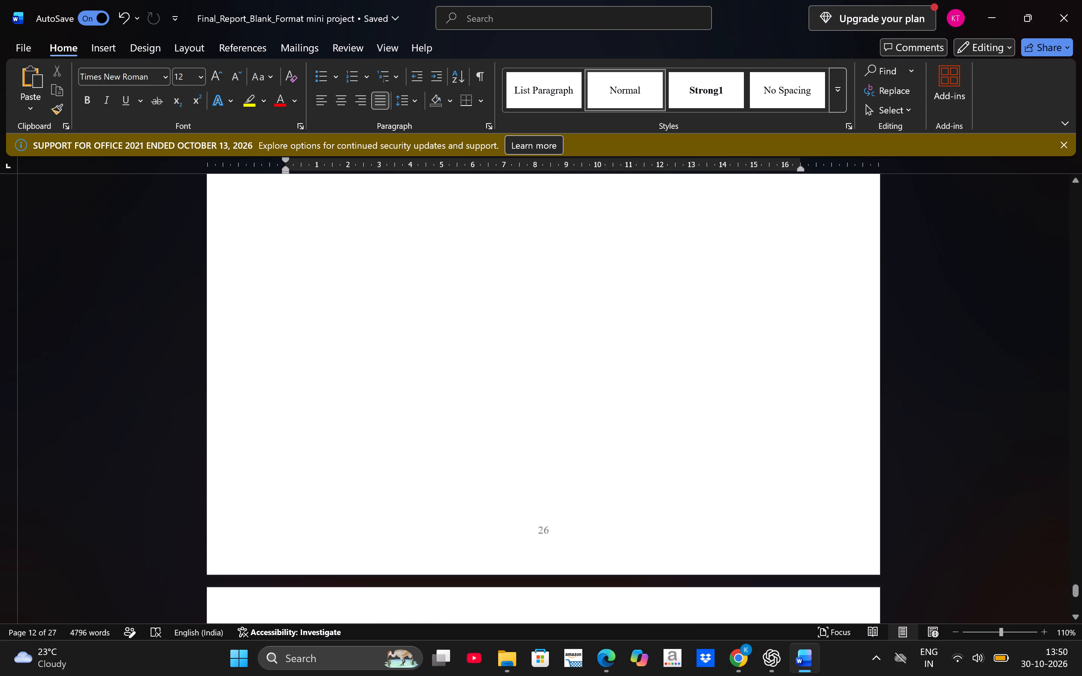
pyautogui.scroll(-3, 477, 502)
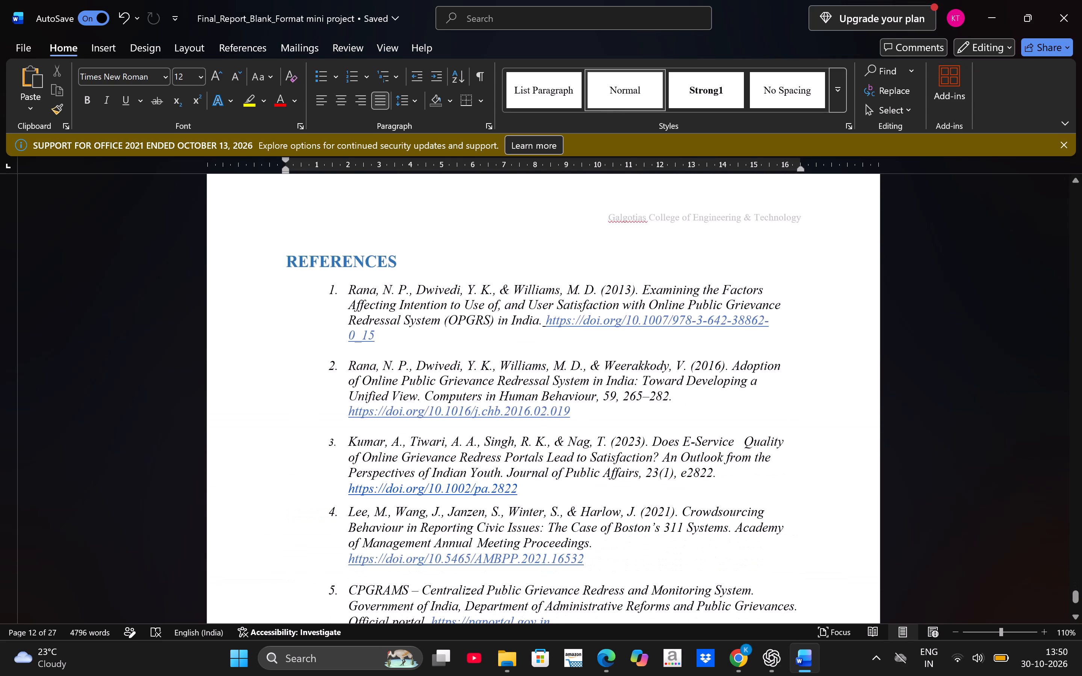
pyautogui.keyDown('ctrl'); pyautogui.scroll(-3, 477, 502); pyautogui.keyUp('ctrl')
# Return to the report's cover and certificate pages, viewing them side by side at 80% zoom.
pyautogui.scroll(1, 477, 502)
pyautogui.scroll(20, 477, 502)
pyautogui.scroll(20, 477, 502)
pyautogui.scroll(20, 477, 502)
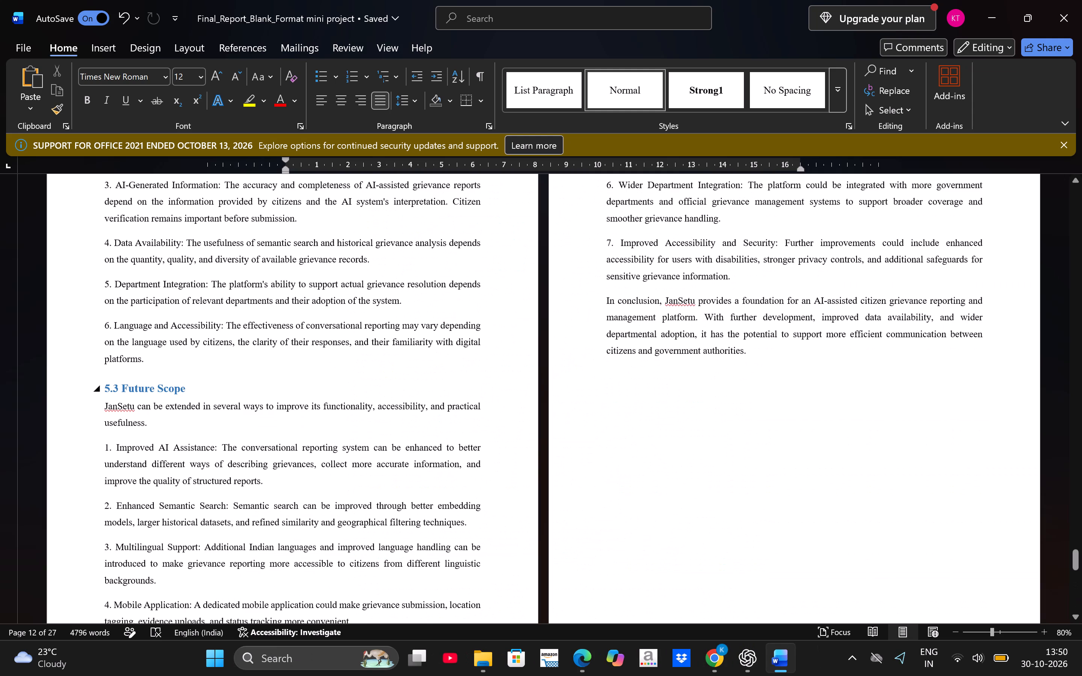
pyautogui.scroll(20, 477, 502)
pyautogui.scroll(20, 477, 502)
pyautogui.scroll(20, 477, 502)
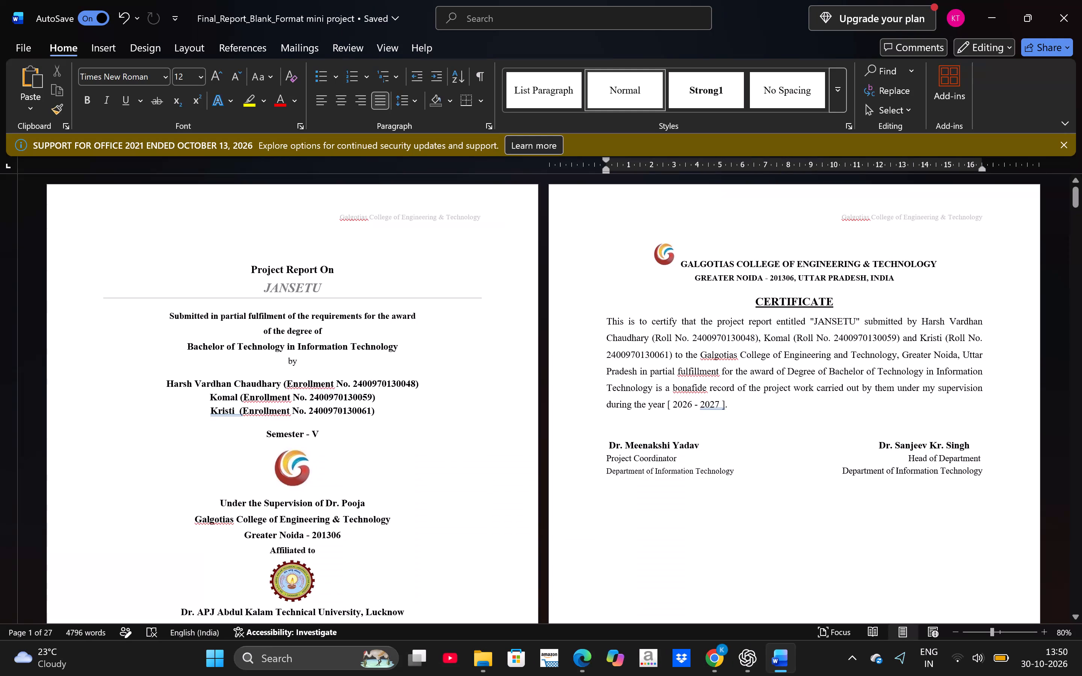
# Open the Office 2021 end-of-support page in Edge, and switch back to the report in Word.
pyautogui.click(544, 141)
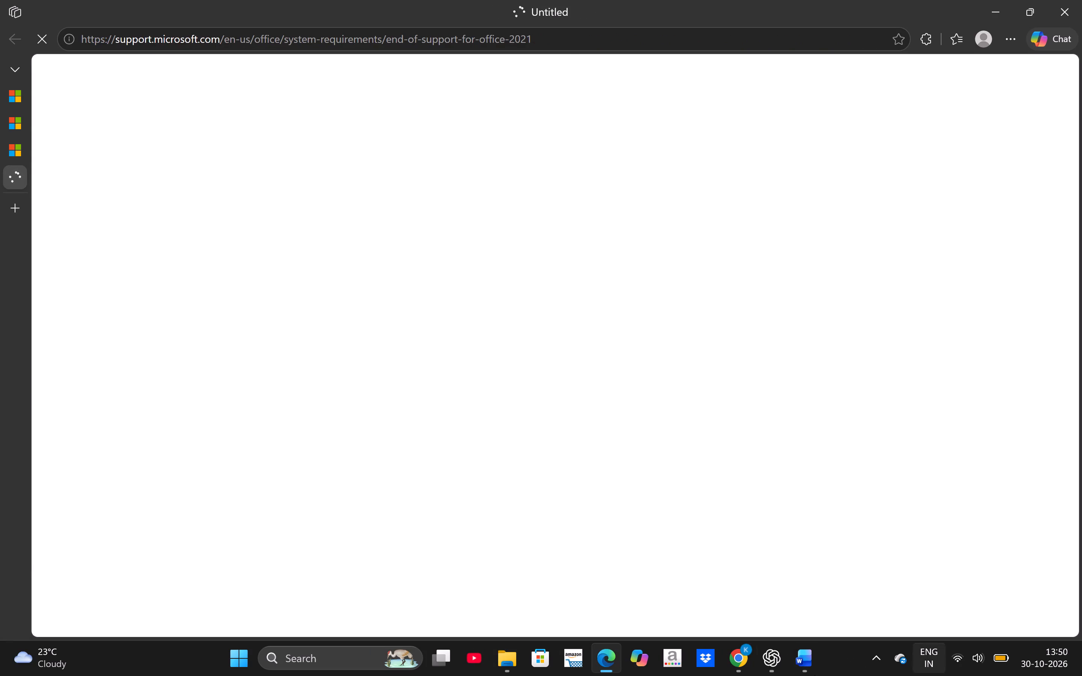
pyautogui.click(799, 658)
# Skim the report from the cover to the References, rechecking the test case table and the Conclusion and Future Scope pages.
pyautogui.scroll(-14, 623, 518)
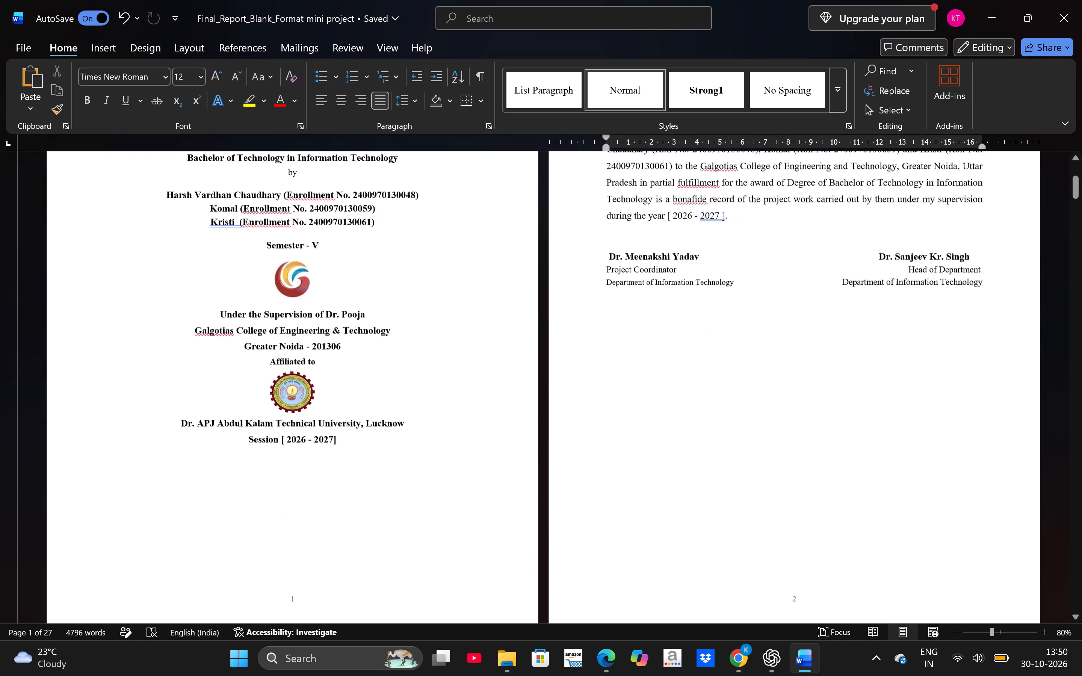
pyautogui.scroll(-20, 623, 518)
pyautogui.scroll(-20, 623, 518)
pyautogui.scroll(-20, 623, 518)
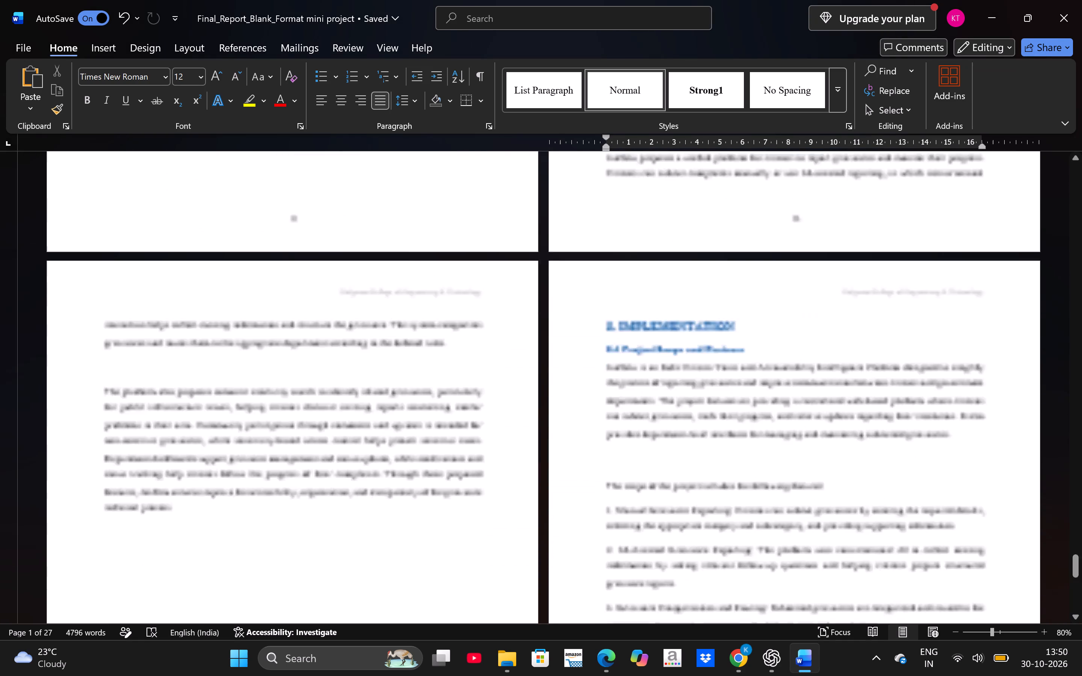
pyautogui.scroll(1, 623, 518)
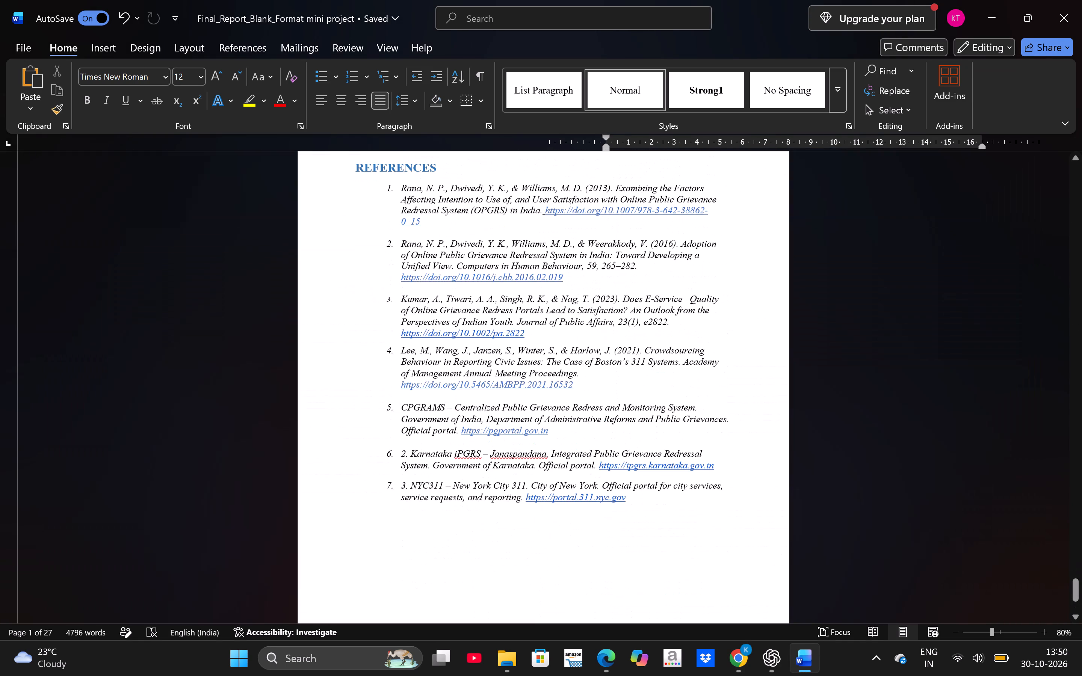
pyautogui.scroll(5, 623, 518)
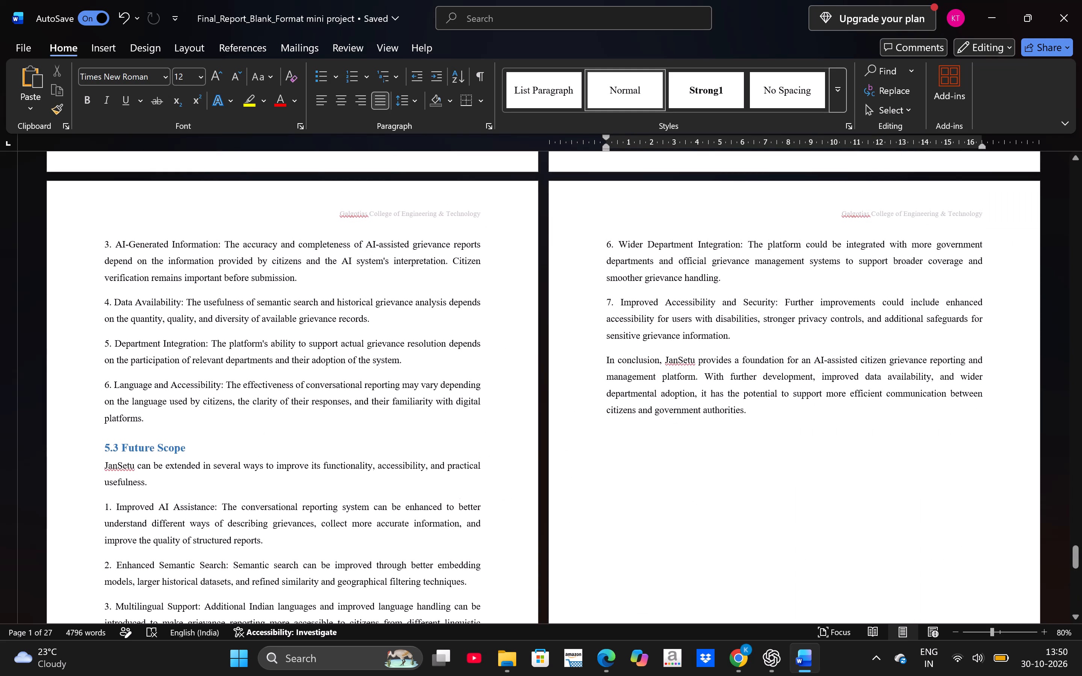
pyautogui.scroll(3, 623, 518)
pyautogui.scroll(-1, 623, 518)
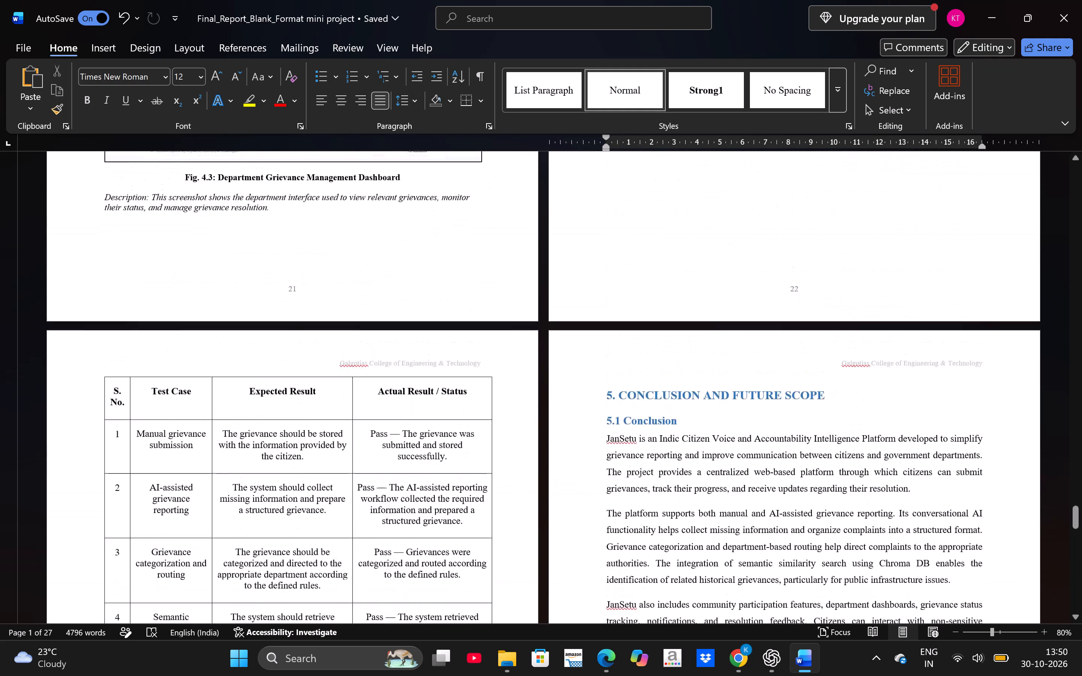
pyautogui.scroll(-2, 623, 518)
pyautogui.scroll(2, 623, 518)
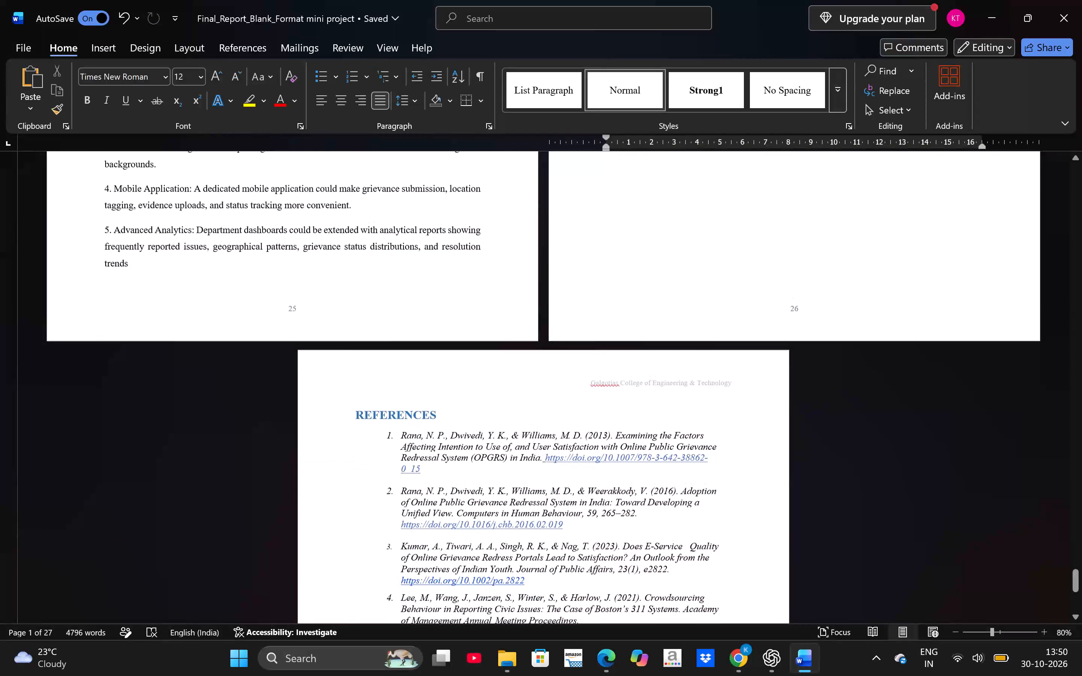
pyautogui.scroll(3, 623, 518)
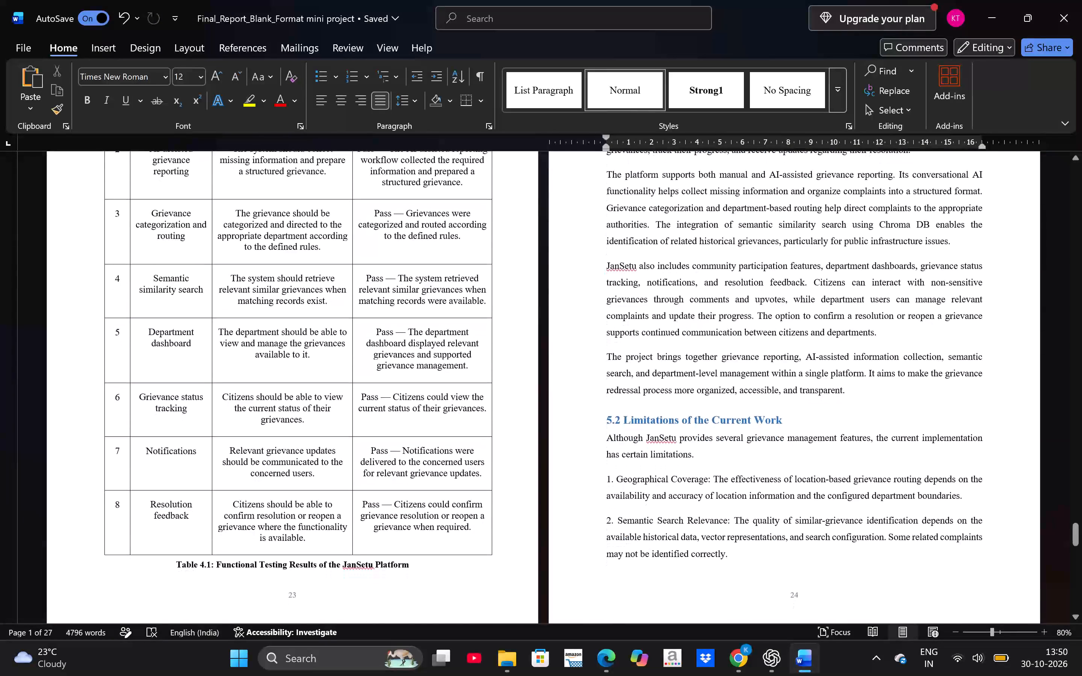
pyautogui.scroll(3, 623, 518)
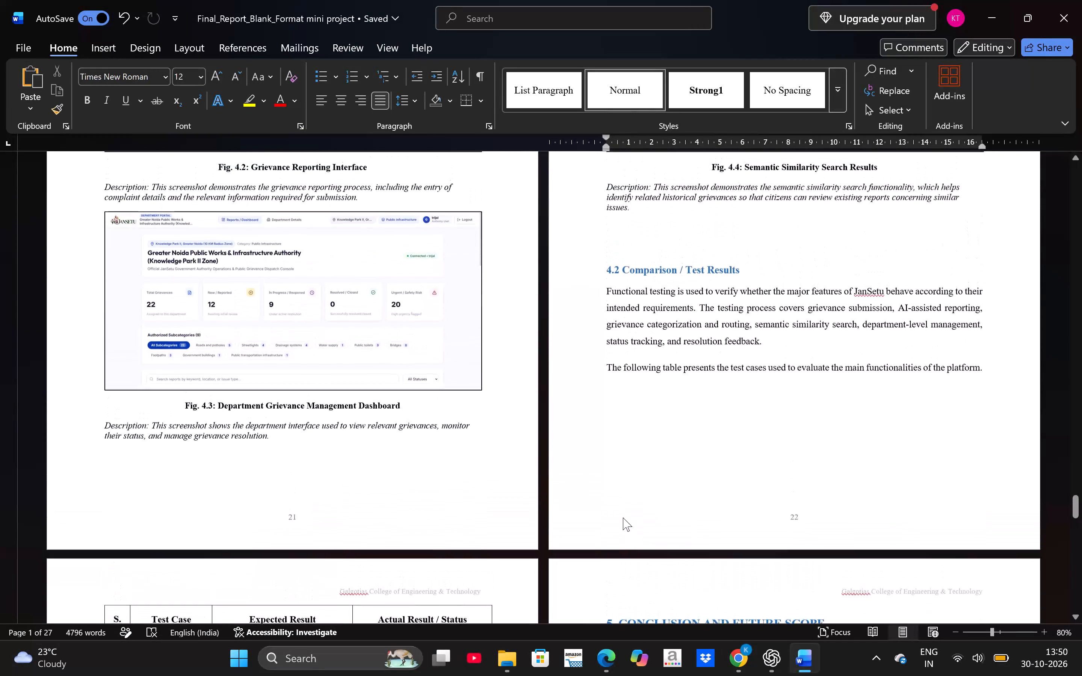
pyautogui.scroll(-3, 612, 447)
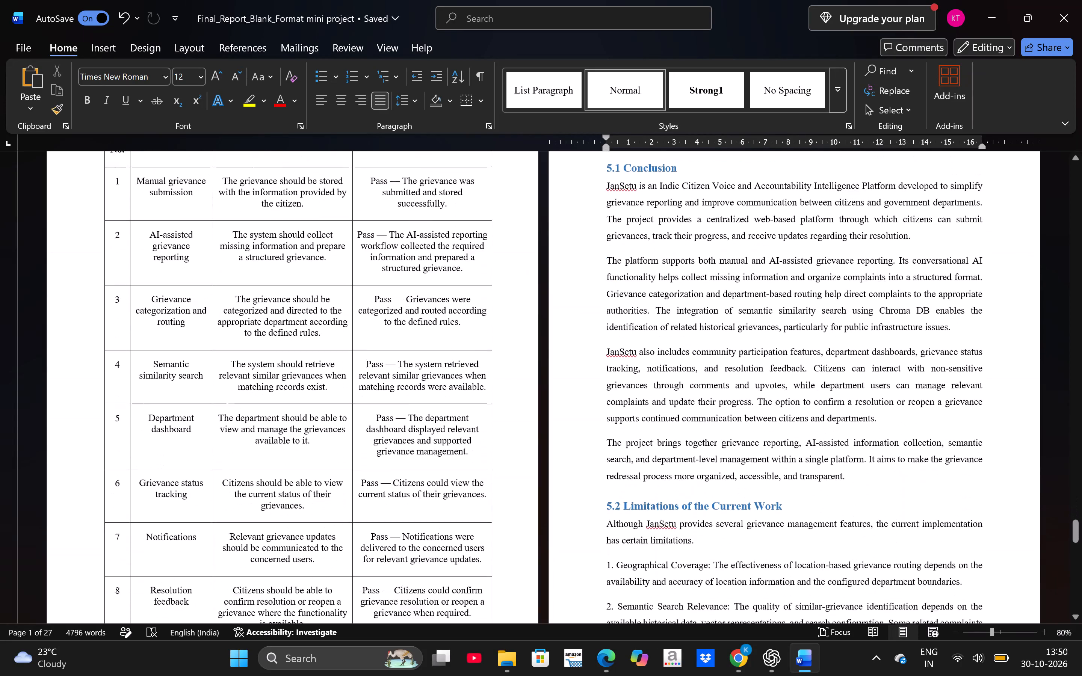
pyautogui.scroll(-3, 612, 447)
pyautogui.scroll(17, 612, 447)
pyautogui.scroll(20, 612, 447)
pyautogui.scroll(20, 612, 447)
pyautogui.scroll(7, 612, 447)
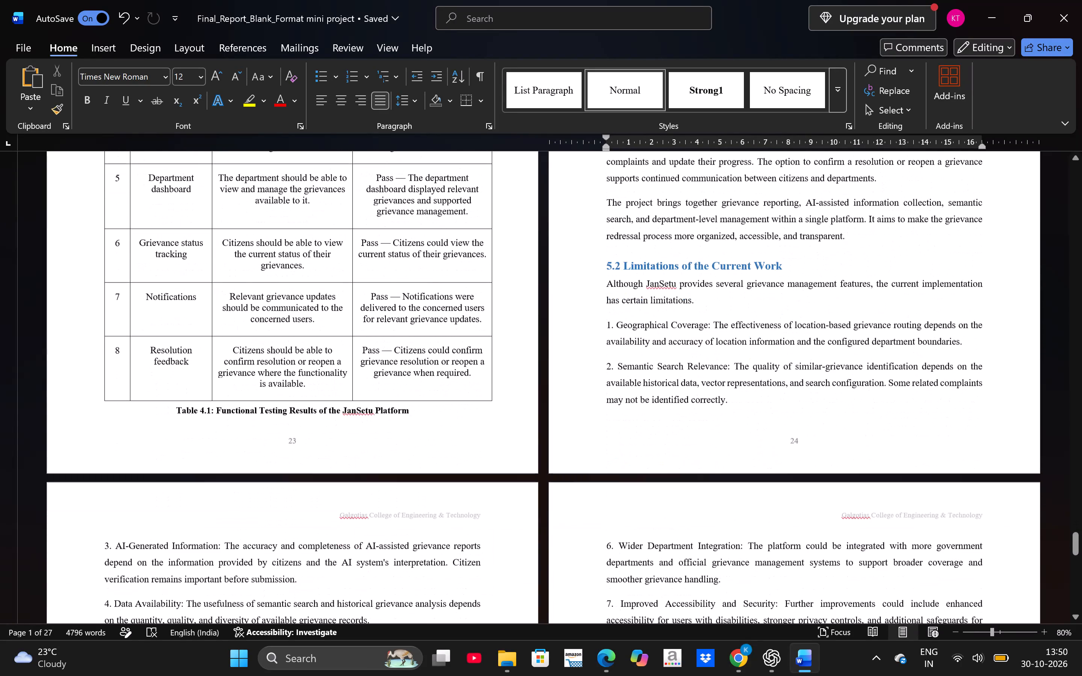
pyautogui.scroll(20, 612, 447)
pyautogui.scroll(20, 612, 447)
pyautogui.scroll(20, 612, 447)
# Remove the square brackets and extra space from the Fig 1.1 caption so it reads "Fig 1.1 Architecture of the Proposed System".
pyautogui.scroll(-4, 612, 447)
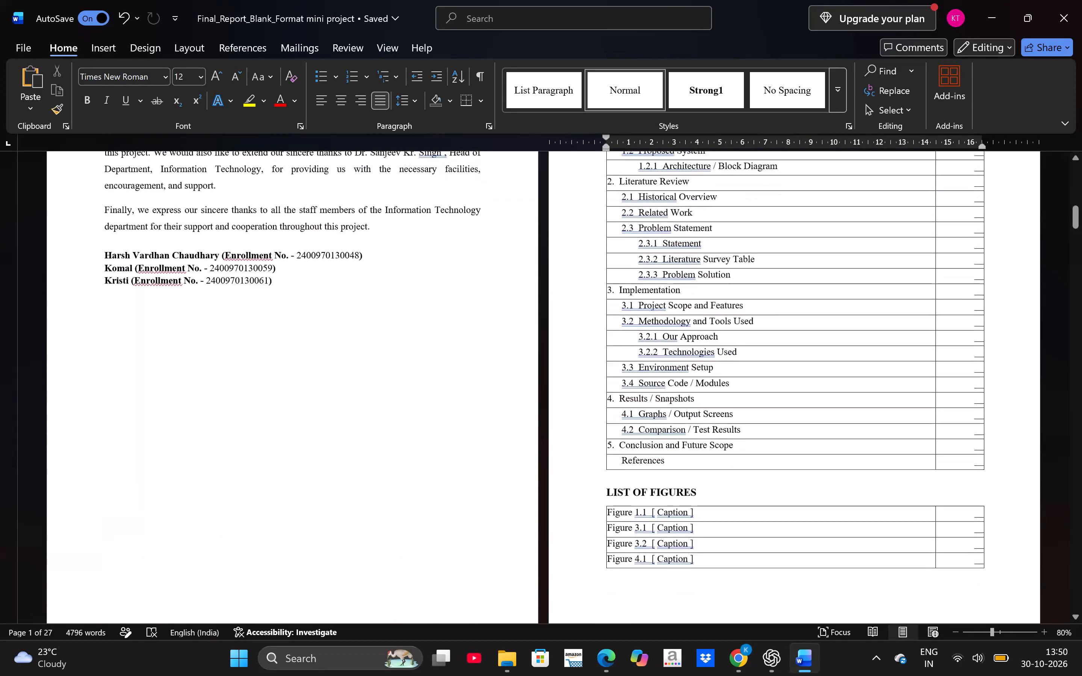
pyautogui.scroll(-7, 612, 447)
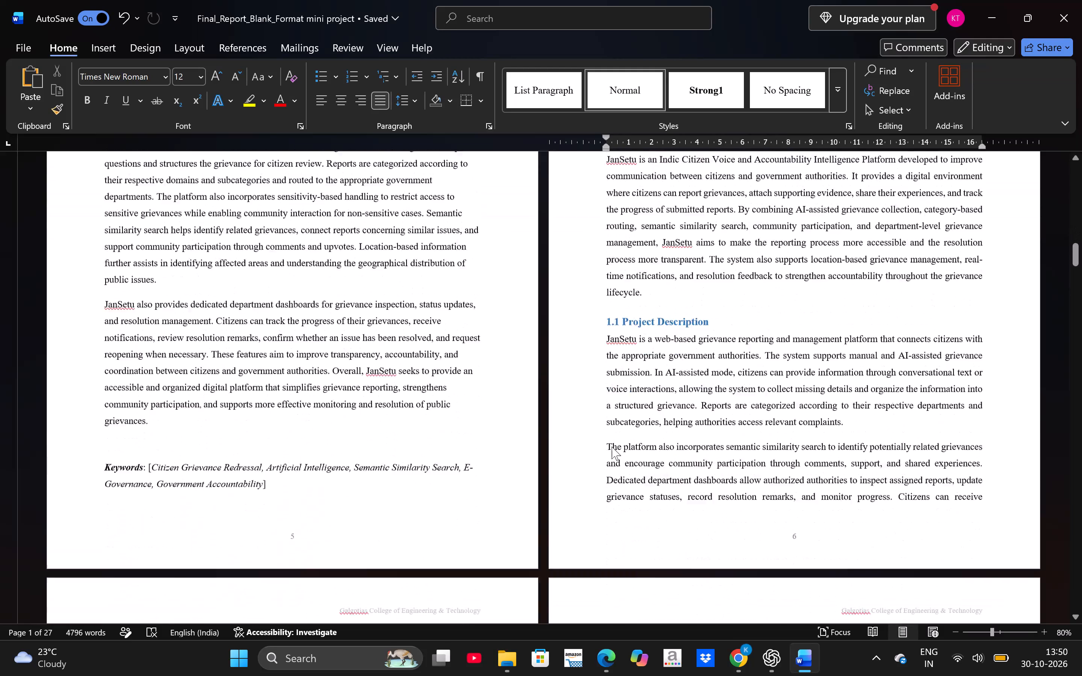
pyautogui.scroll(-4, 612, 447)
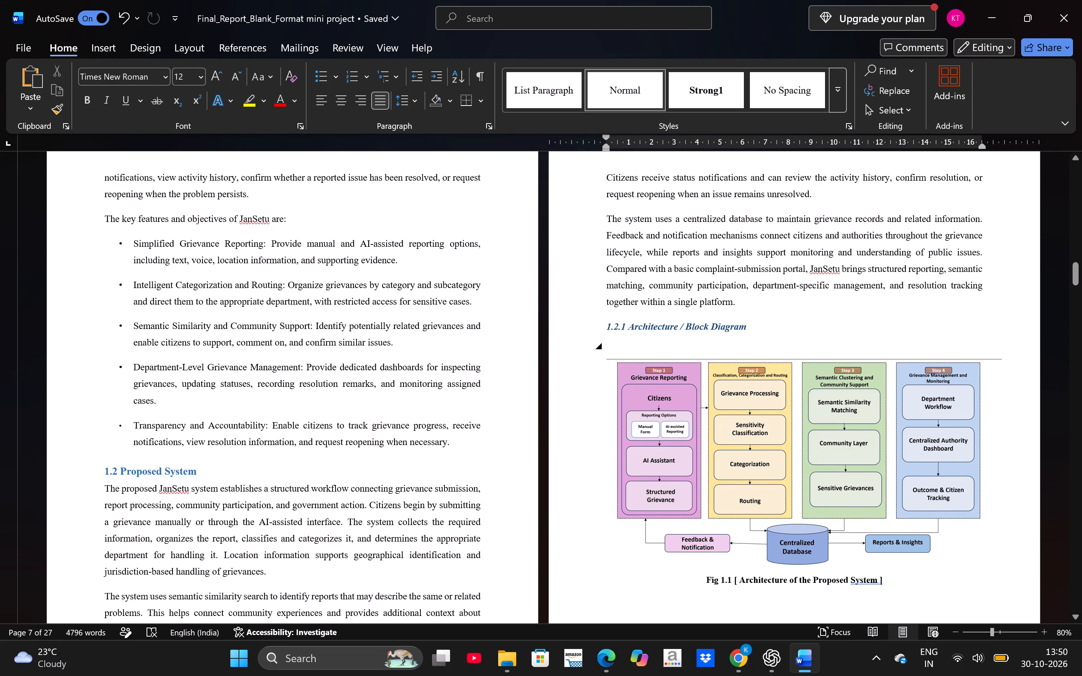
pyautogui.scroll(-1, 630, 338)
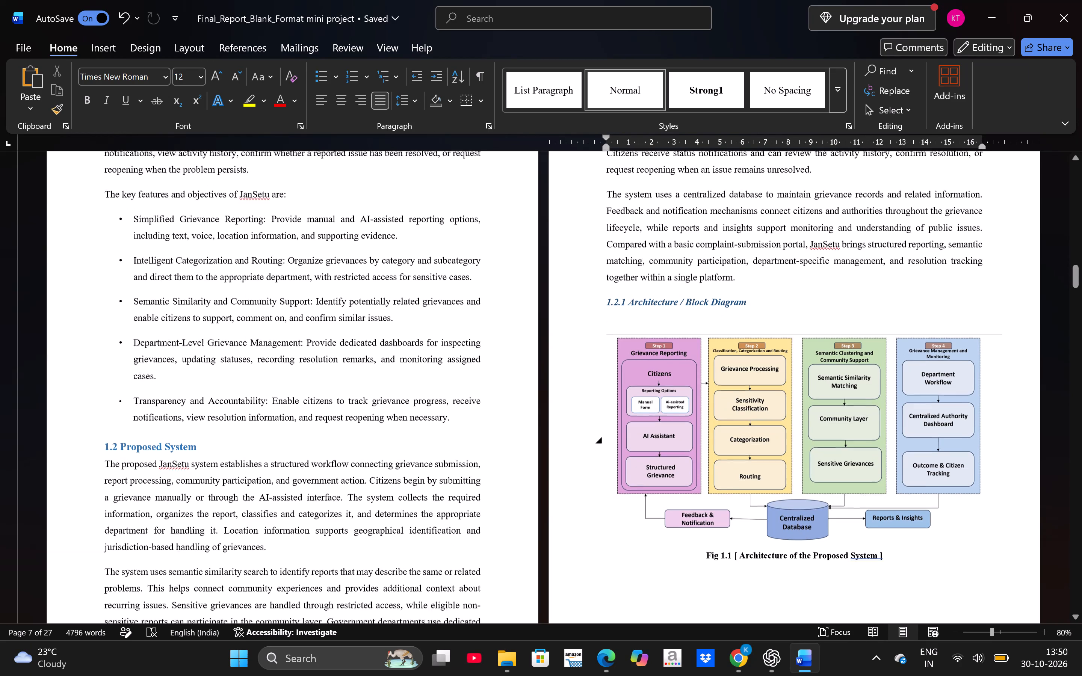
pyautogui.scroll(-1, 630, 338)
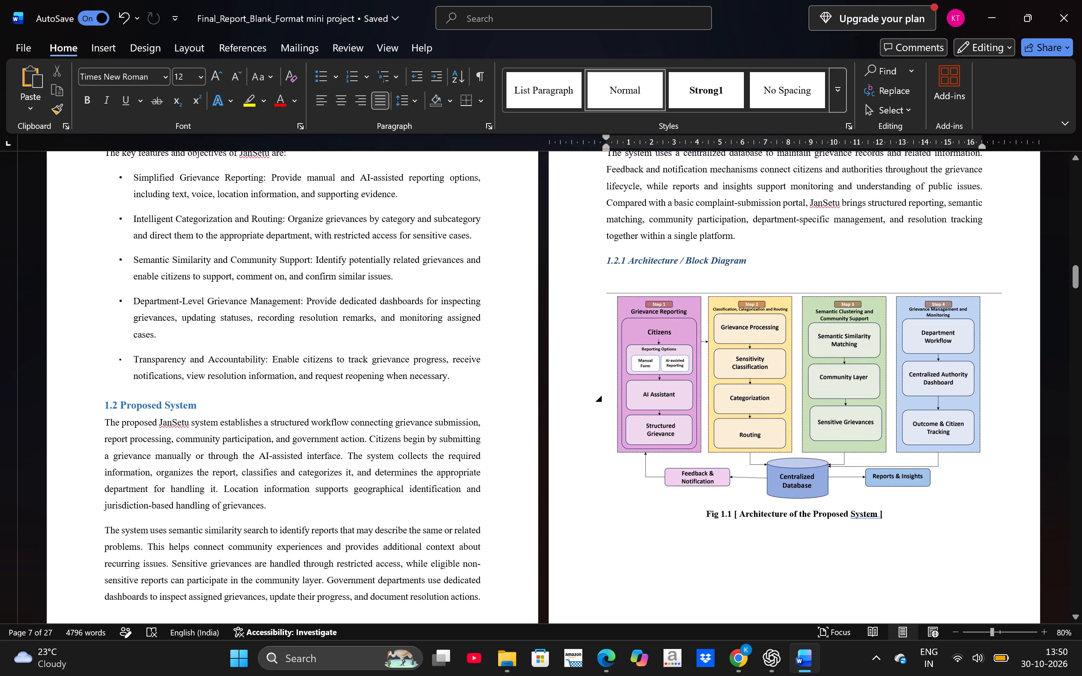
pyautogui.scroll(-2, 725, 522)
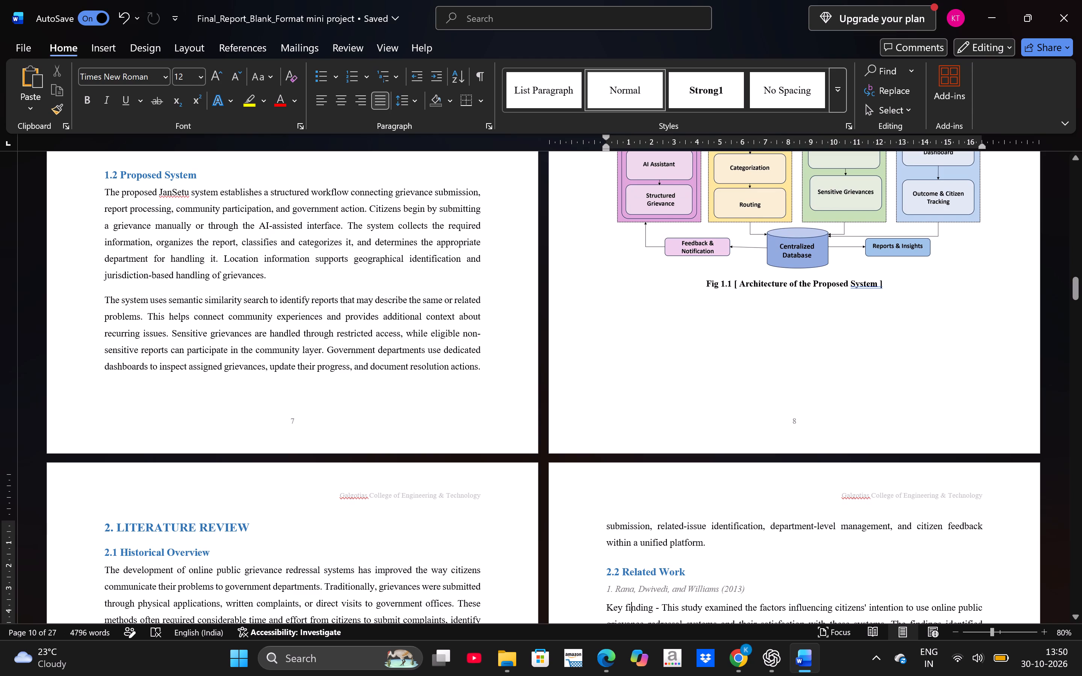
pyautogui.moveTo(737, 284); pyautogui.dragTo(868, 281)
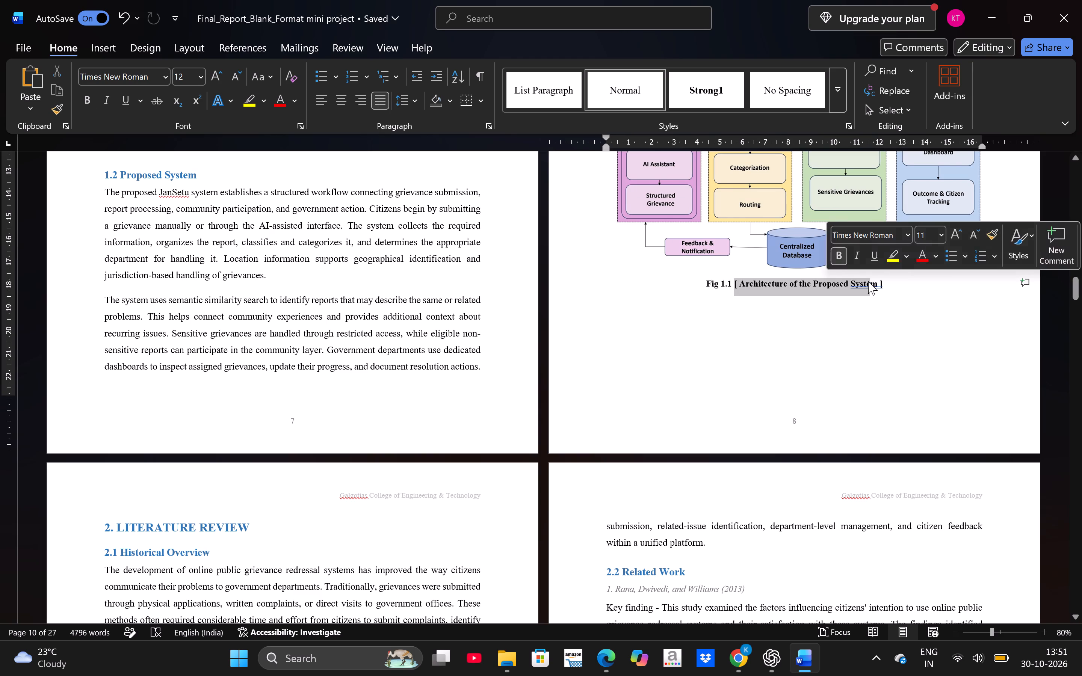
pyautogui.click(893, 281)
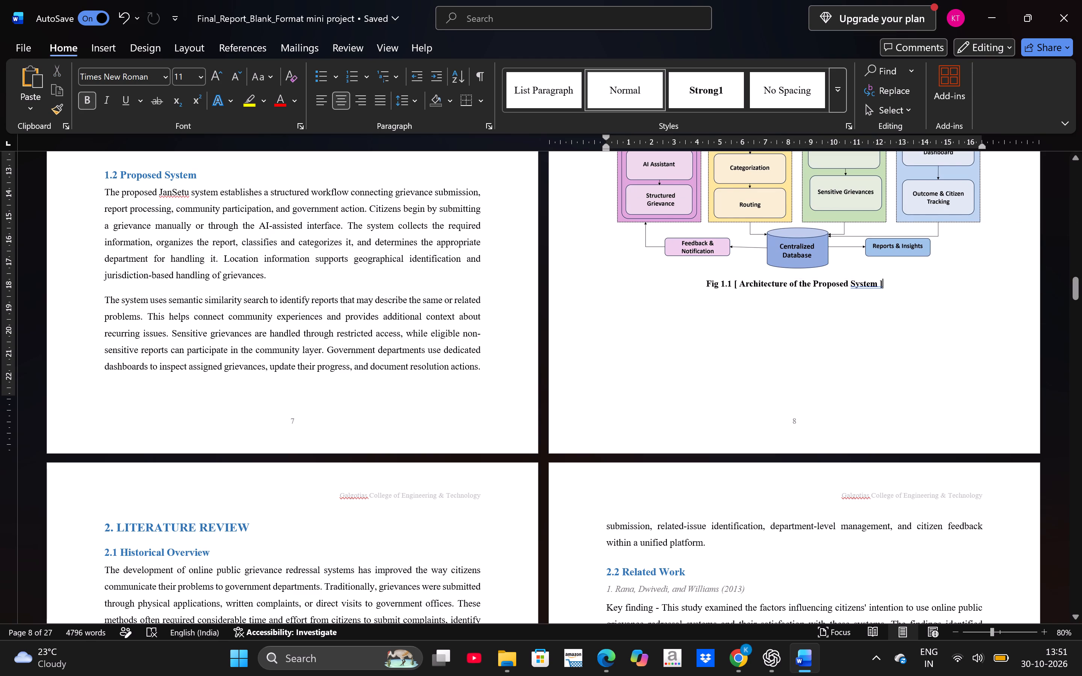
pyautogui.press('BackSpace')
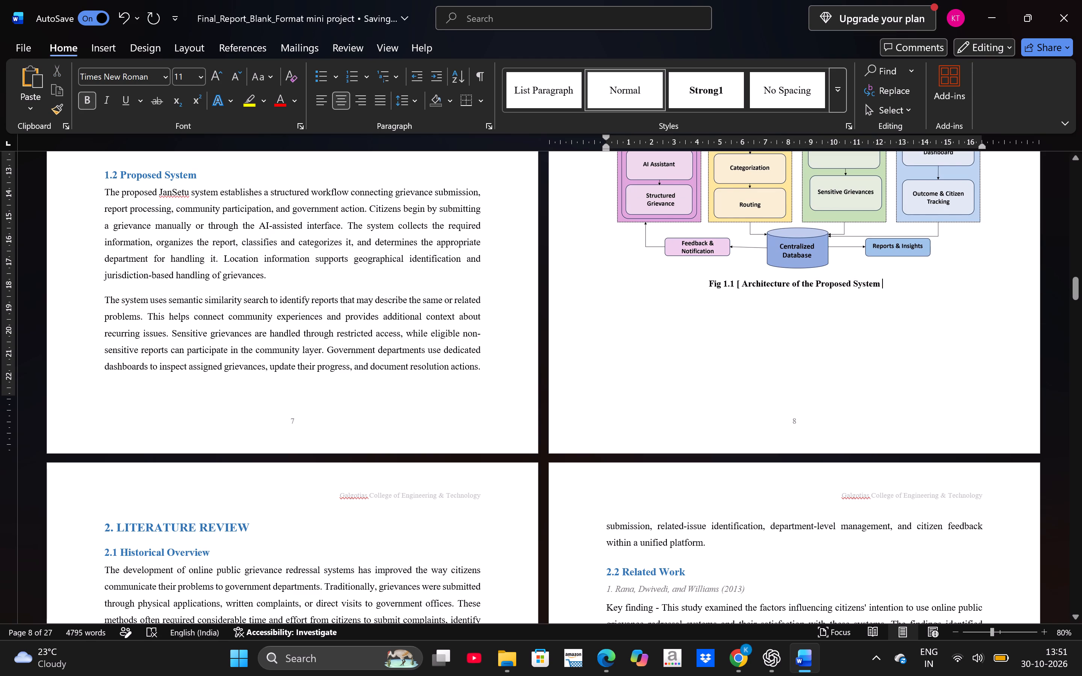
pyautogui.click(738, 284)
pyautogui.press('BackSpace')
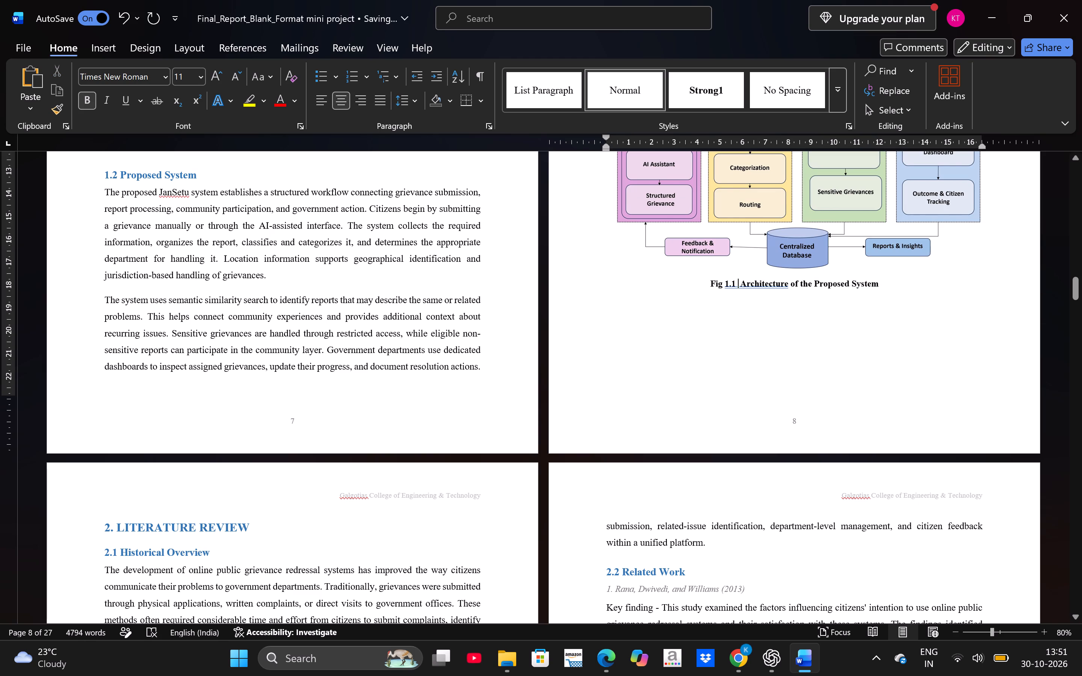
pyautogui.press('BackSpace')
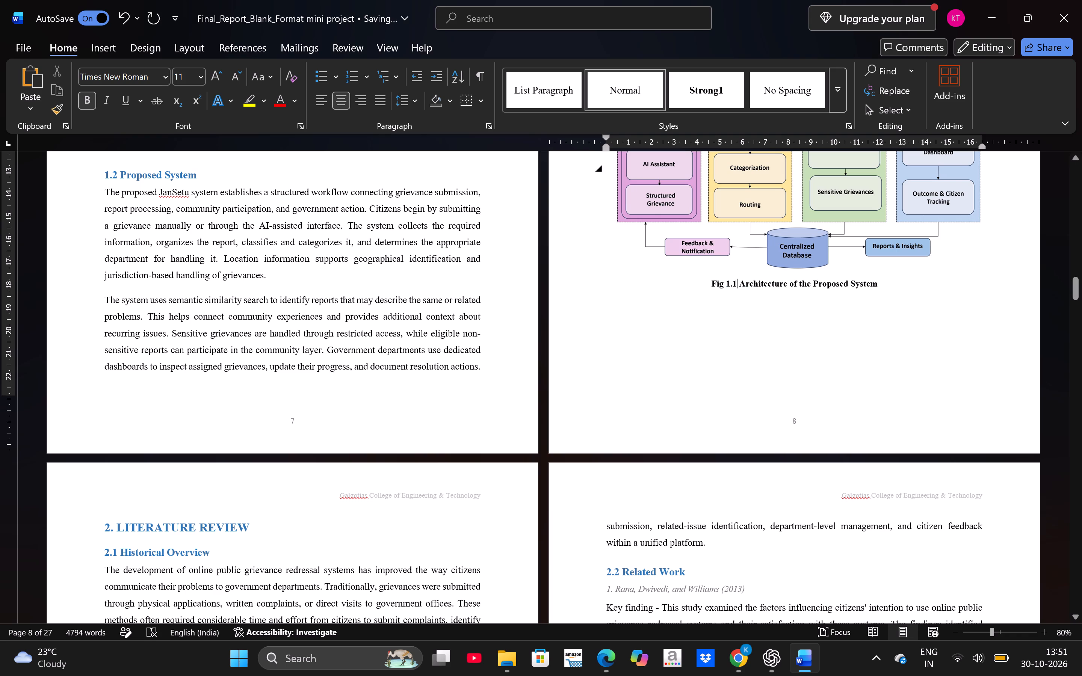
# Copy the Fig 1.1 caption text "Architecture of the Proposed System" over the bracketed Caption placeholder for Figure 1.1 in the List of Figures.
pyautogui.moveTo(740, 284); pyautogui.dragTo(869, 282)
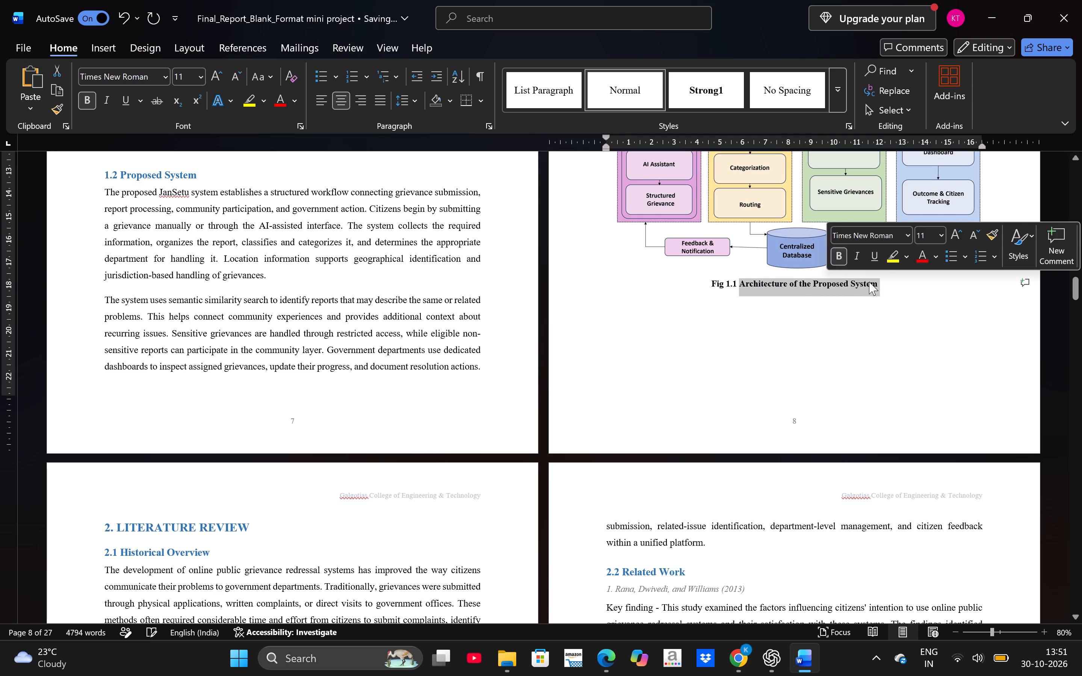
pyautogui.hotkey('ctrl', 'c')
pyautogui.click(797, 377)
pyautogui.scroll(2, 797, 377)
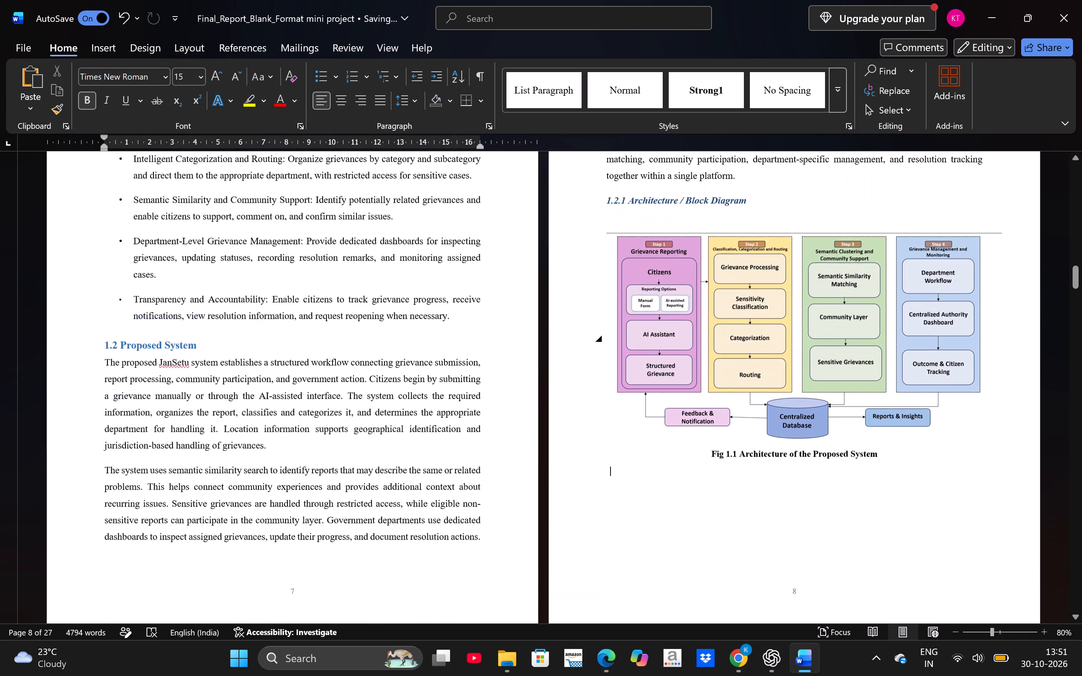
pyautogui.scroll(7, 797, 377)
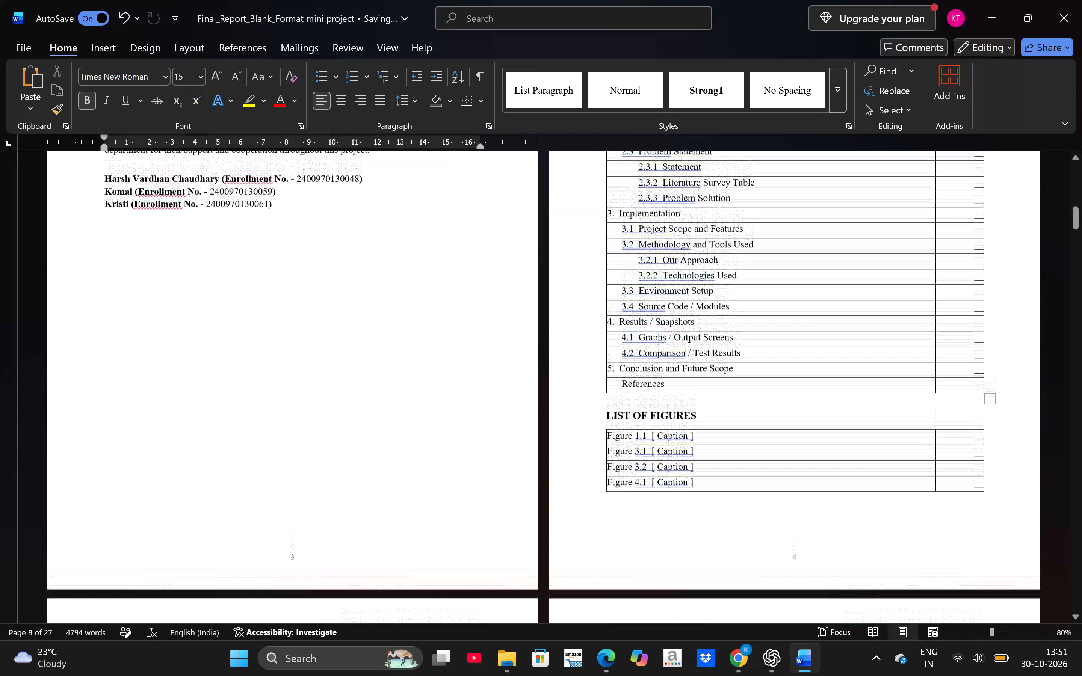
pyautogui.click(689, 438)
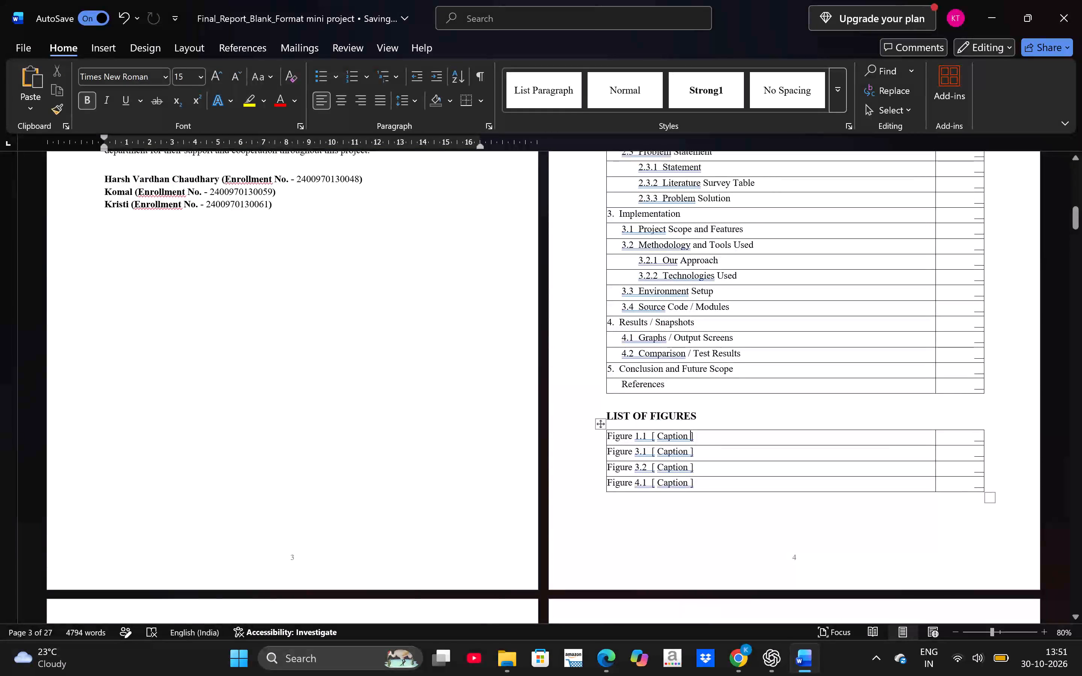
pyautogui.click(696, 438)
pyautogui.press('BackSpace')
pyautogui.press('BackSpace')
pyautogui.press('BackSpace')
pyautogui.press('BackSpace')
pyautogui.press('BackSpace')
pyautogui.press('BackSpace')
pyautogui.press('BackSpace')
pyautogui.press('BackSpace')
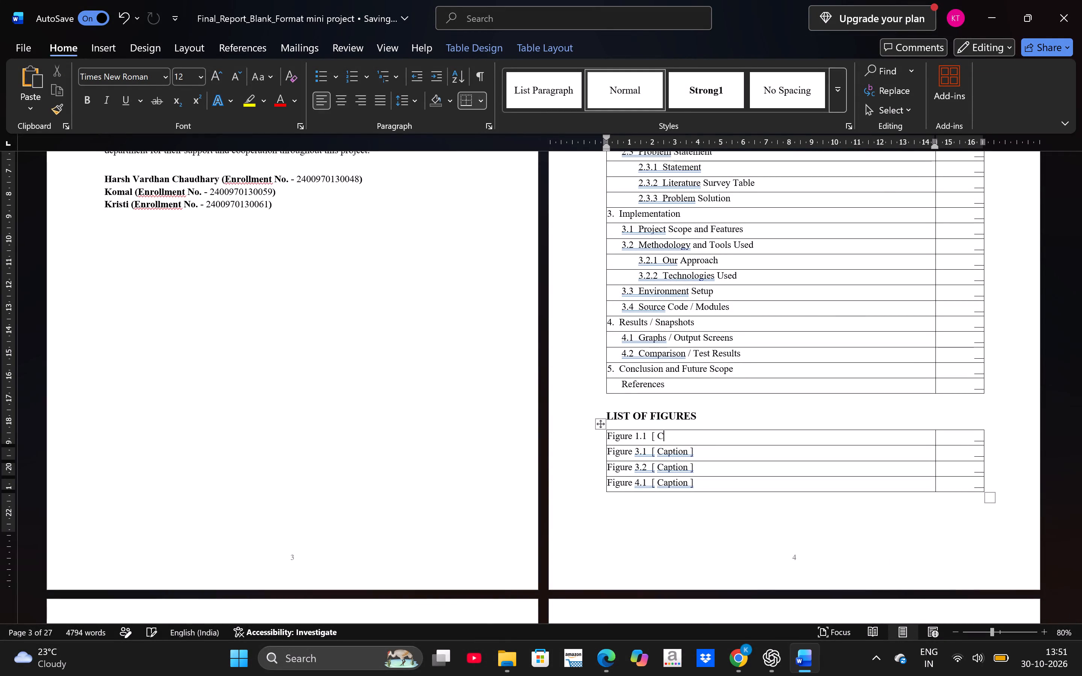
pyautogui.press('BackSpace')
pyautogui.press('BackSpace')
pyautogui.press('BackSpace')
pyautogui.hotkey('ctrl', 'v')
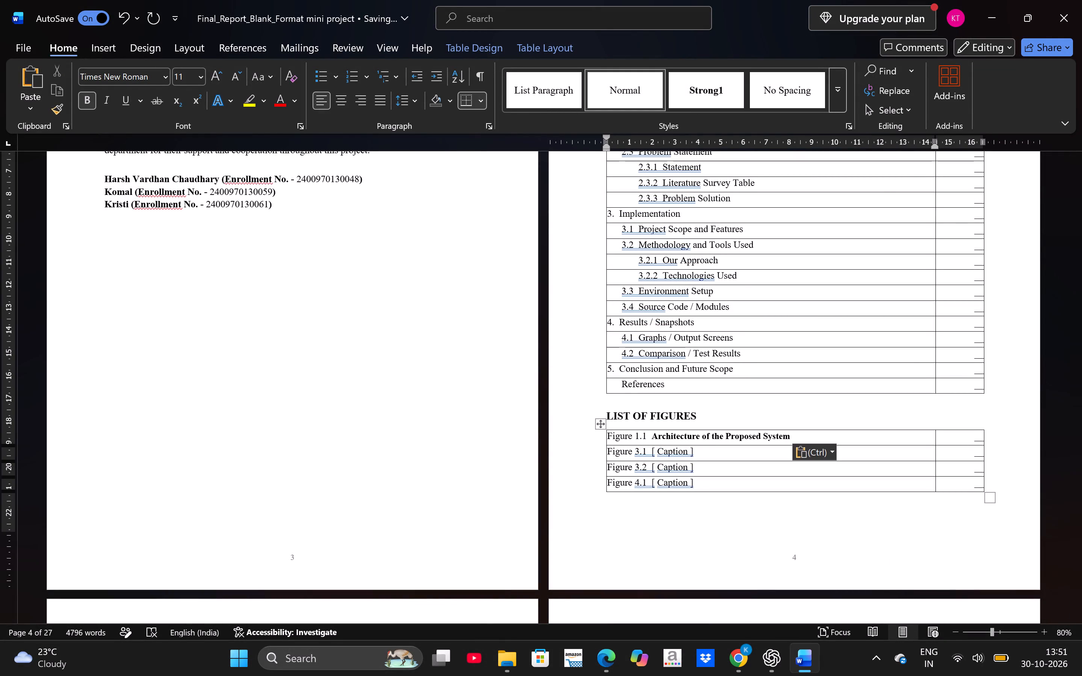
# Put the first student's enrollment number on its own line below the name in the Acknowledgement, followed by a blank line.
pyautogui.scroll(2, 494, 411)
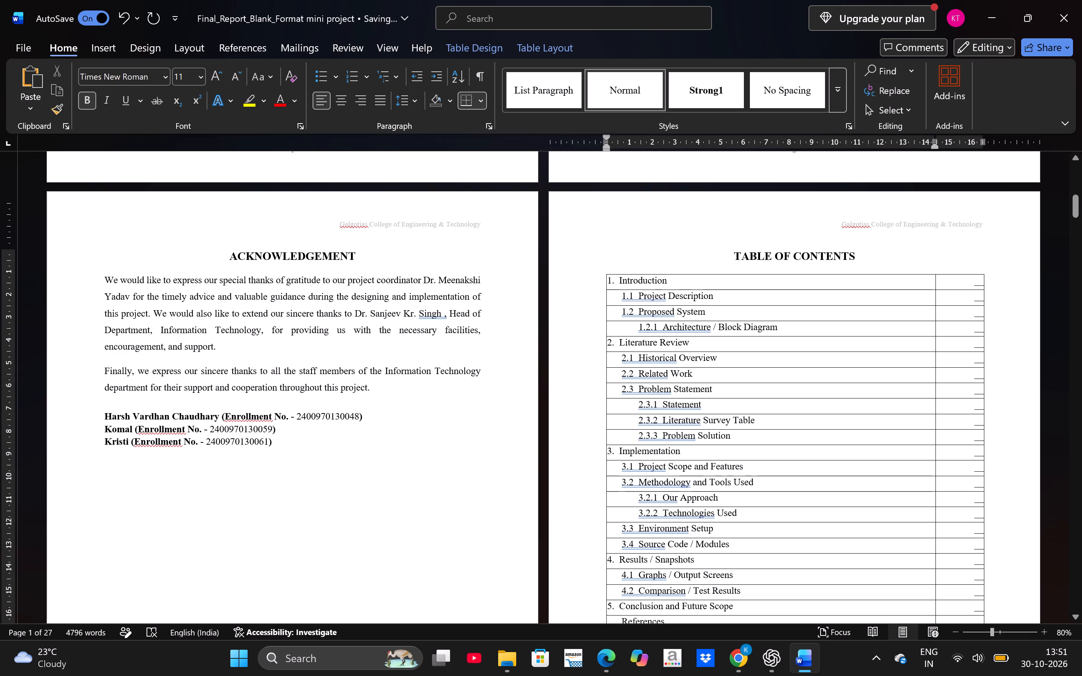
pyautogui.click(371, 413)
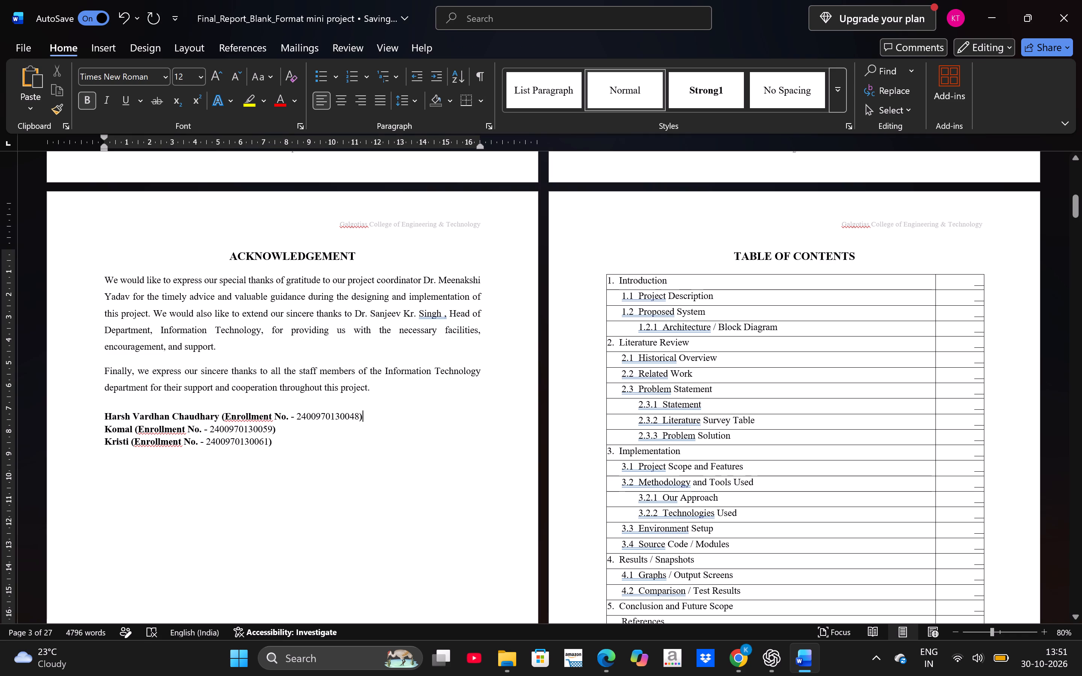
pyautogui.click(221, 417)
pyautogui.press('Return')
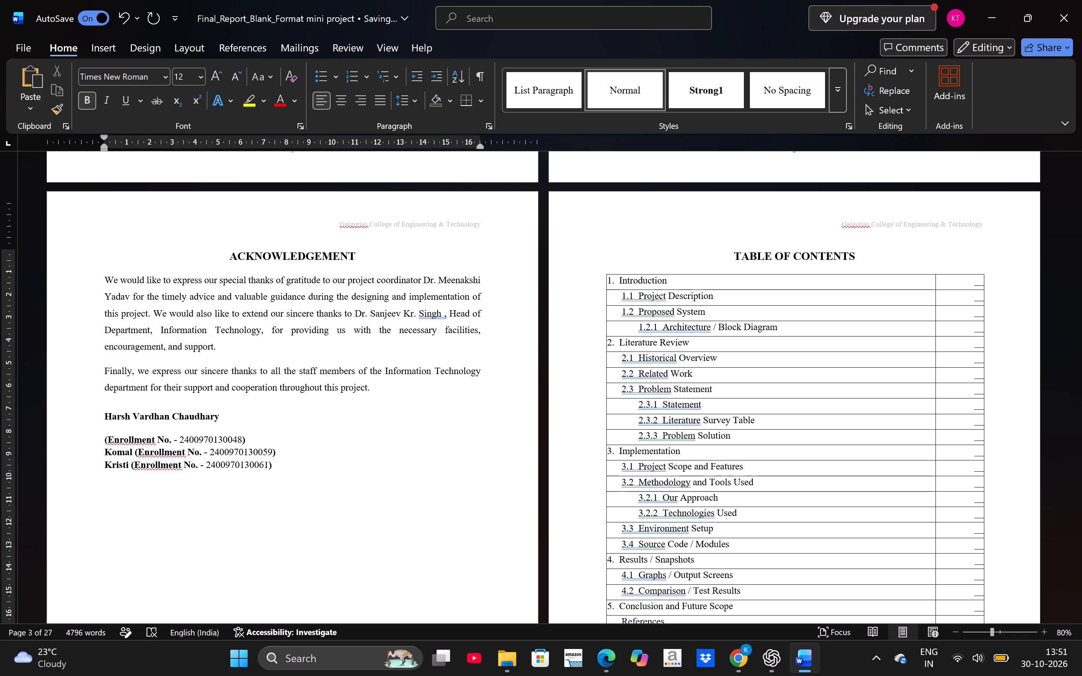
pyautogui.click(106, 430)
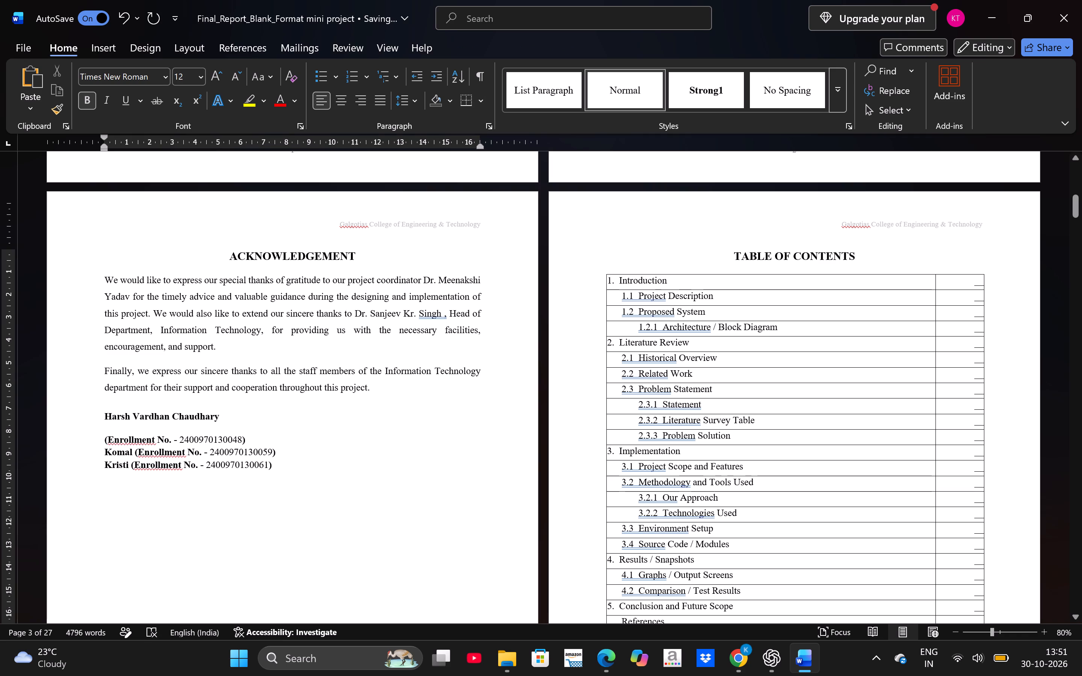
pyautogui.click(104, 431)
pyautogui.click(104, 431)
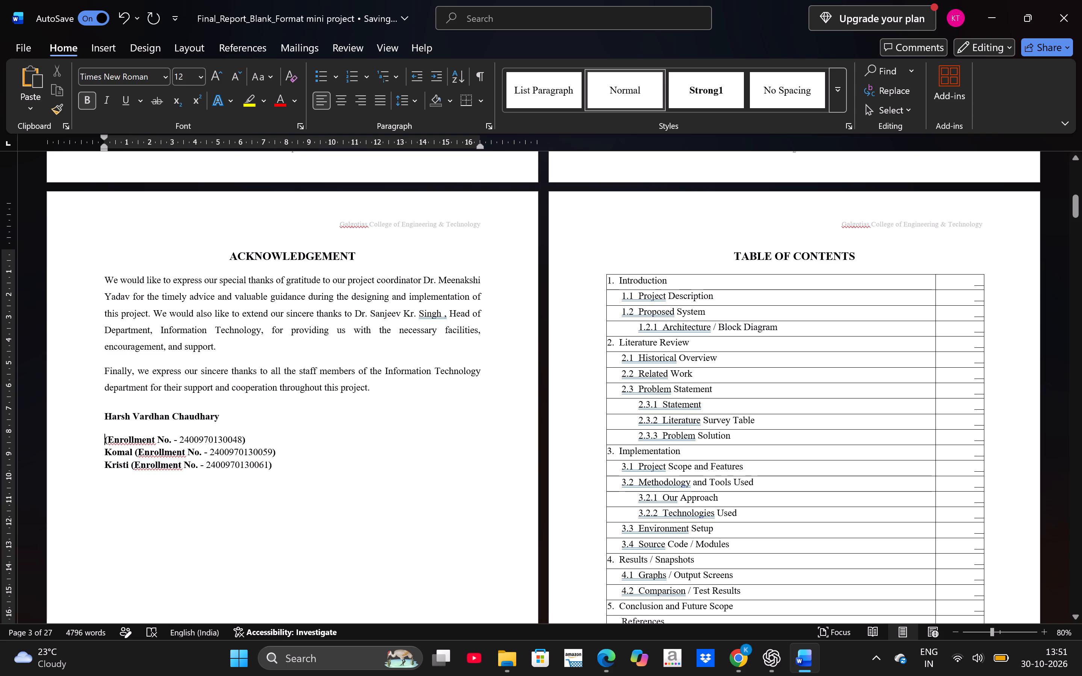
pyautogui.click(101, 427)
pyautogui.press('BackSpace')
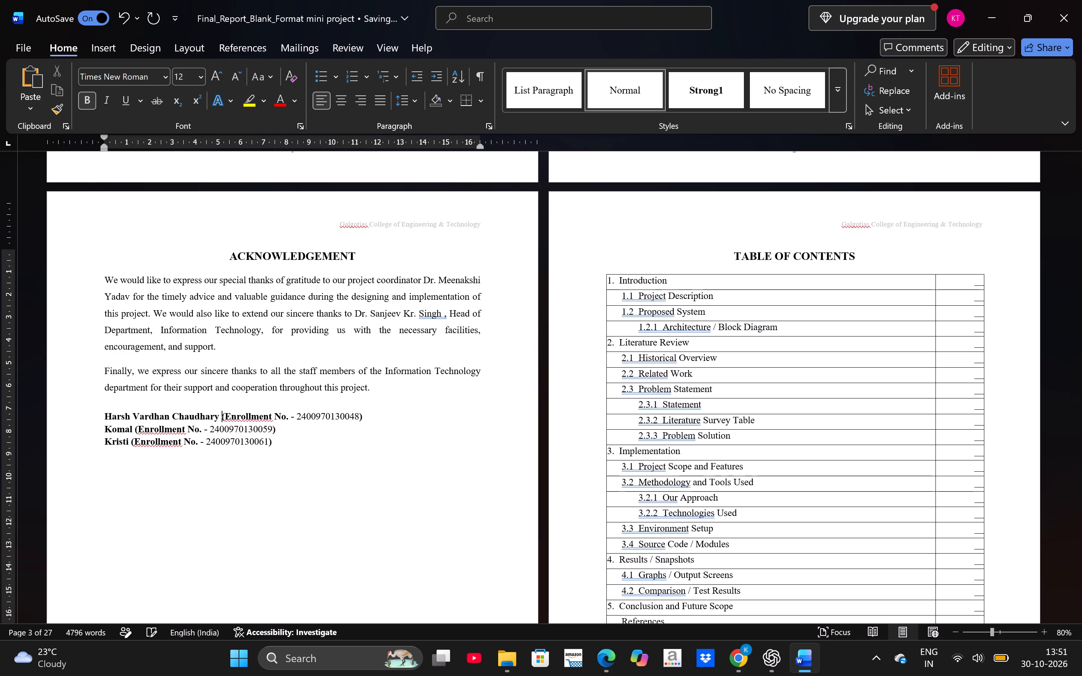
pyautogui.press('Return')
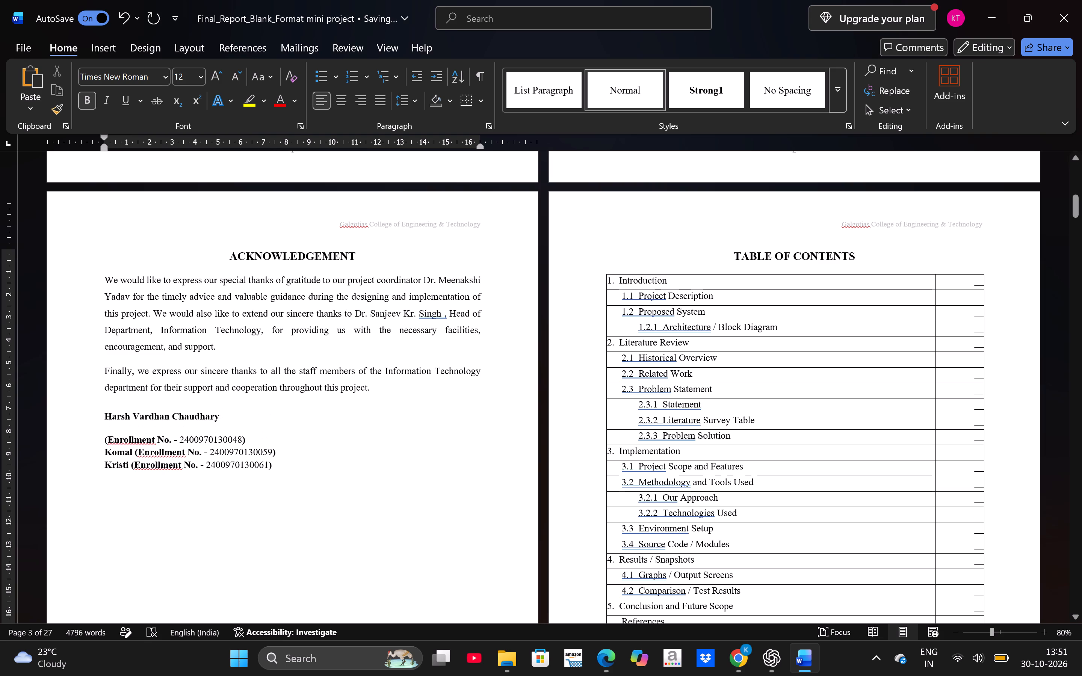
pyautogui.click(257, 431)
pyautogui.press('Return')
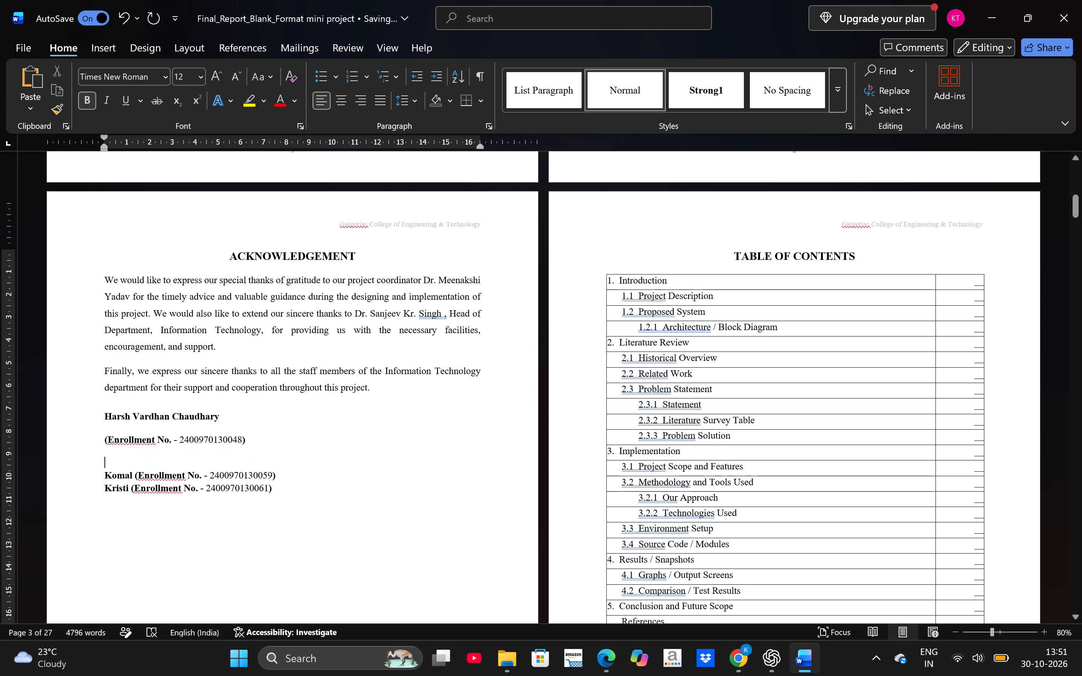
pyautogui.click(102, 441)
pyautogui.press('BackSpace')
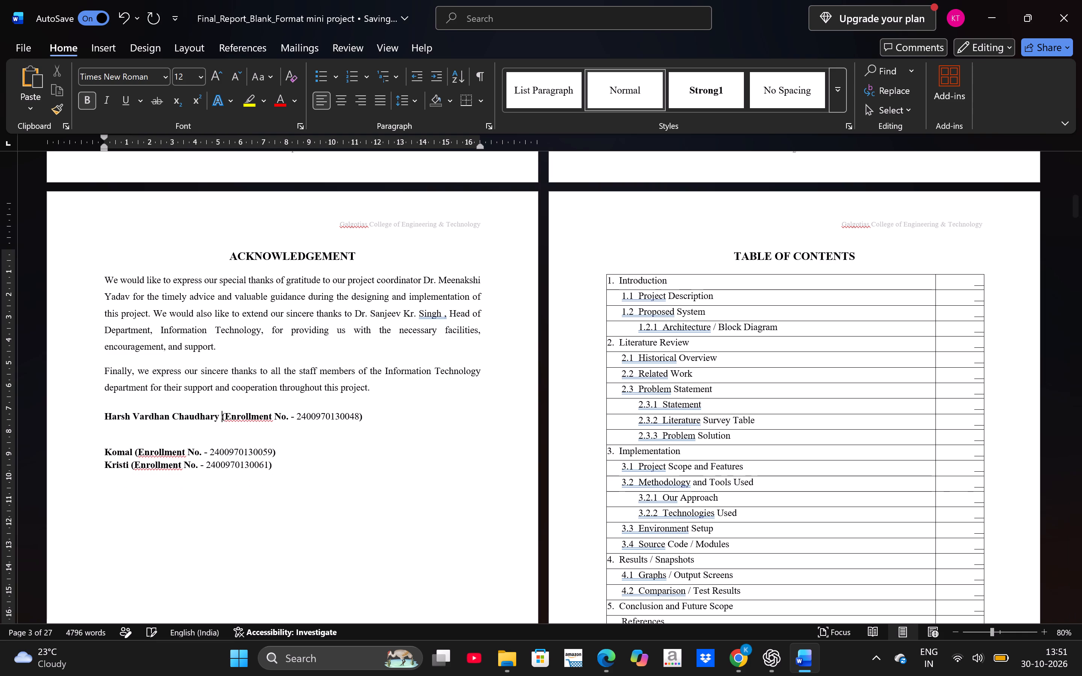
pyautogui.press('Return')
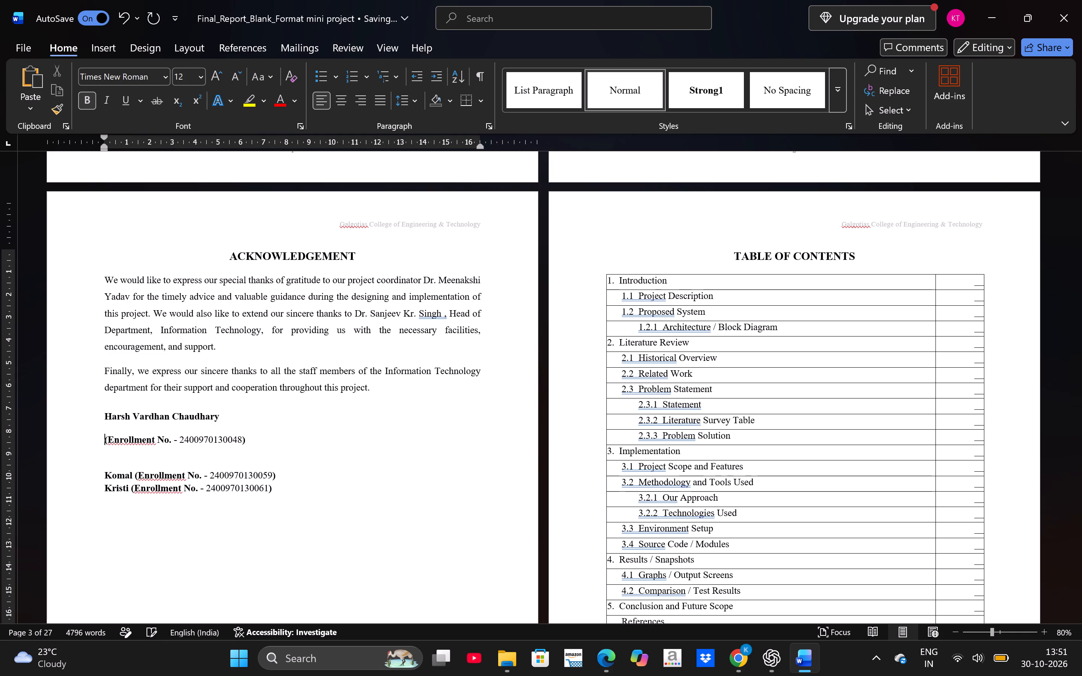
# Remove the space before paragraph from the first student's name and enrollment number lines.
pyautogui.moveTo(253, 442); pyautogui.dragTo(166, 427)
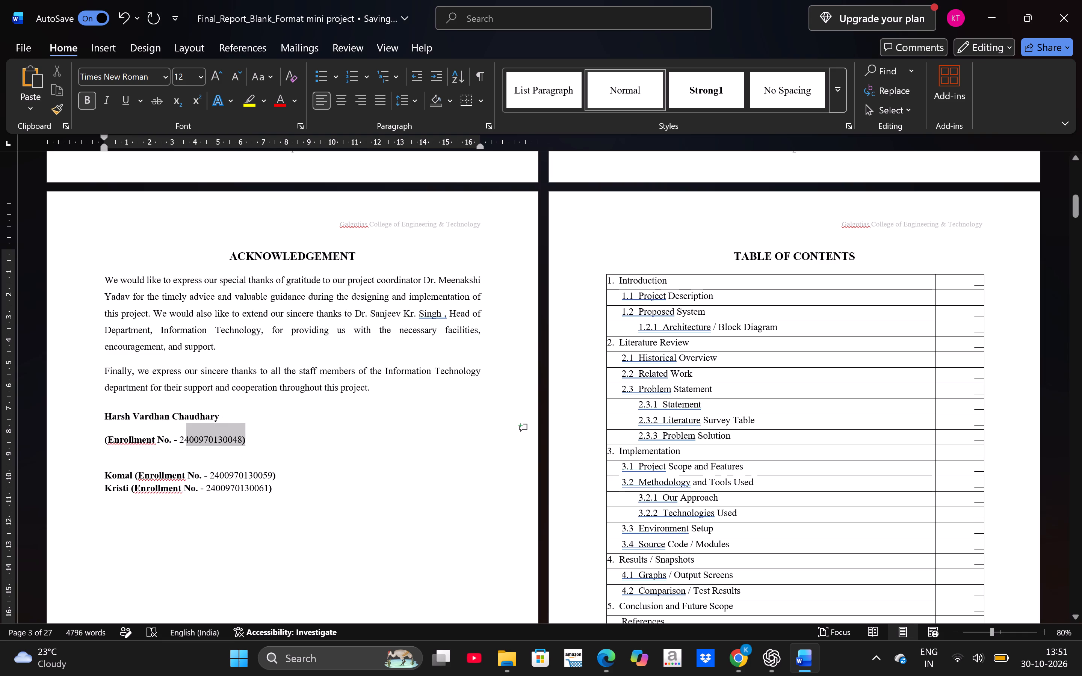
pyautogui.moveTo(166, 427); pyautogui.dragTo(104, 421)
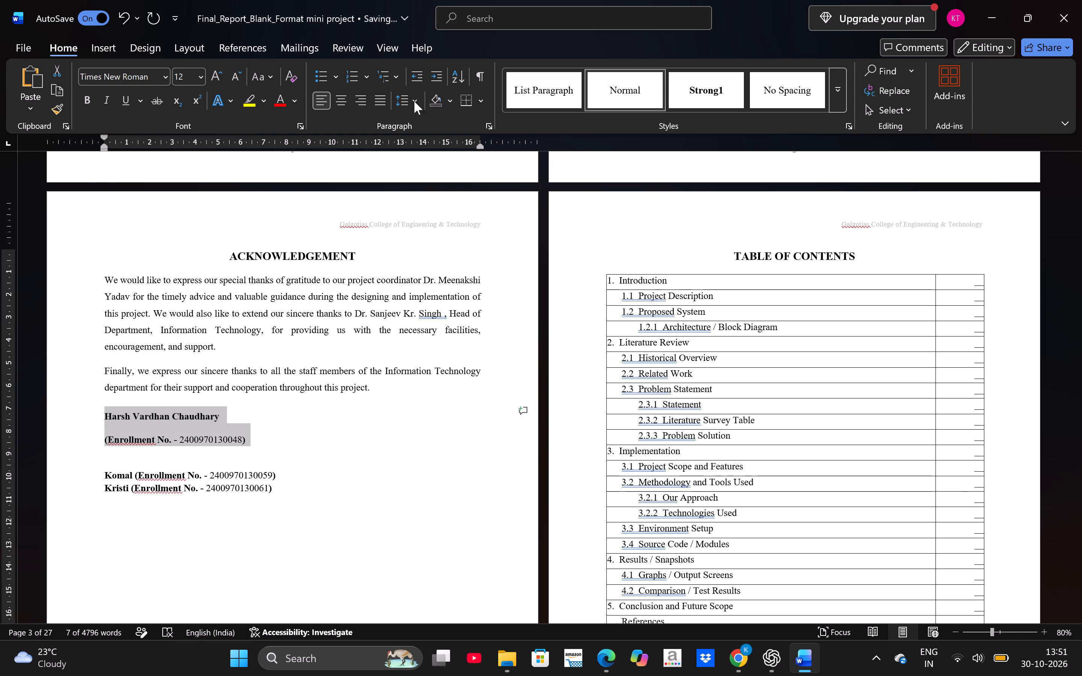
pyautogui.click(414, 101)
pyautogui.click(493, 277)
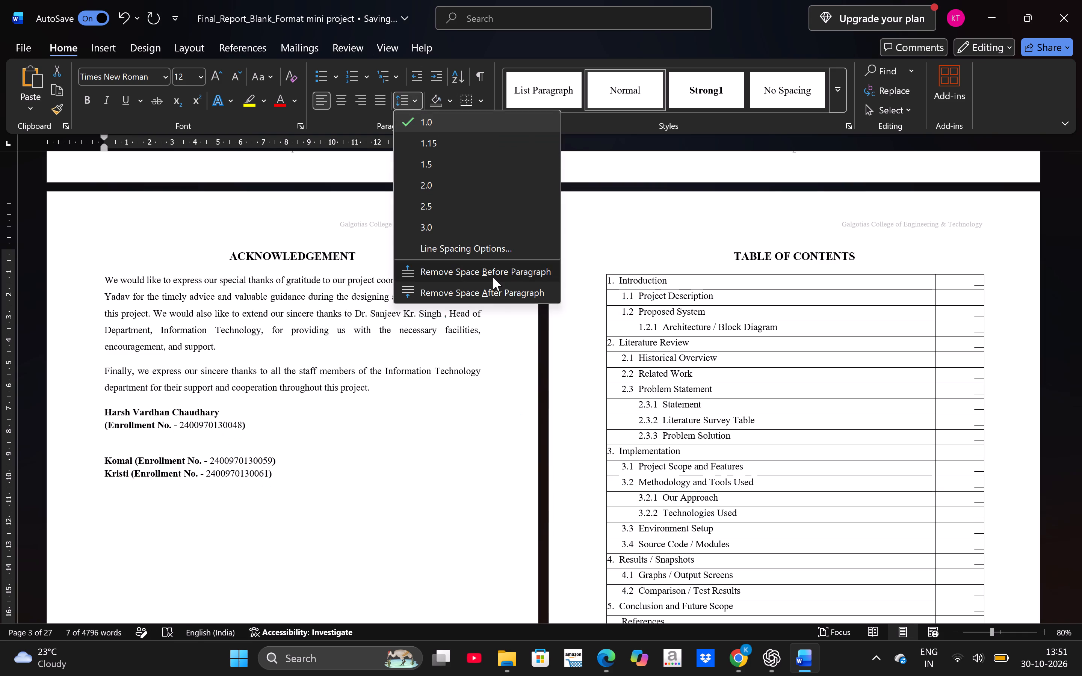
pyautogui.click(353, 430)
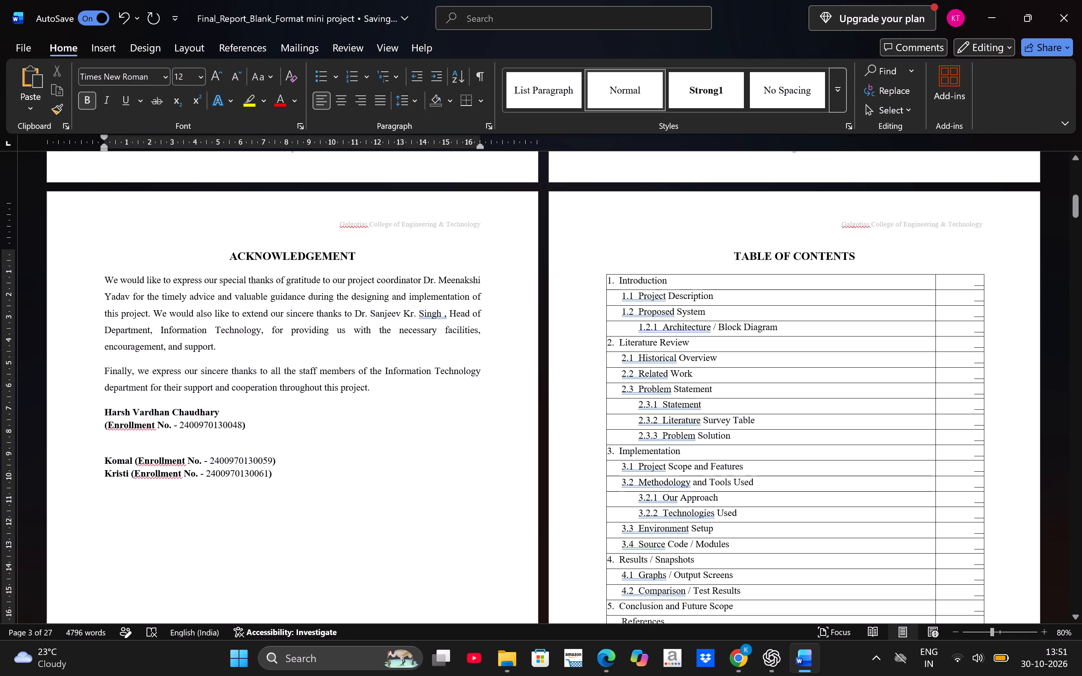
# Put the second student's enrollment number on its own line without a leading space, followed by a blank line.
pyautogui.click(133, 462)
pyautogui.press('Return')
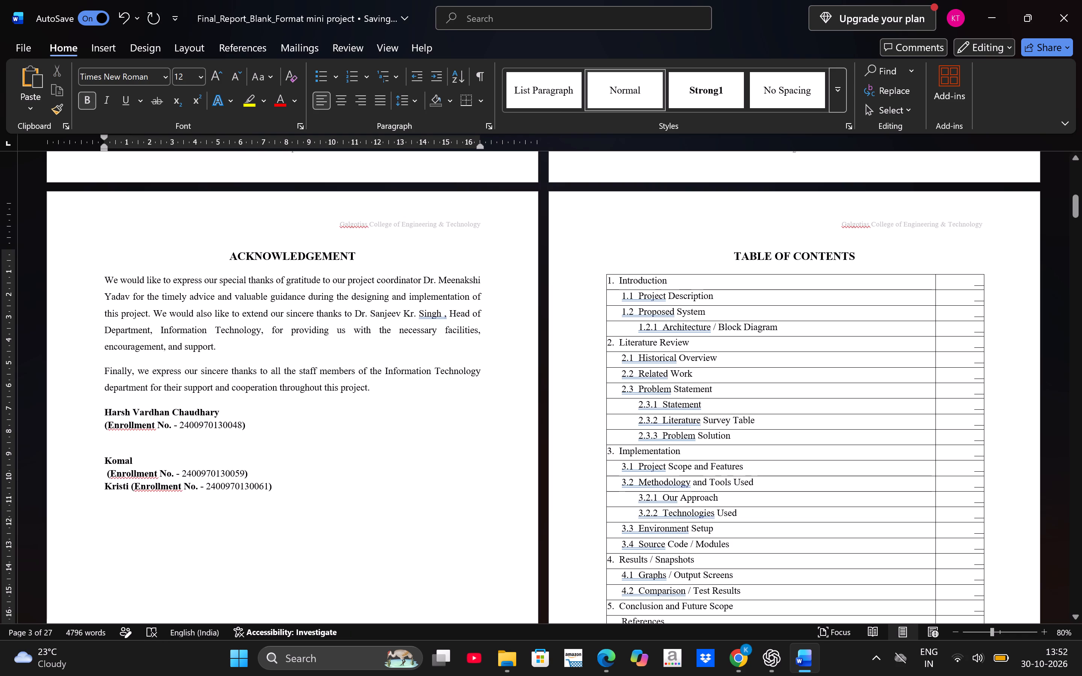
pyautogui.press('Right')
pyautogui.press('BackSpace')
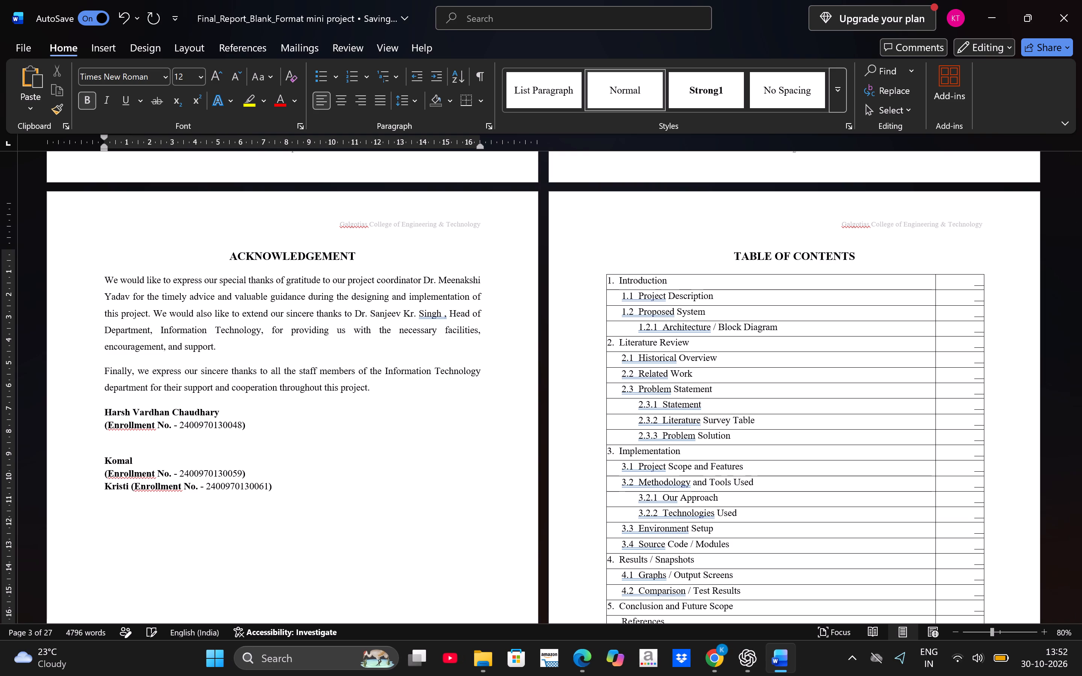
pyautogui.click(264, 467)
pyautogui.press('Return')
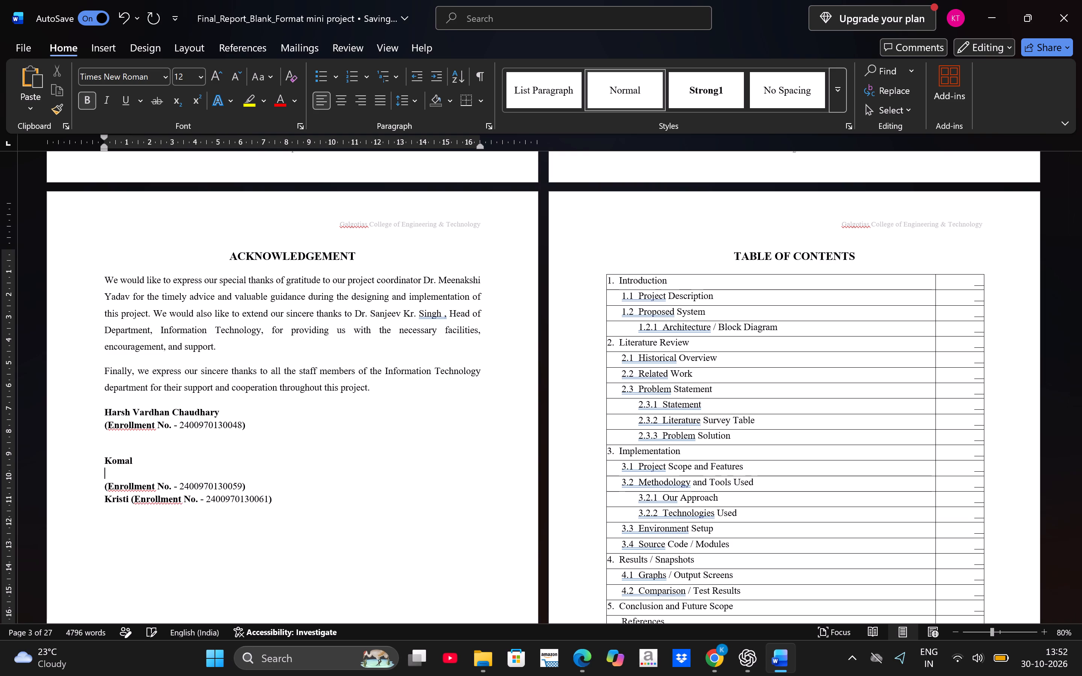
pyautogui.press('BackSpace')
pyautogui.click(255, 472)
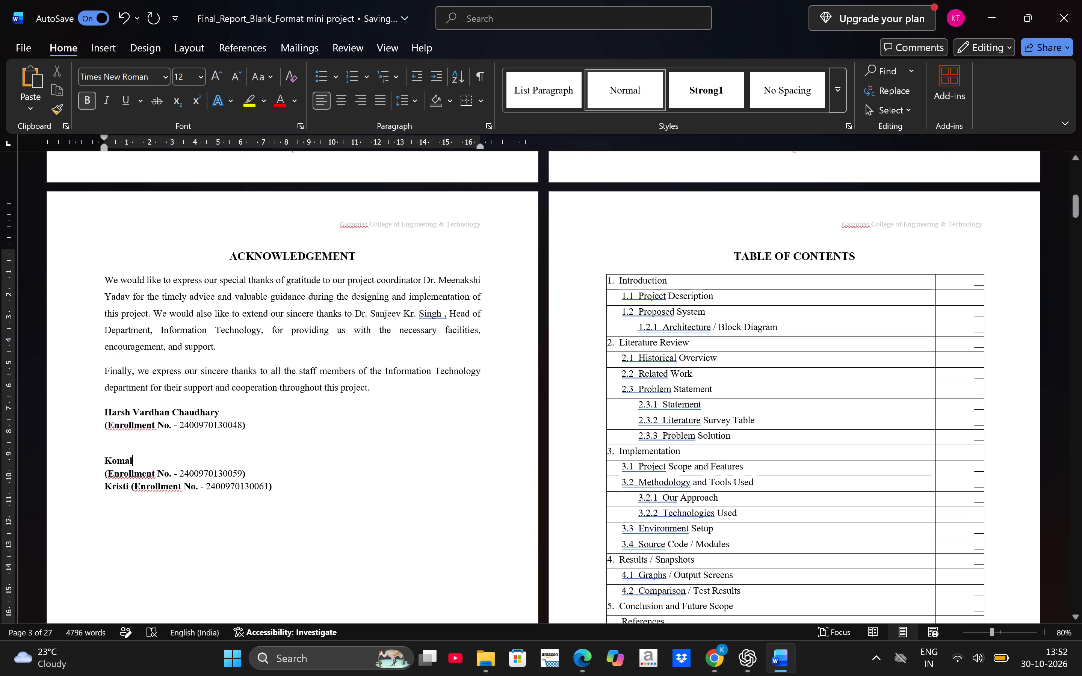
pyautogui.press('Return')
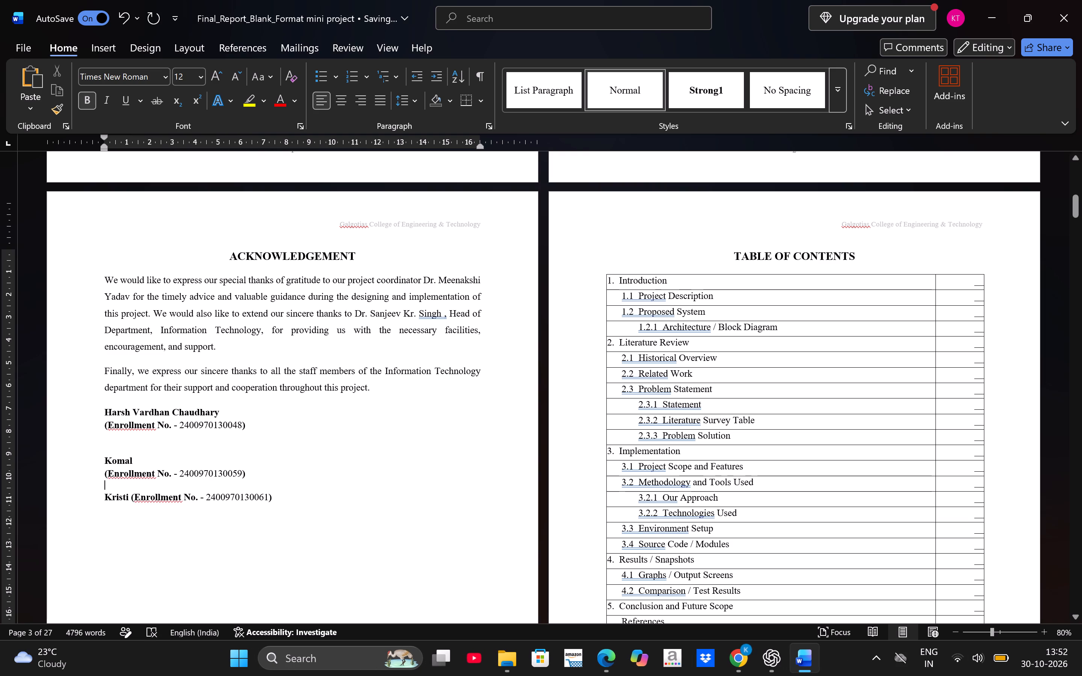
# Put the third student's enrollment number on its own line below the name, without a leading space.
pyautogui.click(130, 498)
pyautogui.press('Return')
pyautogui.press('Right')
pyautogui.press('BackSpace')
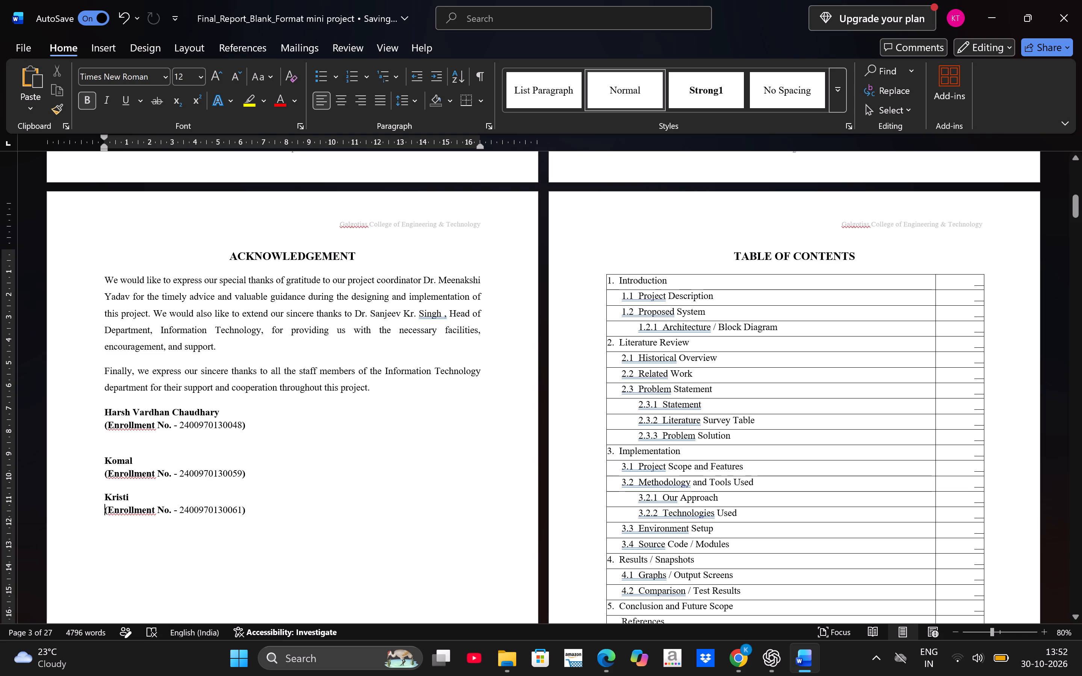
# Remove the bold formatting from the Figure 1.1 caption in the List of Figures and delete the extra space before it.
pyautogui.scroll(3, 318, 448)
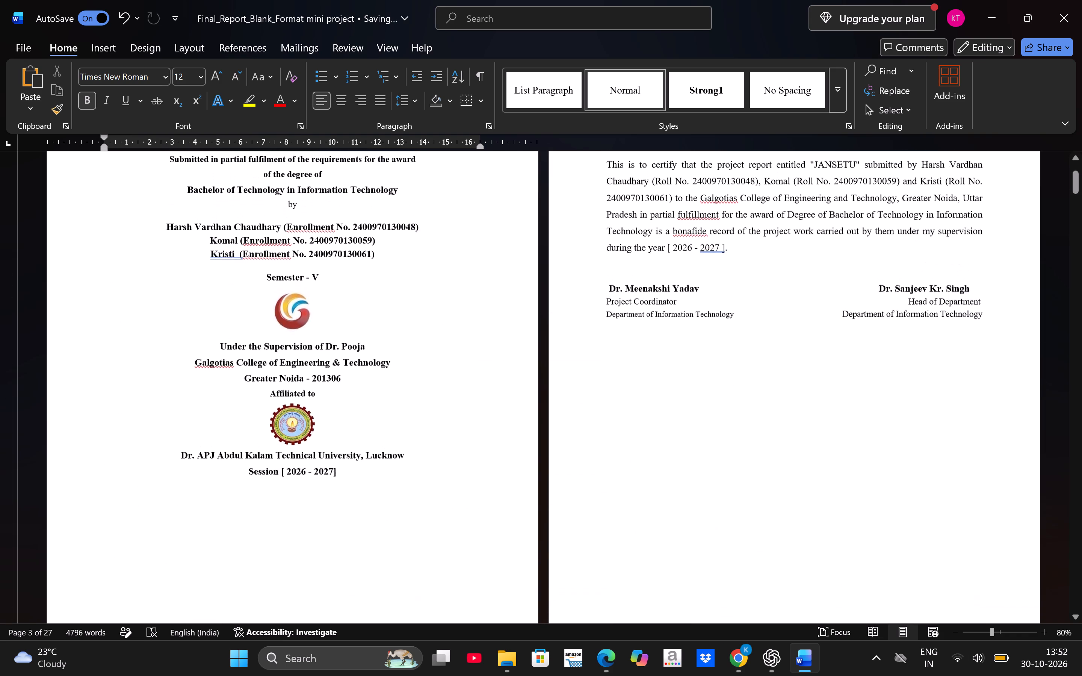
pyautogui.scroll(2, 318, 448)
pyautogui.scroll(-2, 318, 448)
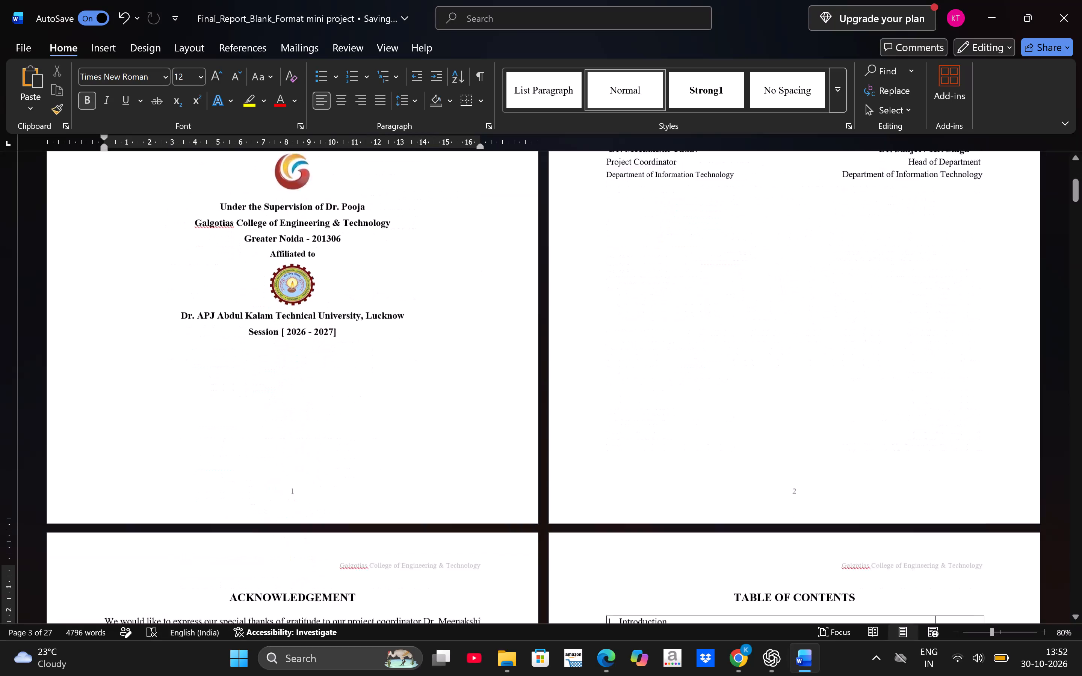
pyautogui.scroll(-6, 318, 448)
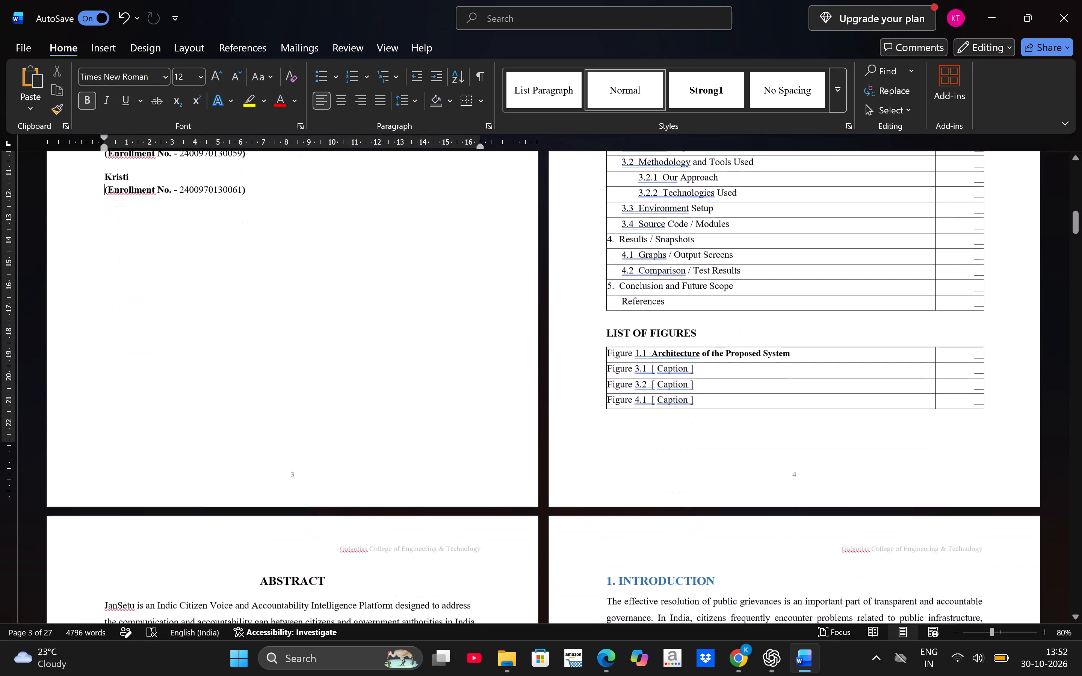
pyautogui.scroll(-1, 318, 448)
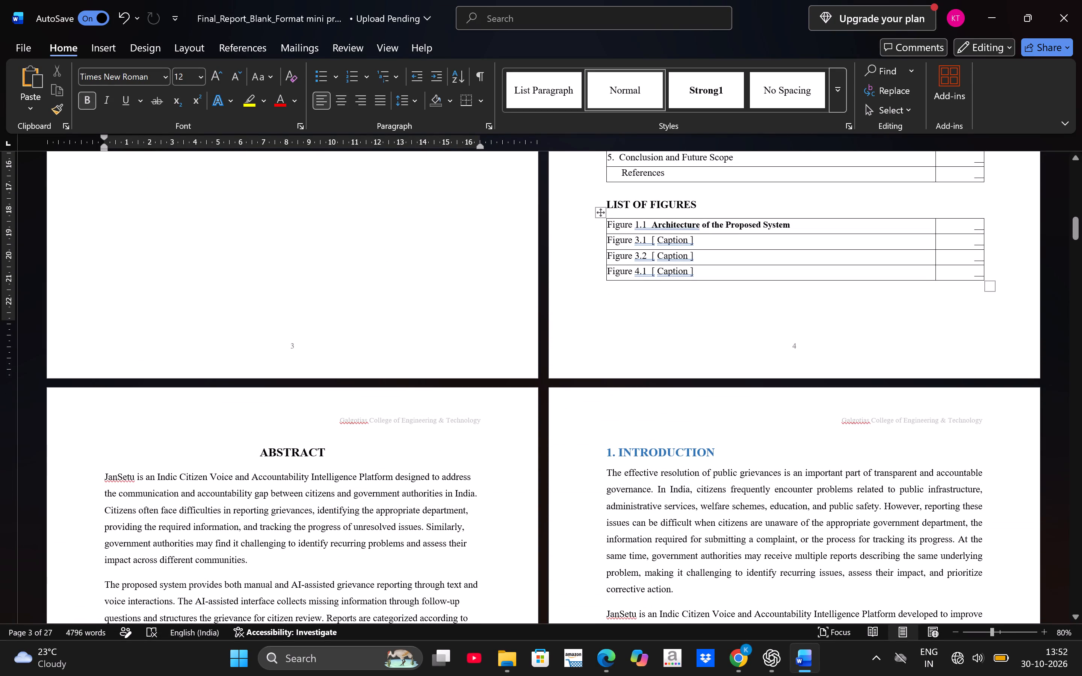
pyautogui.moveTo(653, 225); pyautogui.dragTo(785, 224)
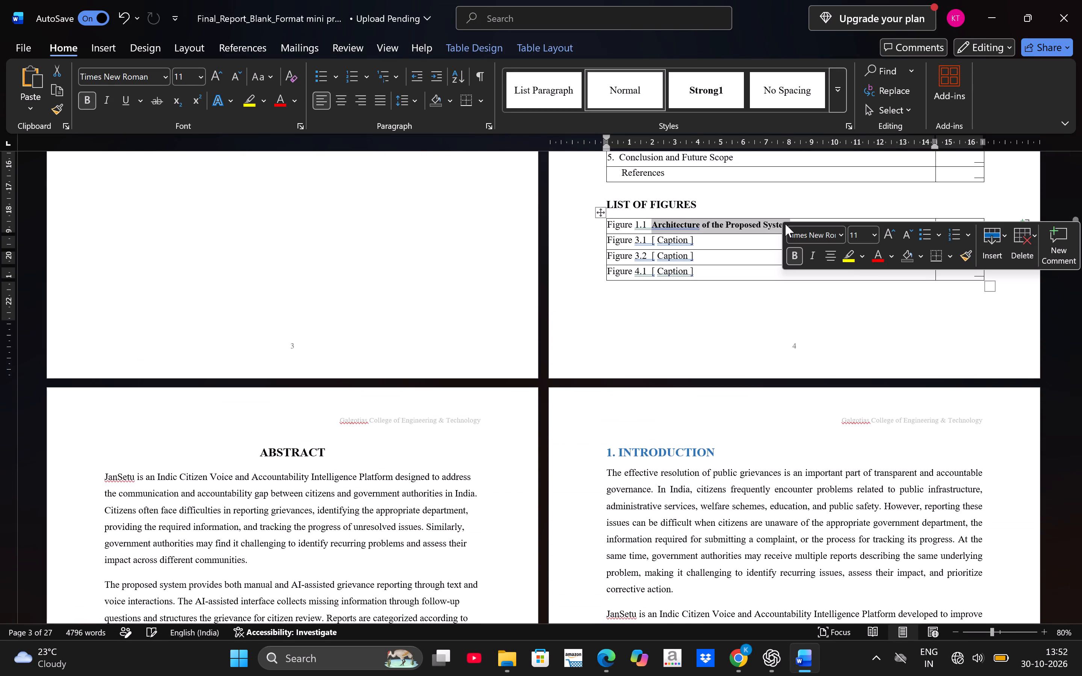
pyautogui.click(795, 251)
pyautogui.click(670, 309)
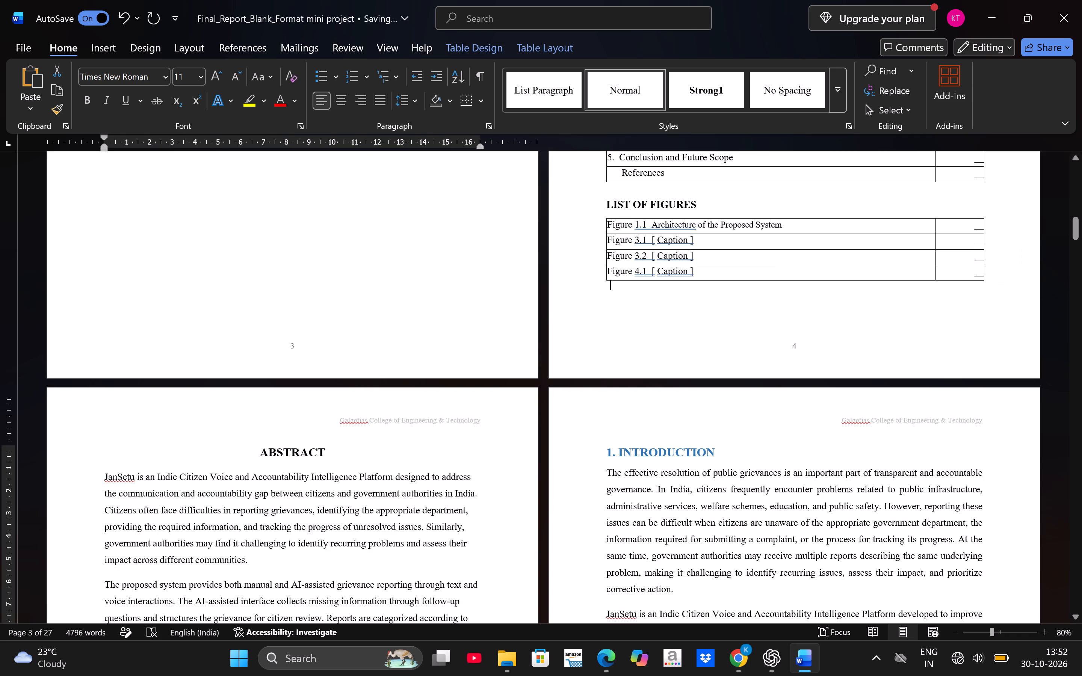
pyautogui.click(650, 225)
pyautogui.press('BackSpace')
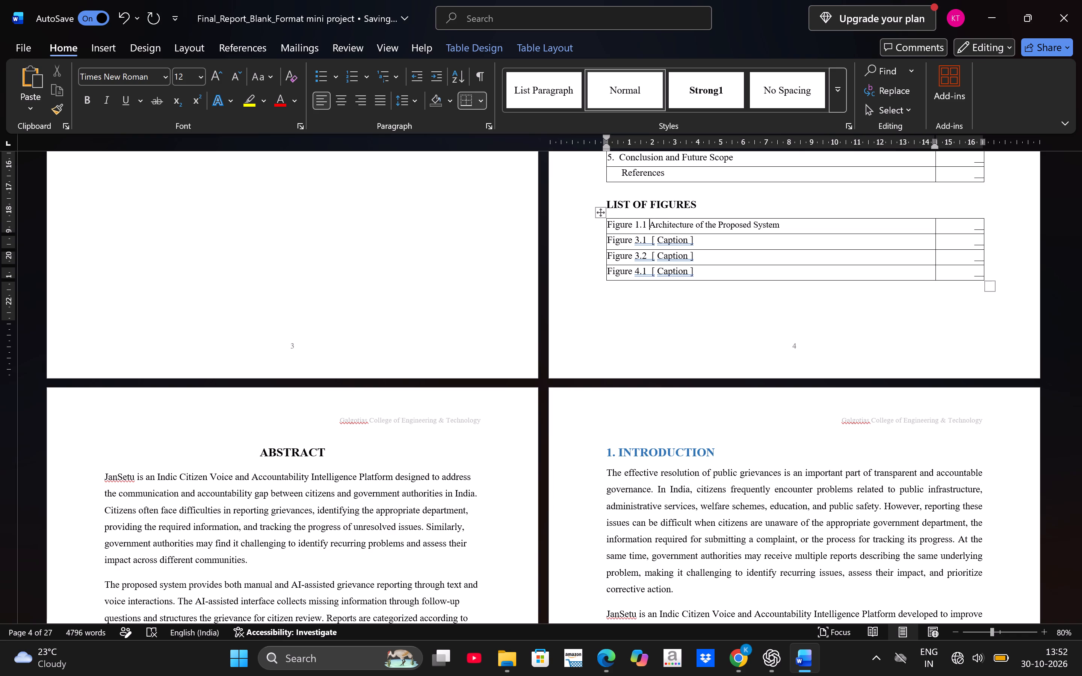
# Remove the square brackets around the Fig 3.1 caption below the file structure image in the AI-Assisted Reporting Module section.
pyautogui.scroll(-2, 698, 336)
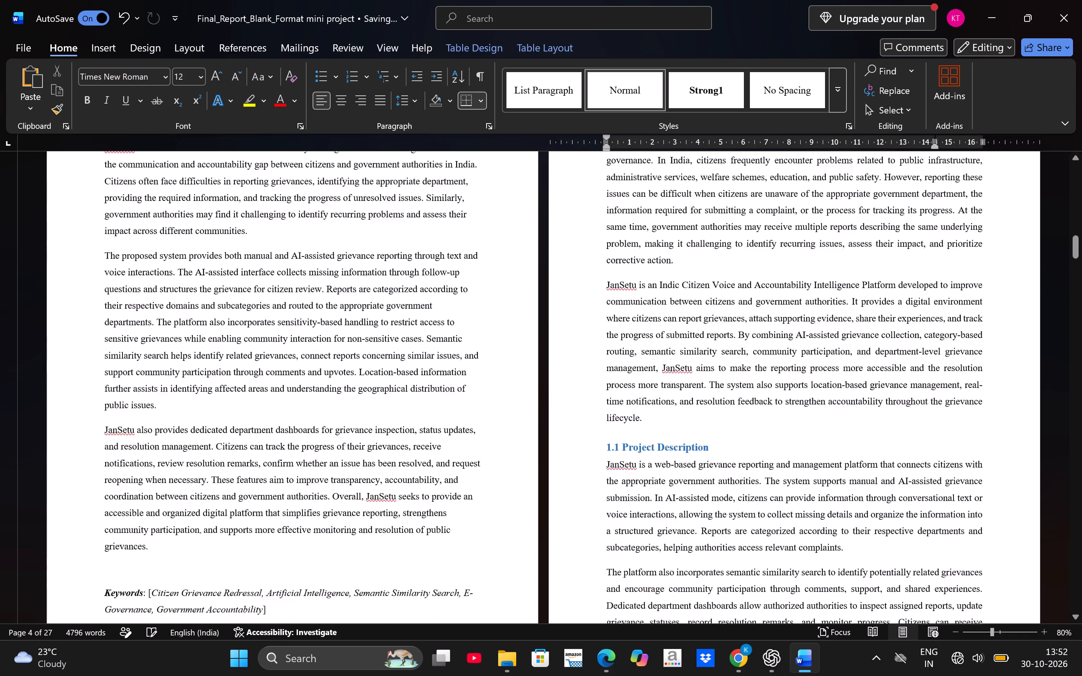
pyautogui.scroll(-4, 698, 336)
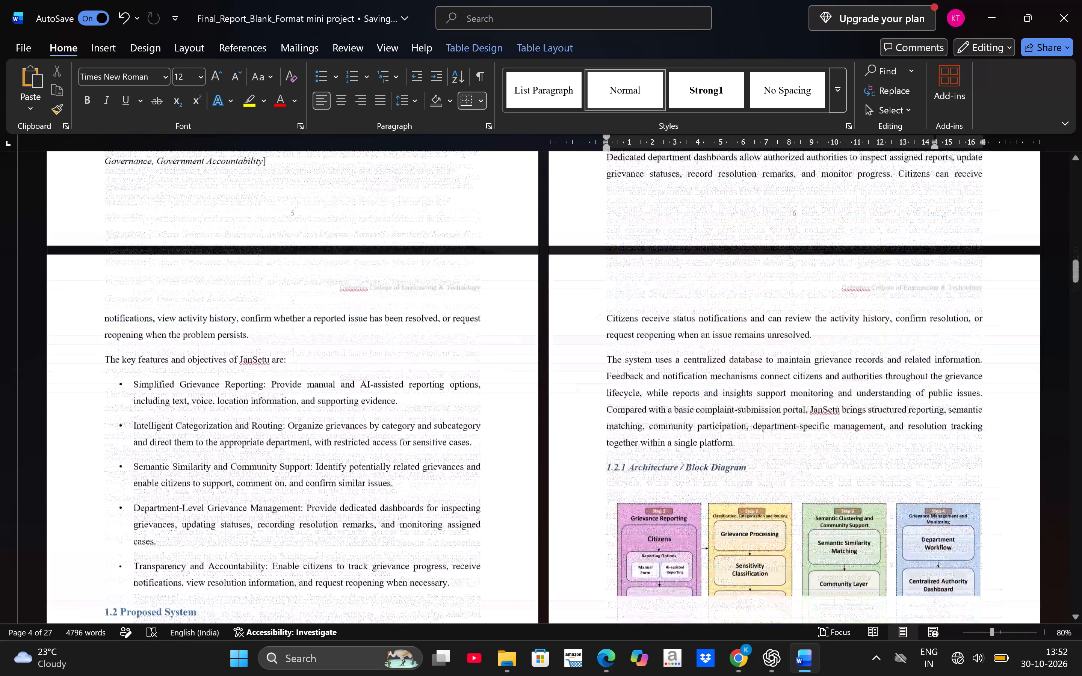
pyautogui.scroll(-4, 698, 336)
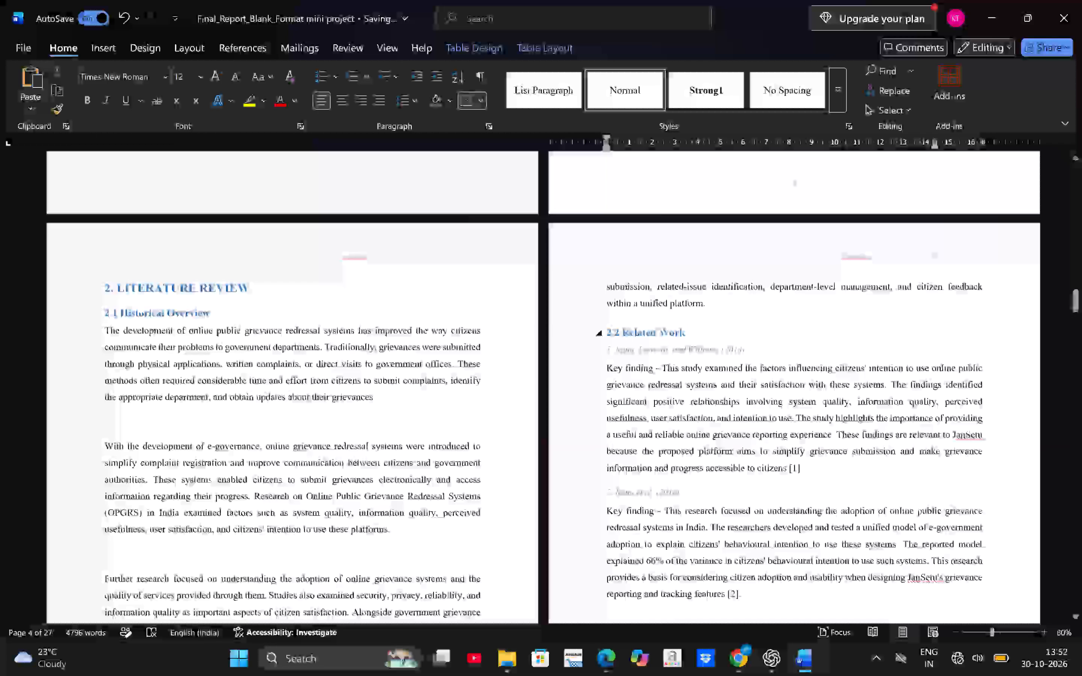
pyautogui.scroll(-3, 698, 336)
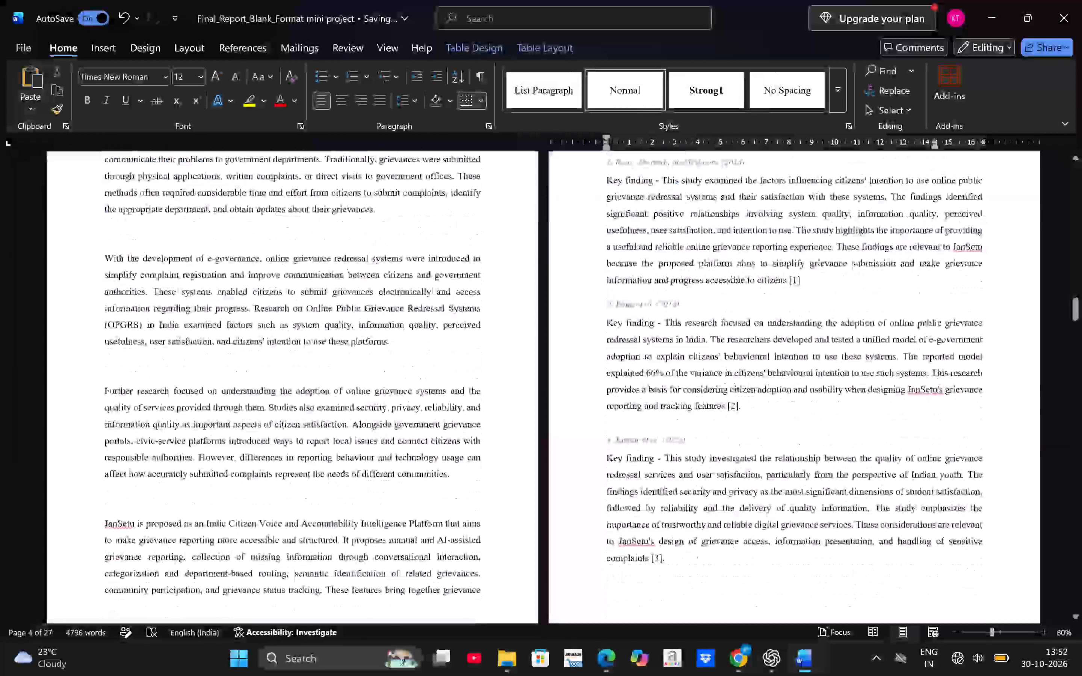
pyautogui.scroll(-4, 698, 336)
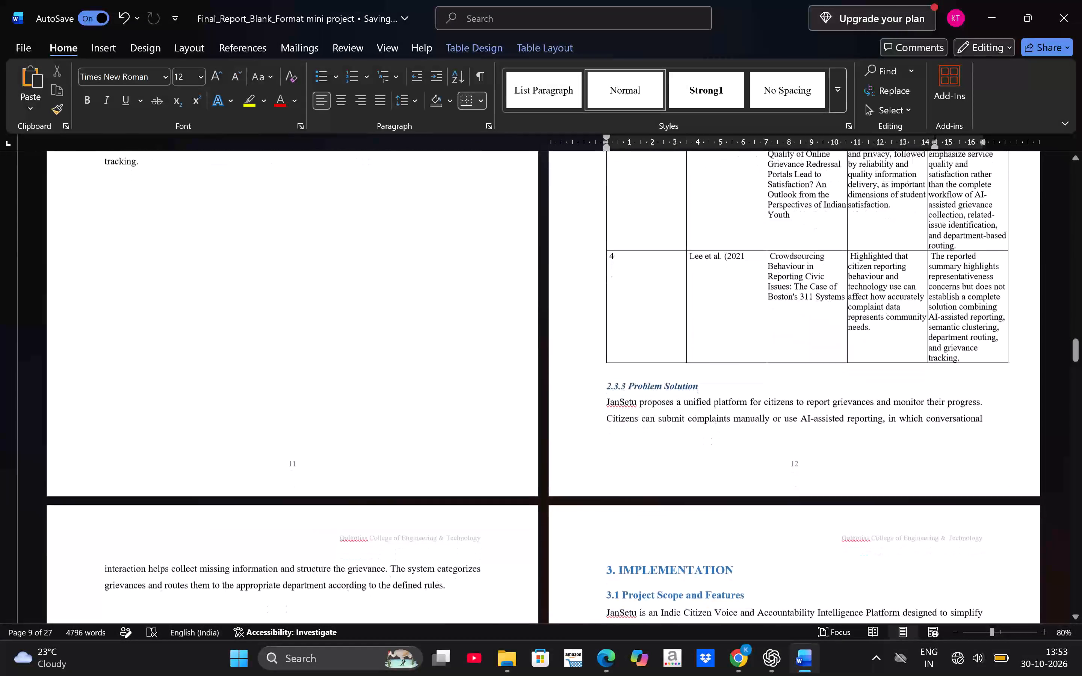
pyautogui.scroll(-1, 698, 336)
pyautogui.scroll(3, 698, 336)
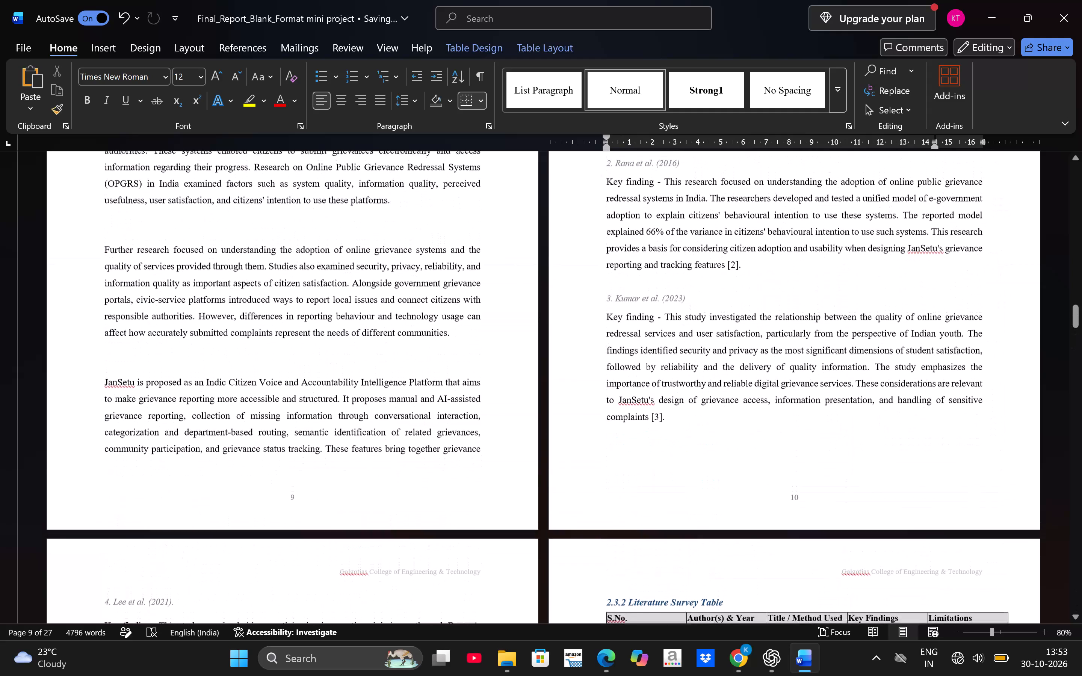
pyautogui.scroll(1, 698, 336)
pyautogui.scroll(-4, 698, 336)
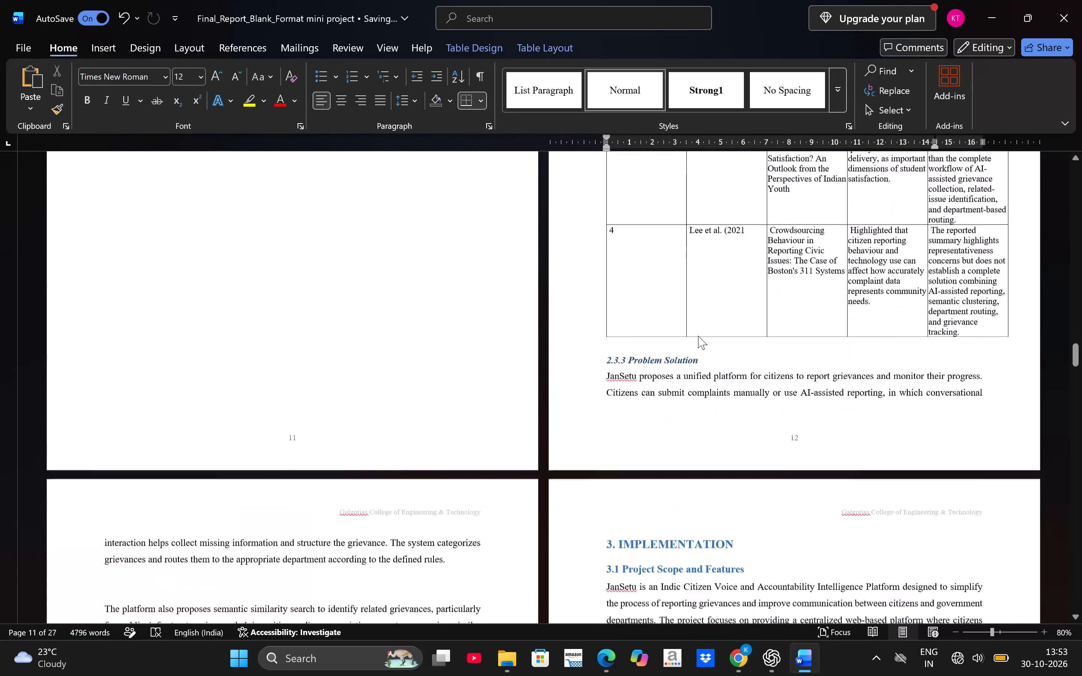
pyautogui.scroll(-5, 698, 336)
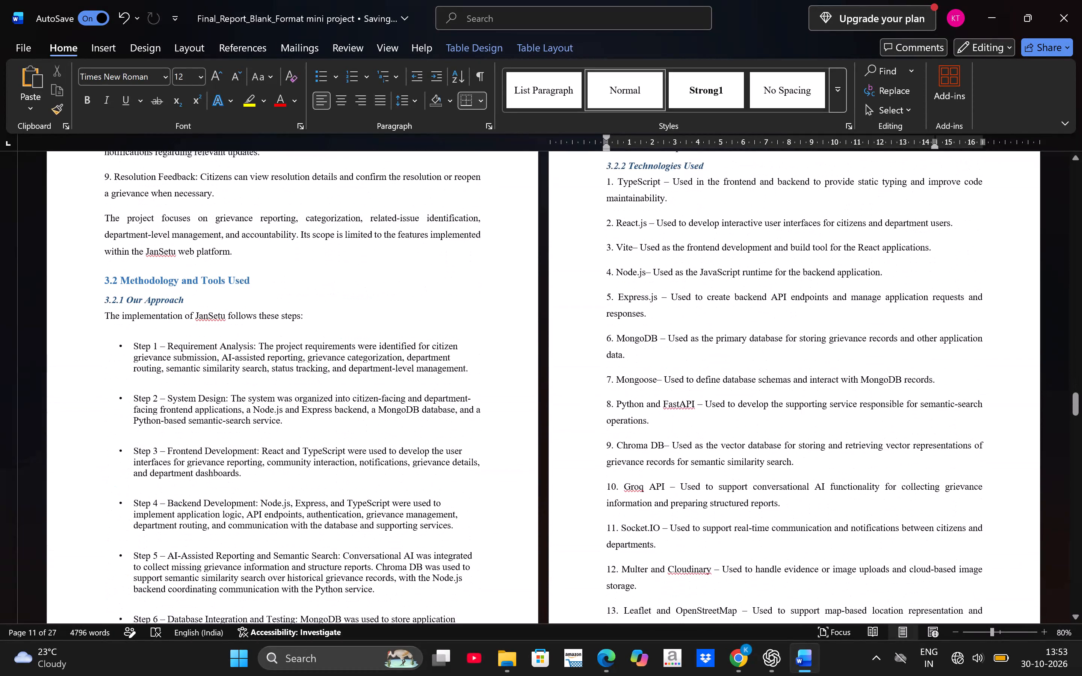
pyautogui.scroll(-6, 698, 336)
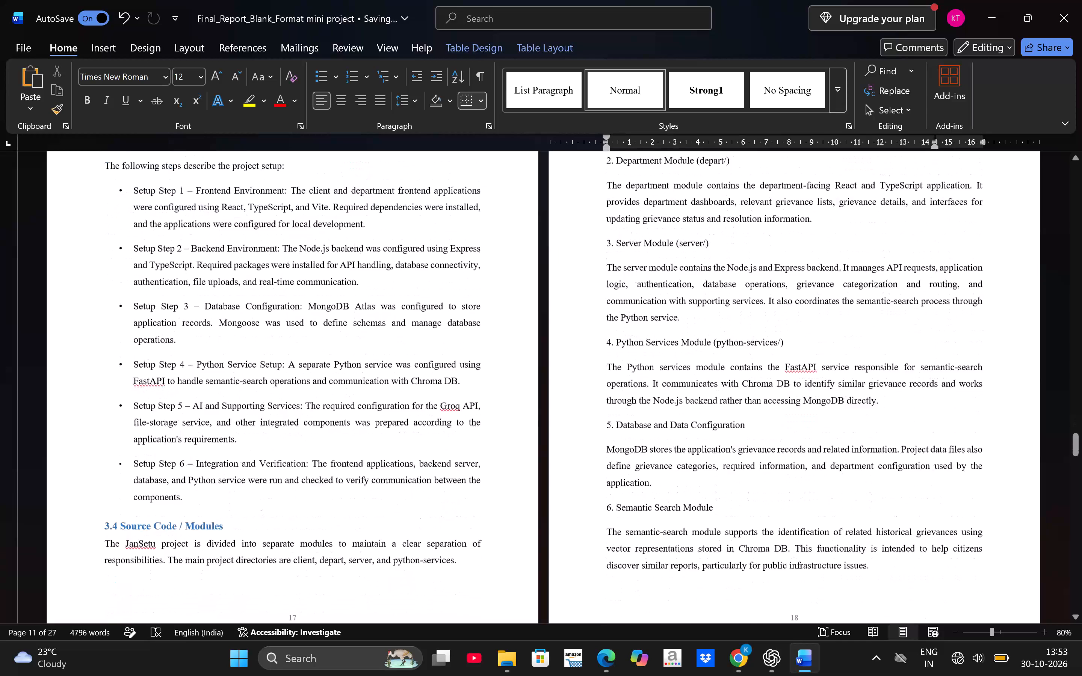
pyautogui.scroll(-3, 698, 336)
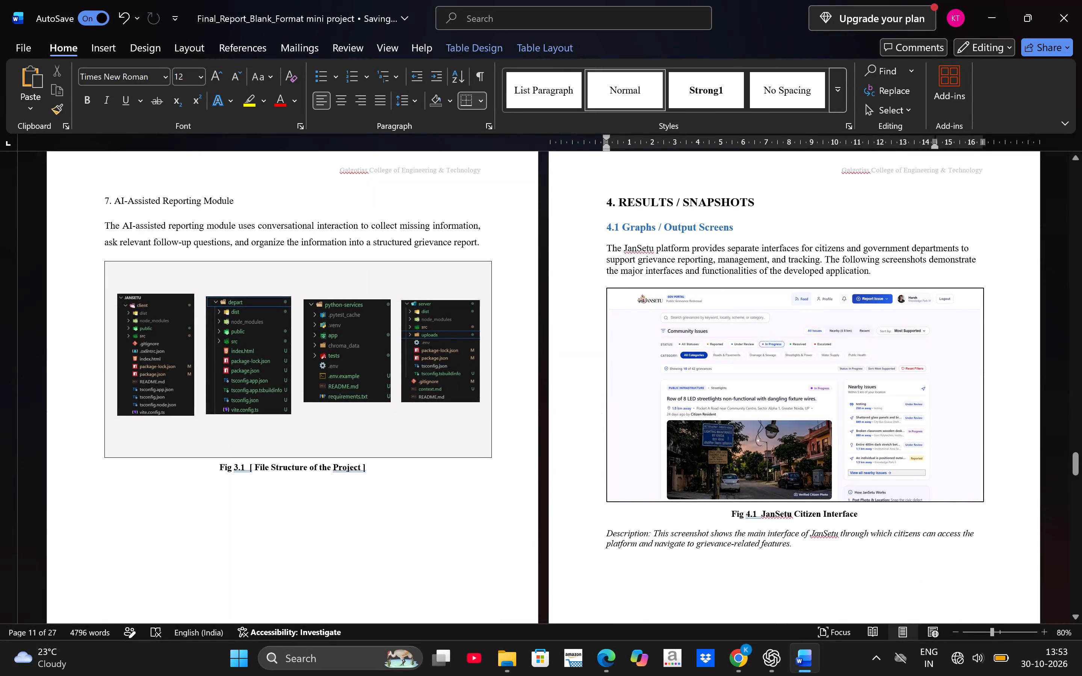
pyautogui.click(252, 468)
pyautogui.press('BackSpace')
pyautogui.press('BackSpace')
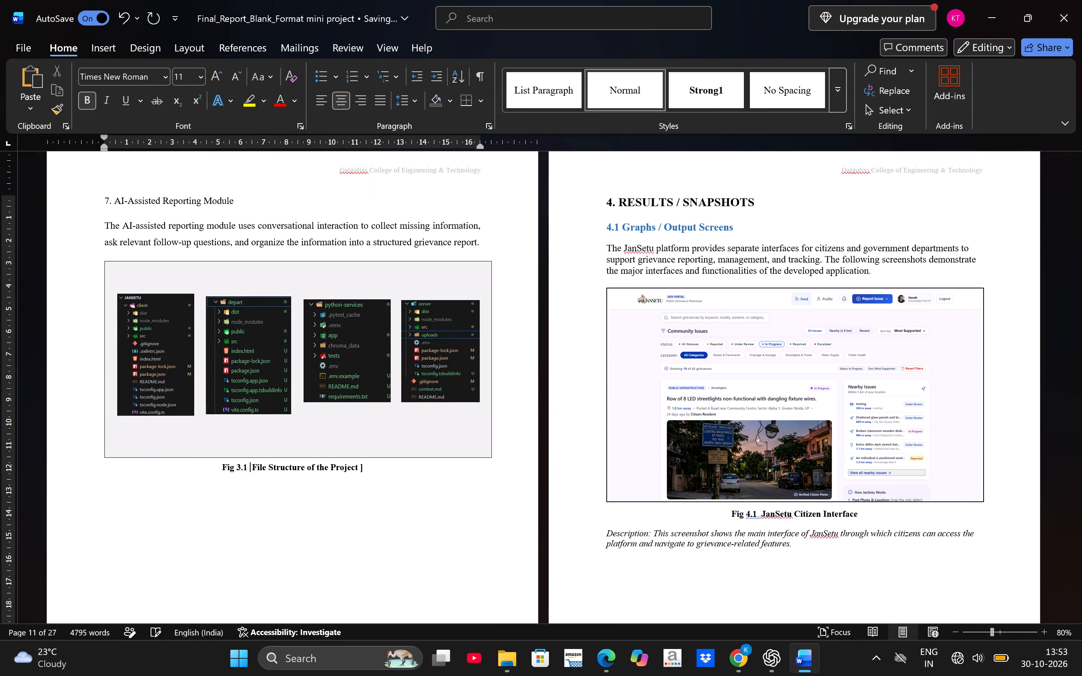
pyautogui.click(362, 469)
pyautogui.press('BackSpace')
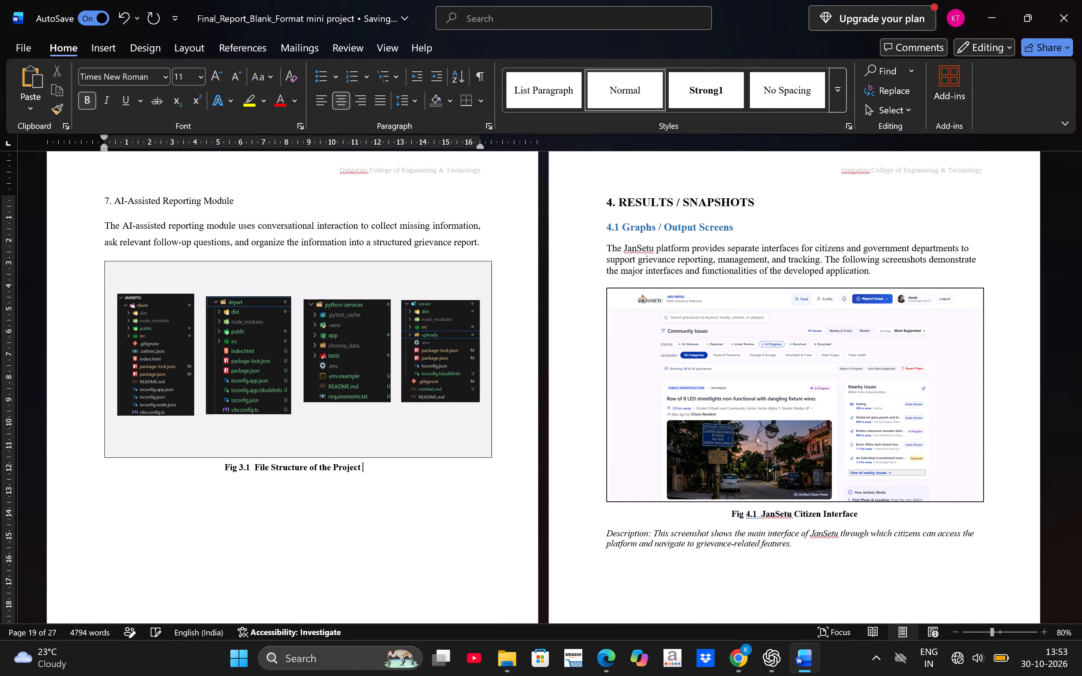
# Replace the Figure 3.1 placeholder in the List of Figures with the copied caption "File Structure of the Project", leaving a single space and no extra blank line.
pyautogui.moveTo(255, 466); pyautogui.dragTo(387, 469)
pyautogui.hotkey('ctrl', 'c')
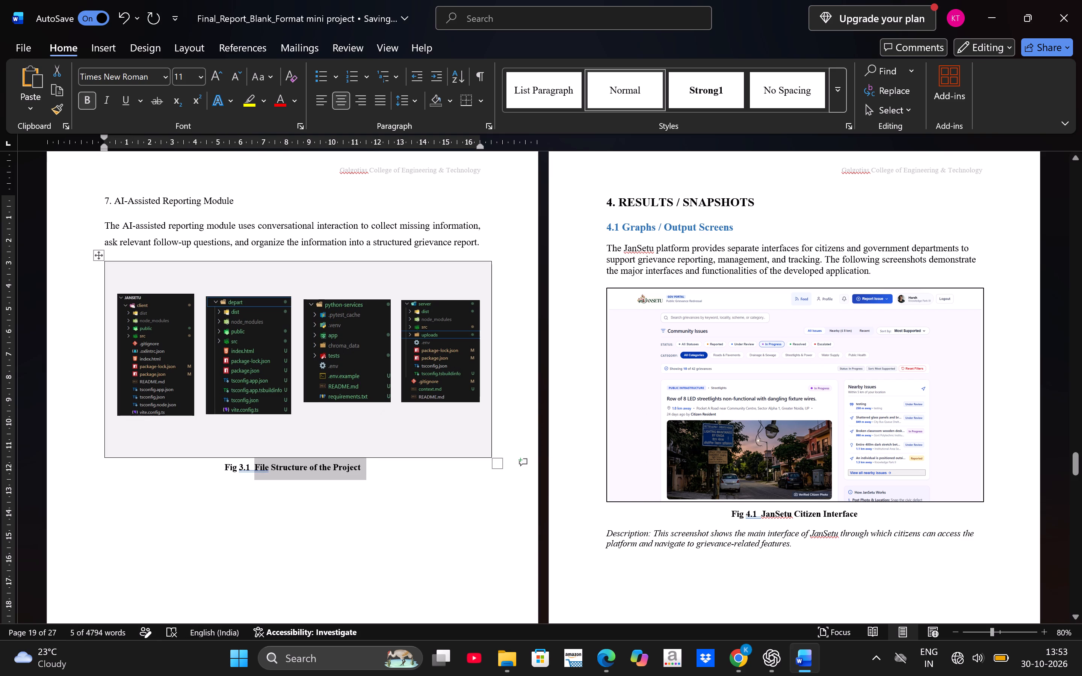
pyautogui.scroll(10, 536, 350)
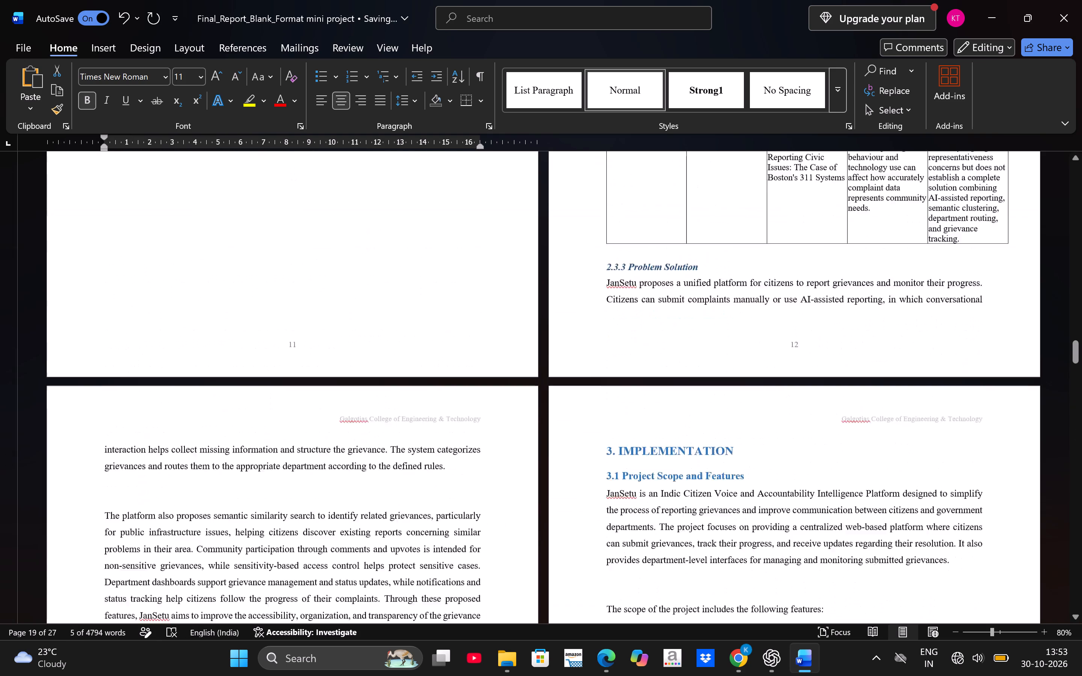
pyautogui.scroll(9, 536, 350)
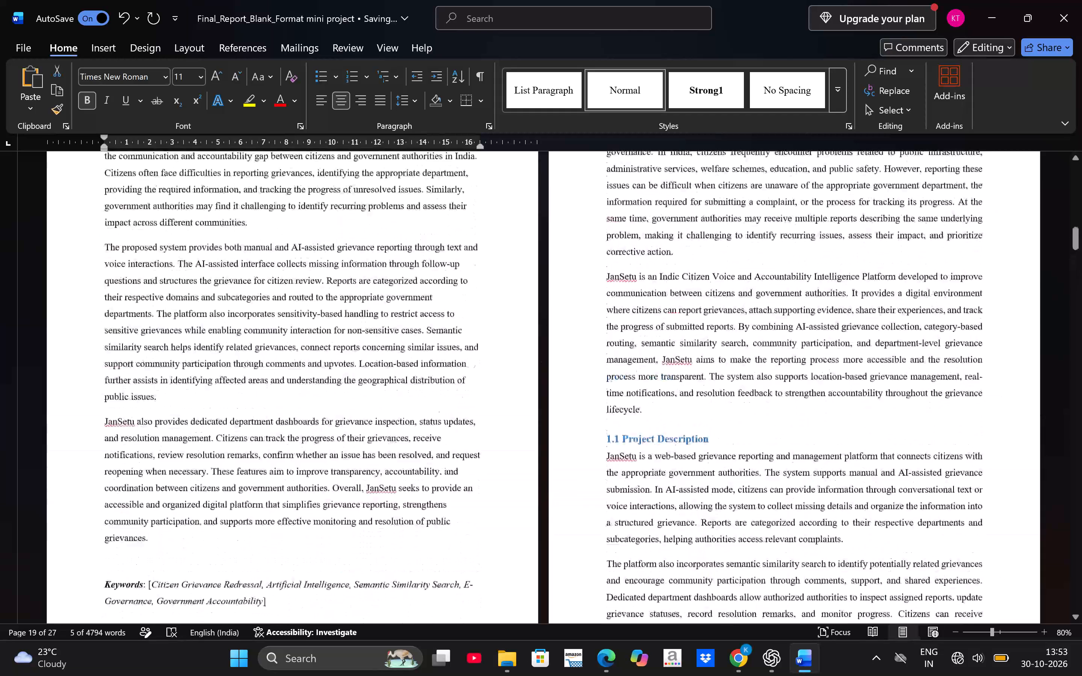
pyautogui.scroll(3, 536, 350)
pyautogui.click(696, 493)
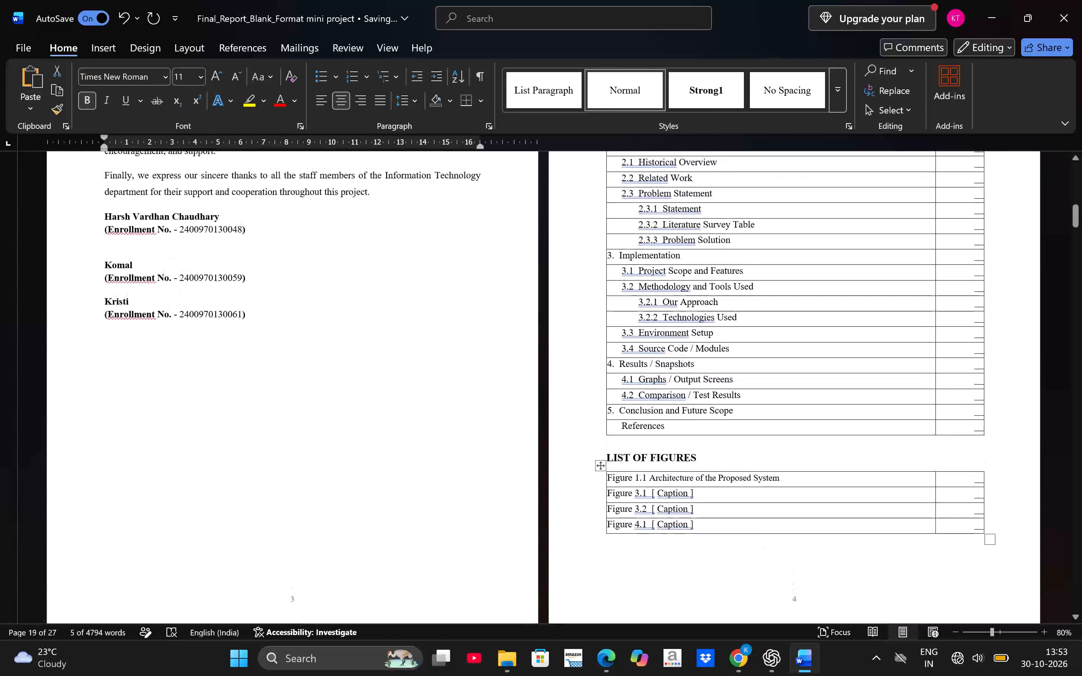
pyautogui.press('BackSpace')
pyautogui.press('BackSpace')
pyautogui.press('BackSpace')
pyautogui.press('BackSpace')
pyautogui.press('BackSpace')
pyautogui.press('BackSpace')
pyautogui.press('BackSpace')
pyautogui.press('BackSpace')
pyautogui.press('BackSpace')
pyautogui.press('BackSpace')
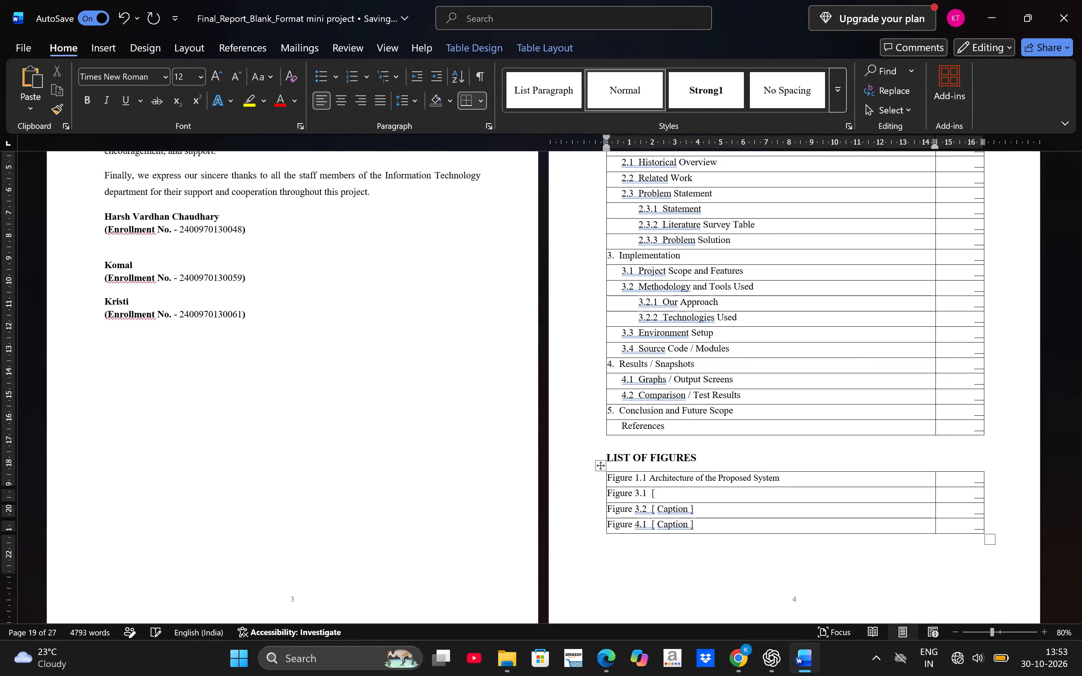
pyautogui.press('BackSpace')
pyautogui.hotkey('ctrl', 'v')
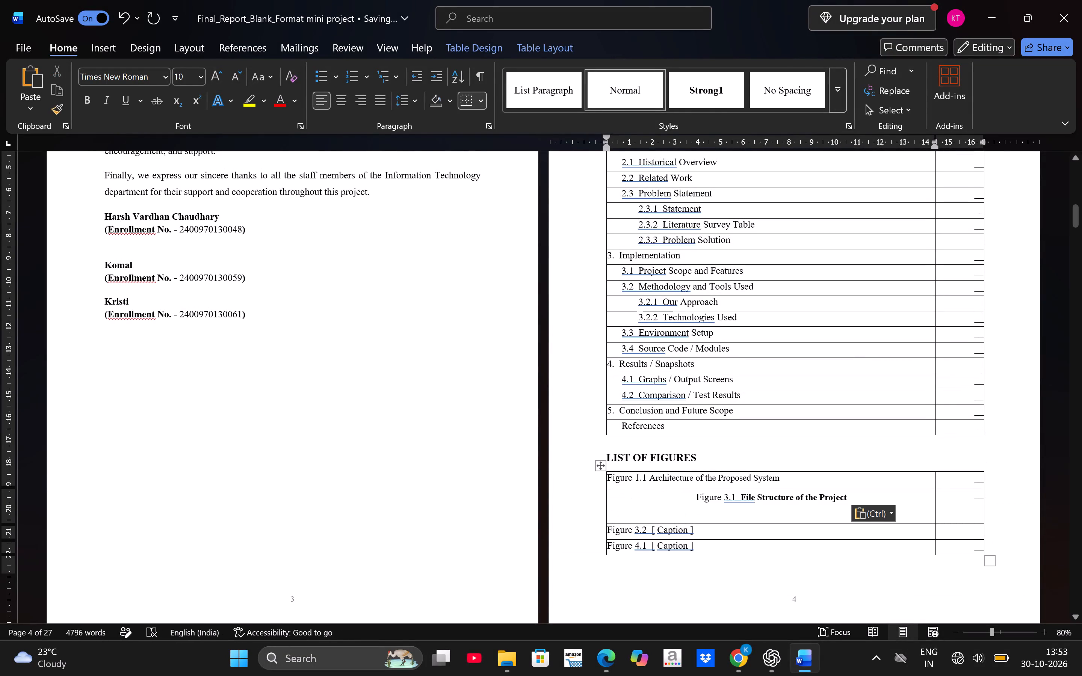
pyautogui.hotkey('ctrl', 'z')
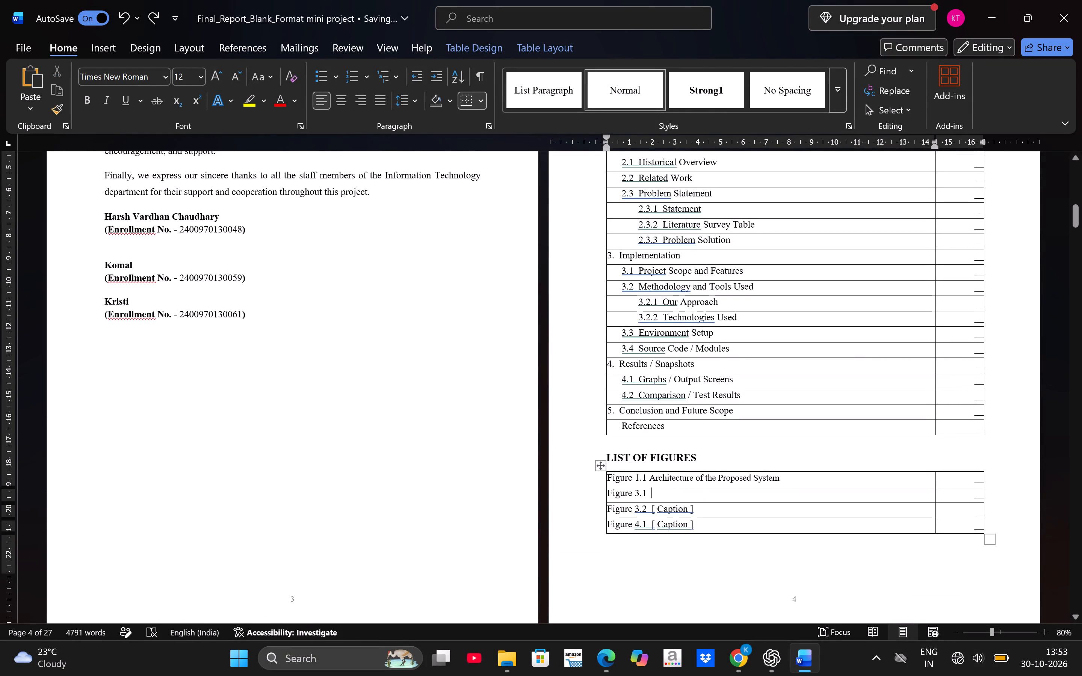
pyautogui.press('BackSpace')
pyautogui.hotkey('ctrl', 'v')
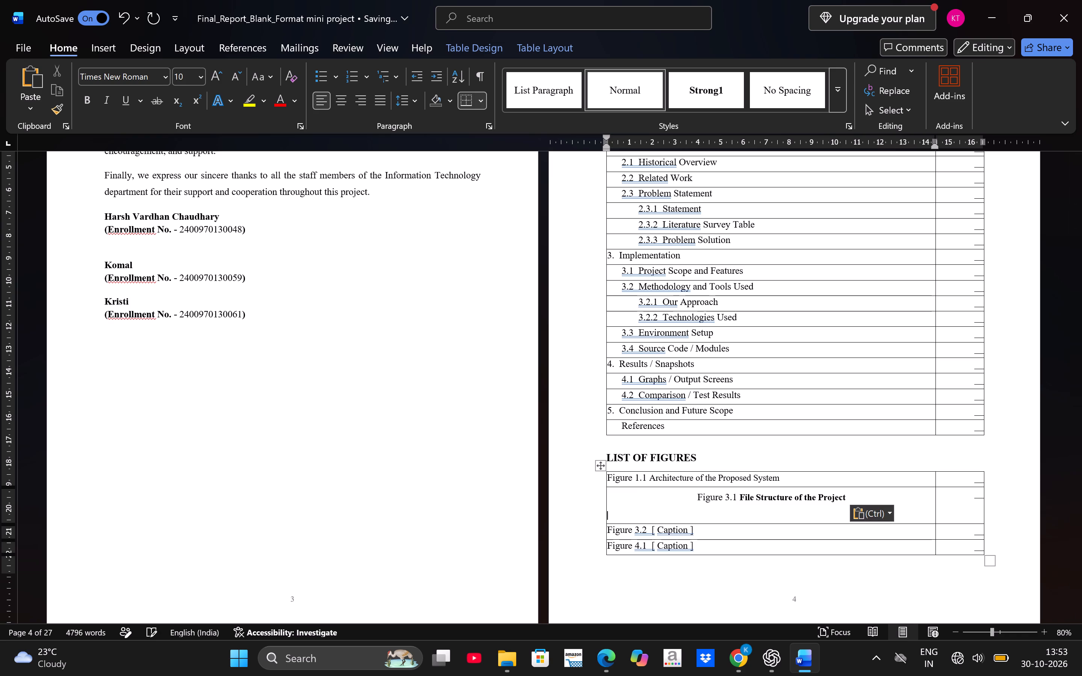
pyautogui.press('BackSpace')
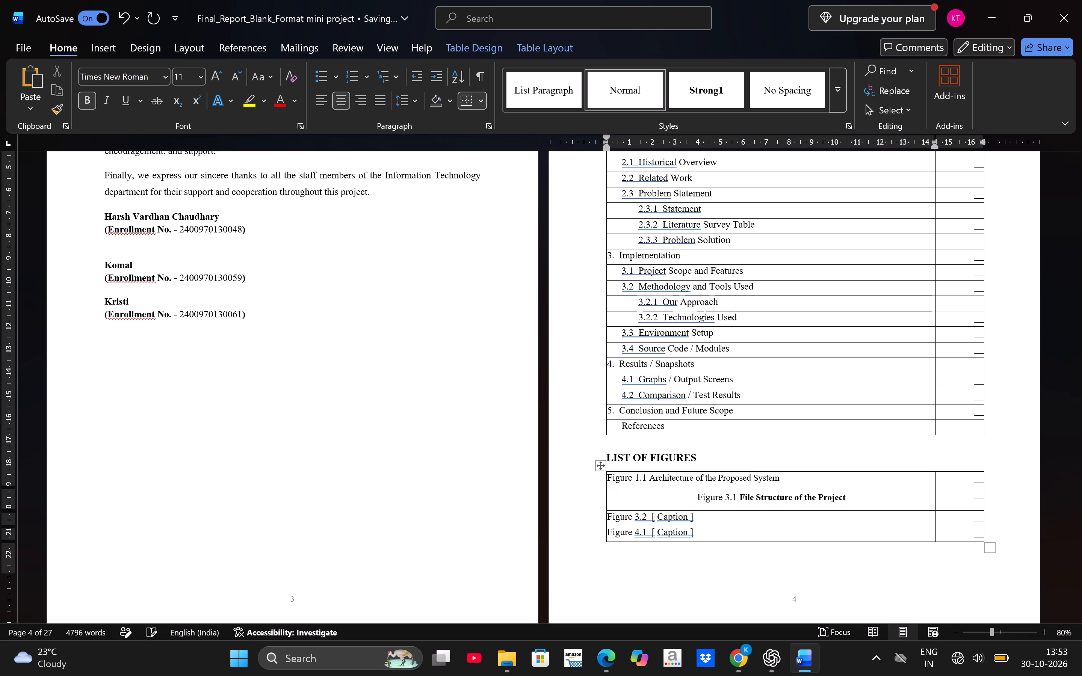
# Left-align the Figure 3.1 entry in the List of Figures.
pyautogui.moveTo(700, 498); pyautogui.dragTo(853, 491)
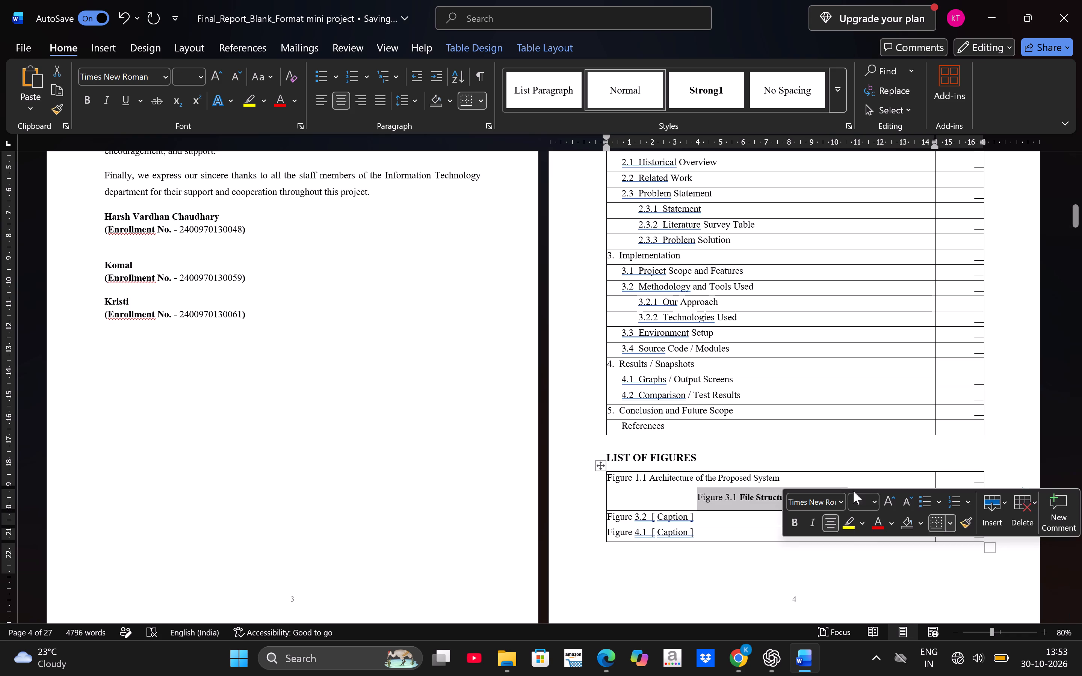
pyautogui.click(320, 103)
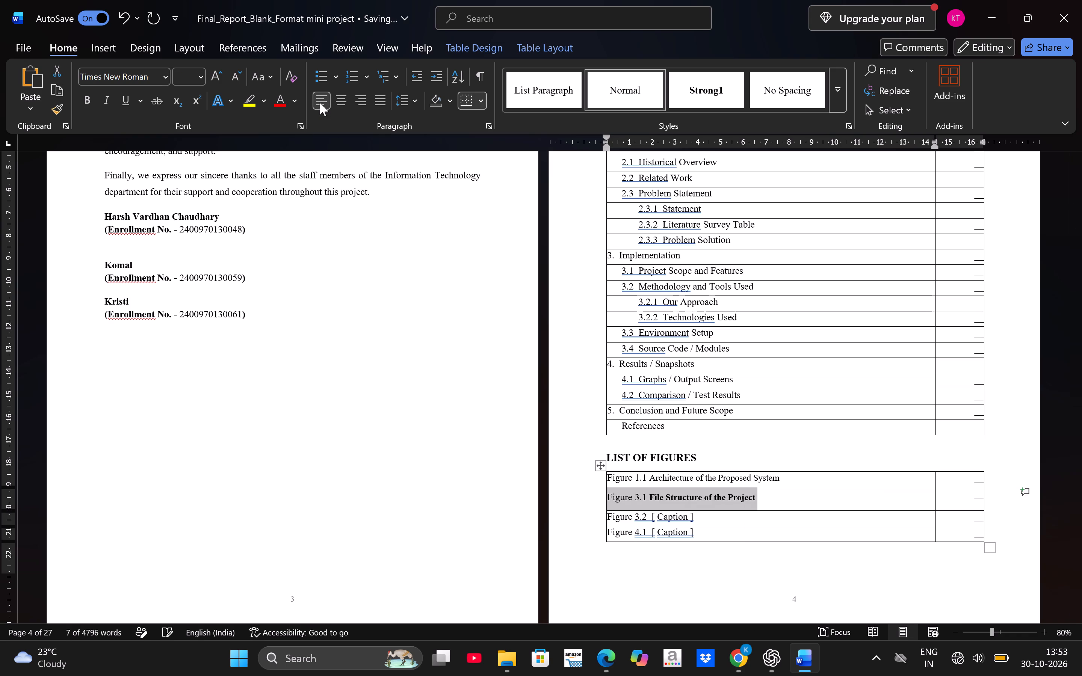
# Remove the bold formatting from the caption text of the Figure 3.1 entry in the List of Figures.
pyautogui.click(651, 492)
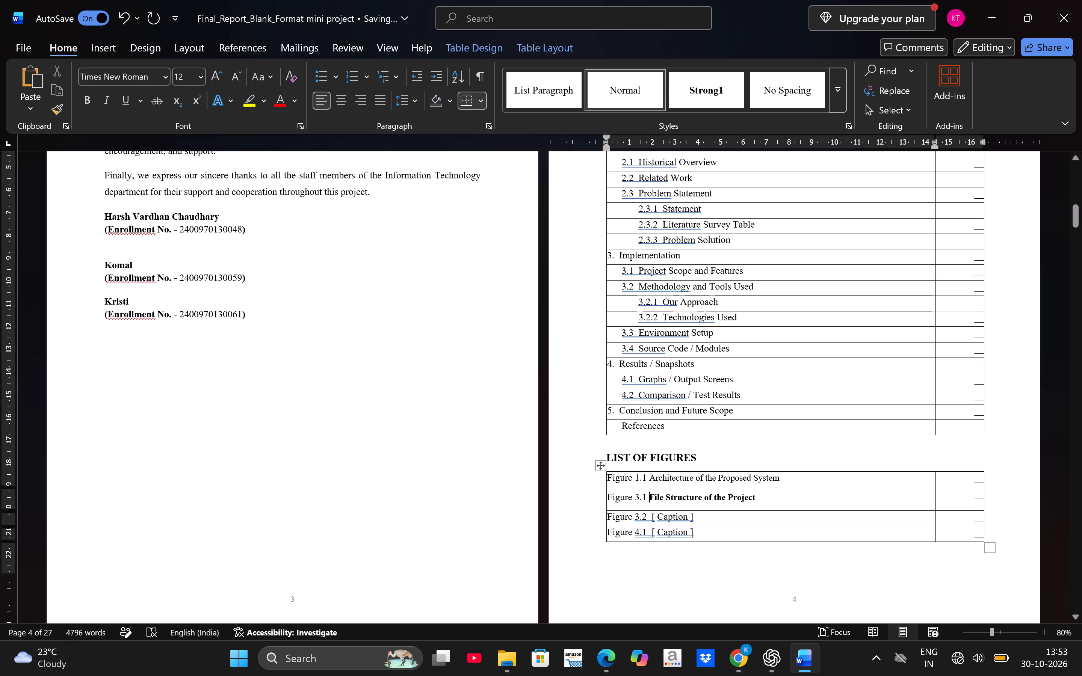
pyautogui.moveTo(651, 497); pyautogui.dragTo(755, 496)
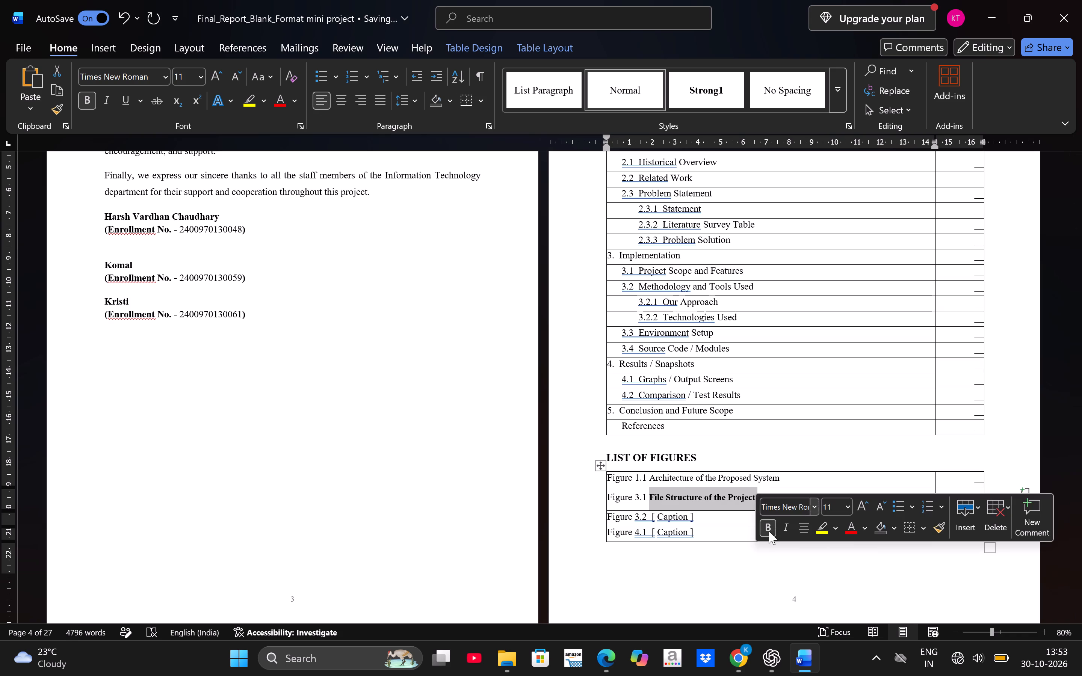
pyautogui.click(769, 531)
pyautogui.click(718, 543)
# Look through the Implementation and Results chapters for the figure captions that belong to the remaining List of Figures entries.
pyautogui.scroll(-19, 718, 543)
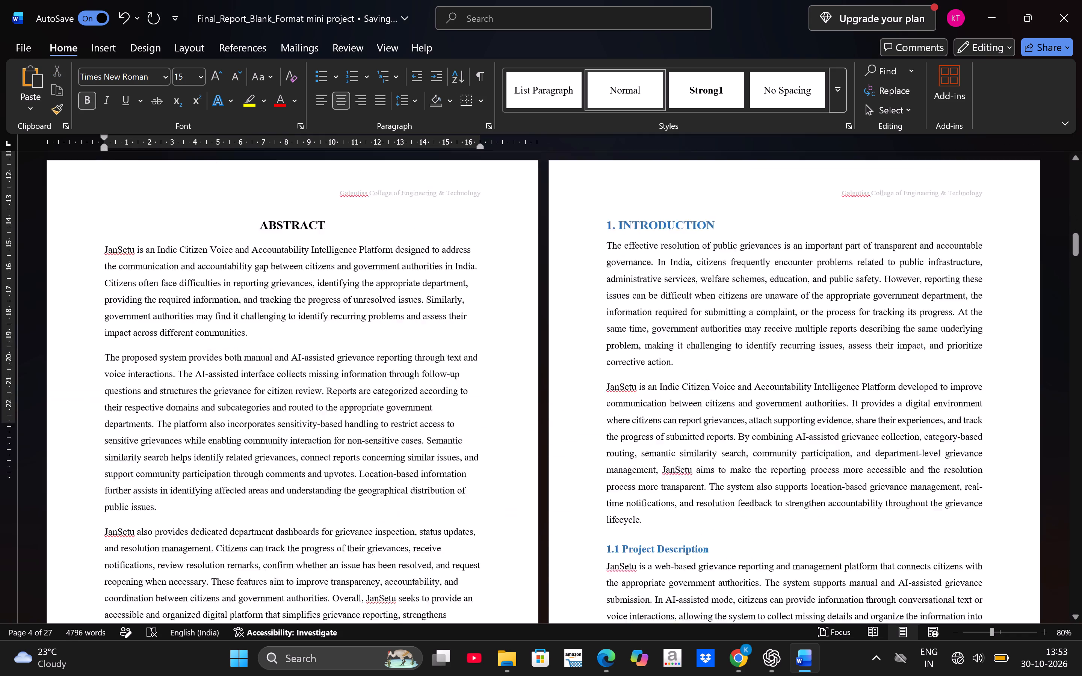
pyautogui.scroll(-20, 718, 543)
pyautogui.scroll(-3, 718, 543)
pyautogui.scroll(3, 718, 543)
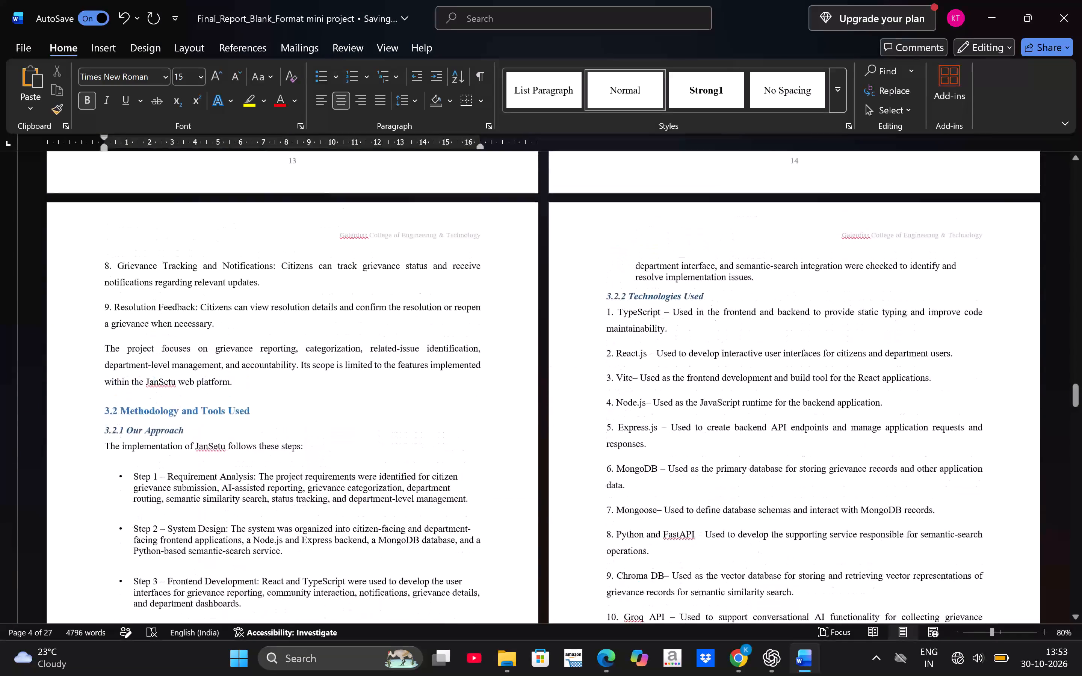
pyautogui.scroll(2, 718, 543)
pyautogui.scroll(-3, 718, 543)
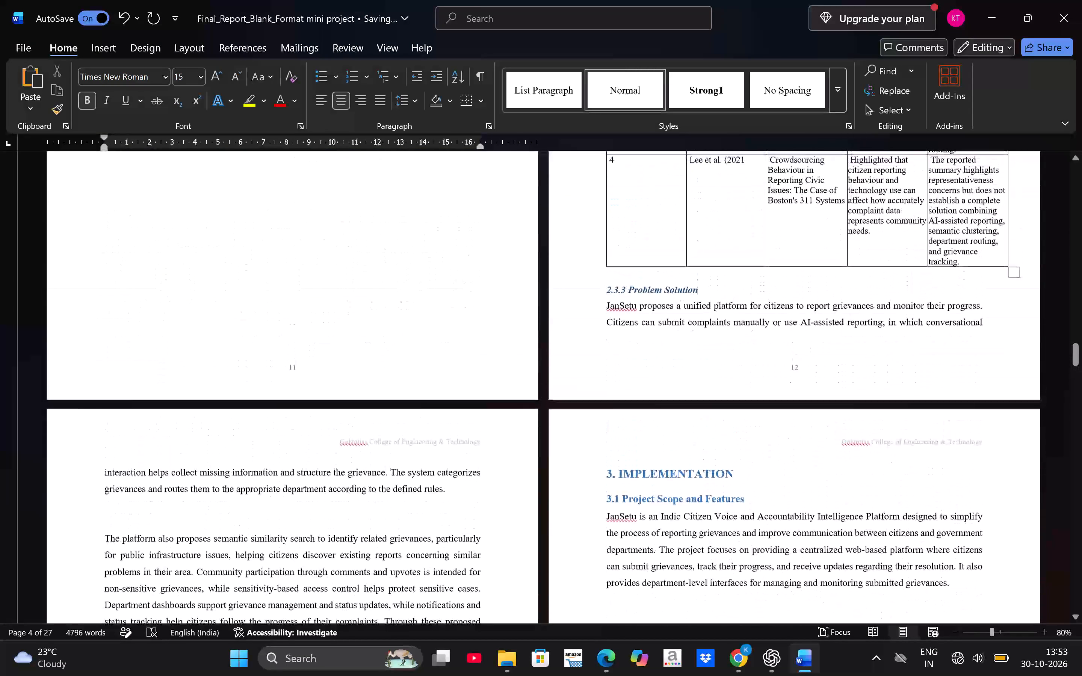
pyautogui.scroll(-5, 718, 543)
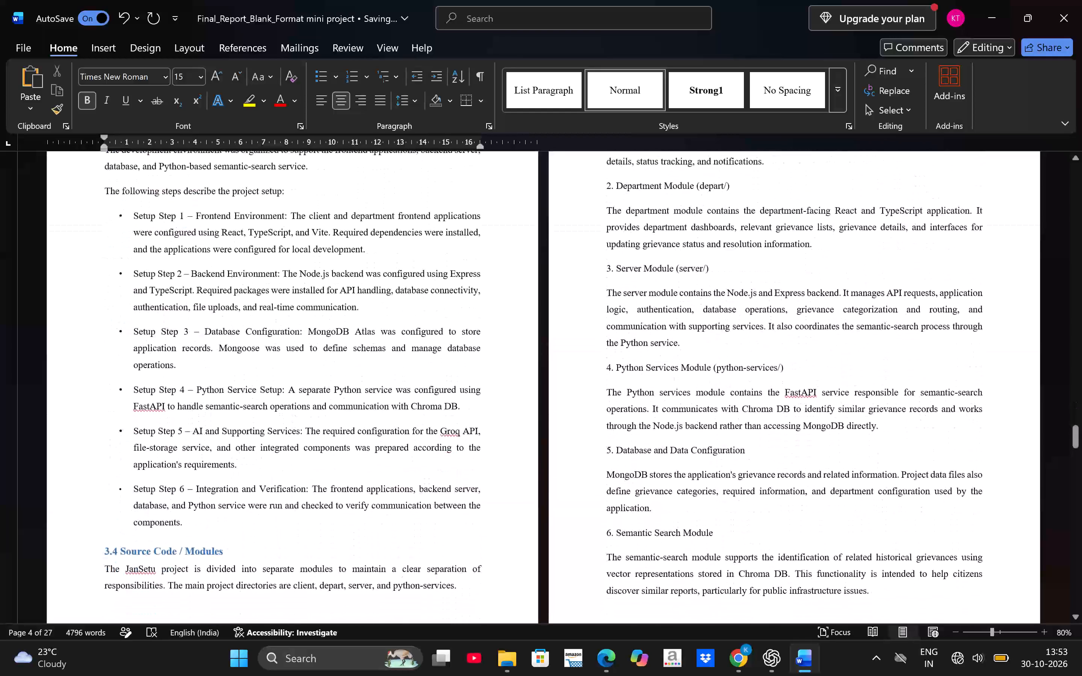
pyautogui.scroll(-3, 718, 543)
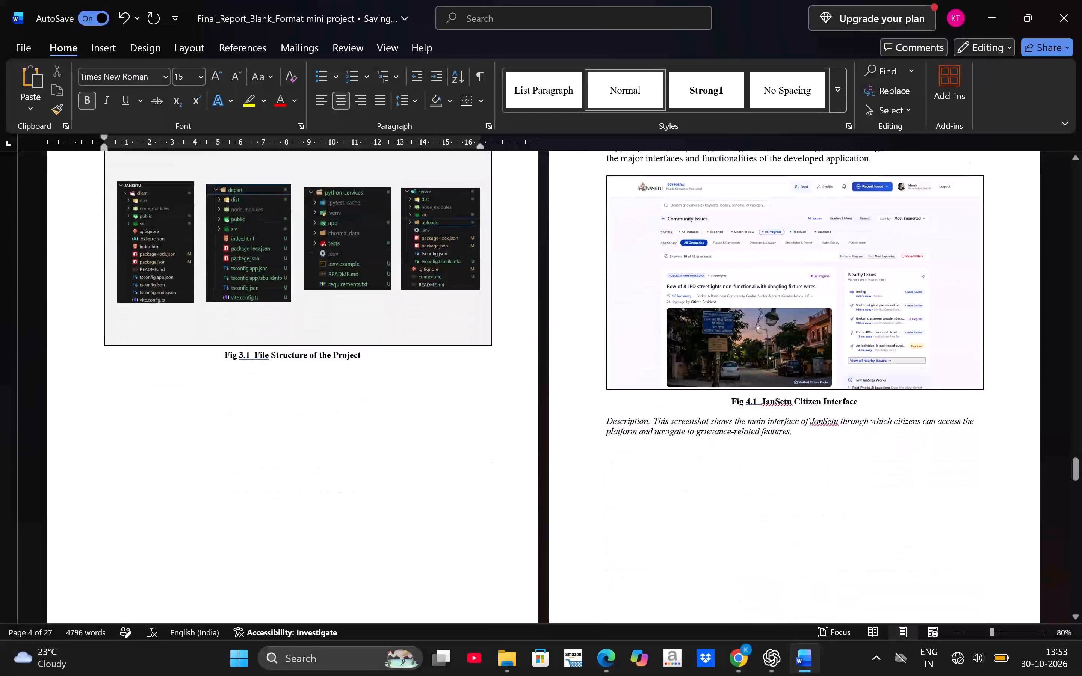
pyautogui.scroll(5, 718, 543)
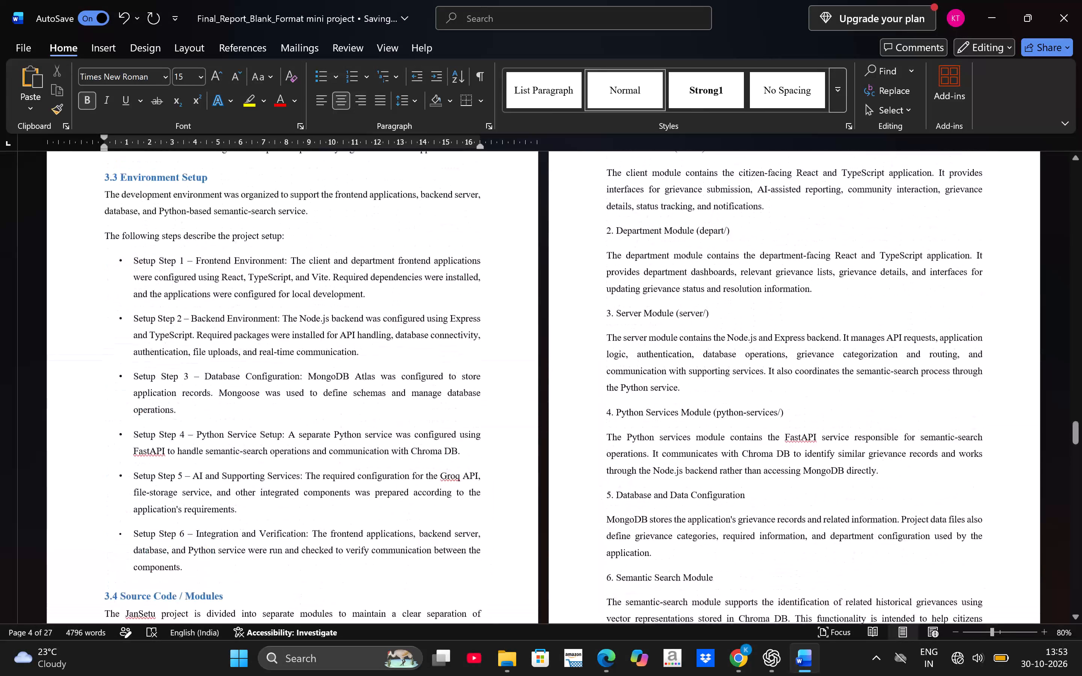
pyautogui.scroll(2, 718, 543)
pyautogui.scroll(-1, 718, 543)
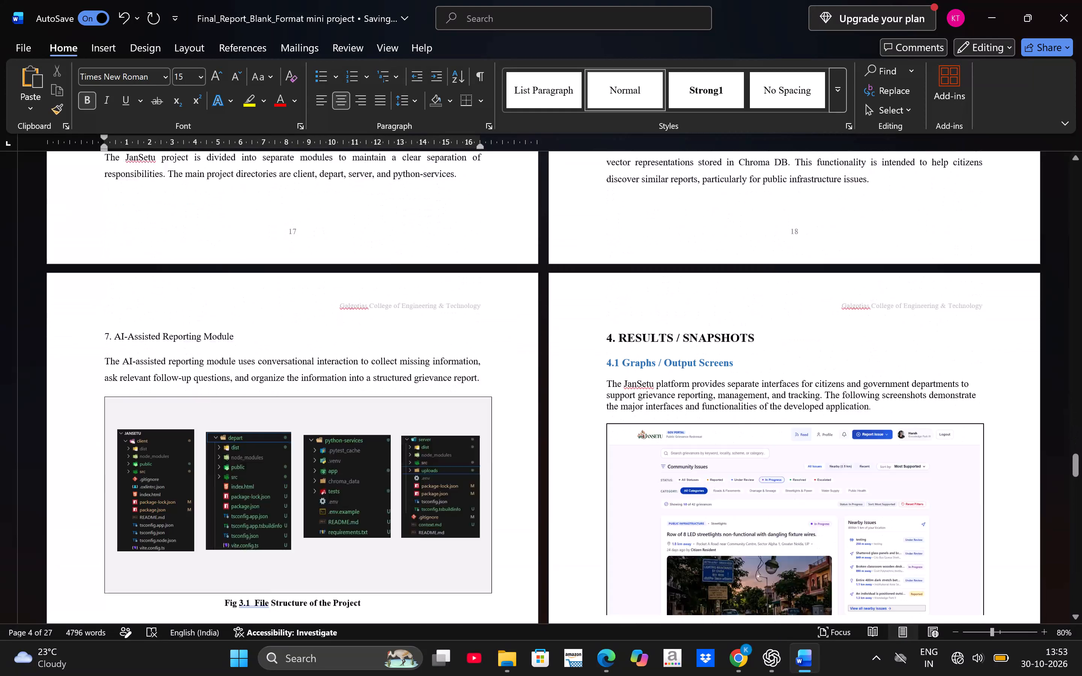
pyautogui.scroll(-4, 718, 543)
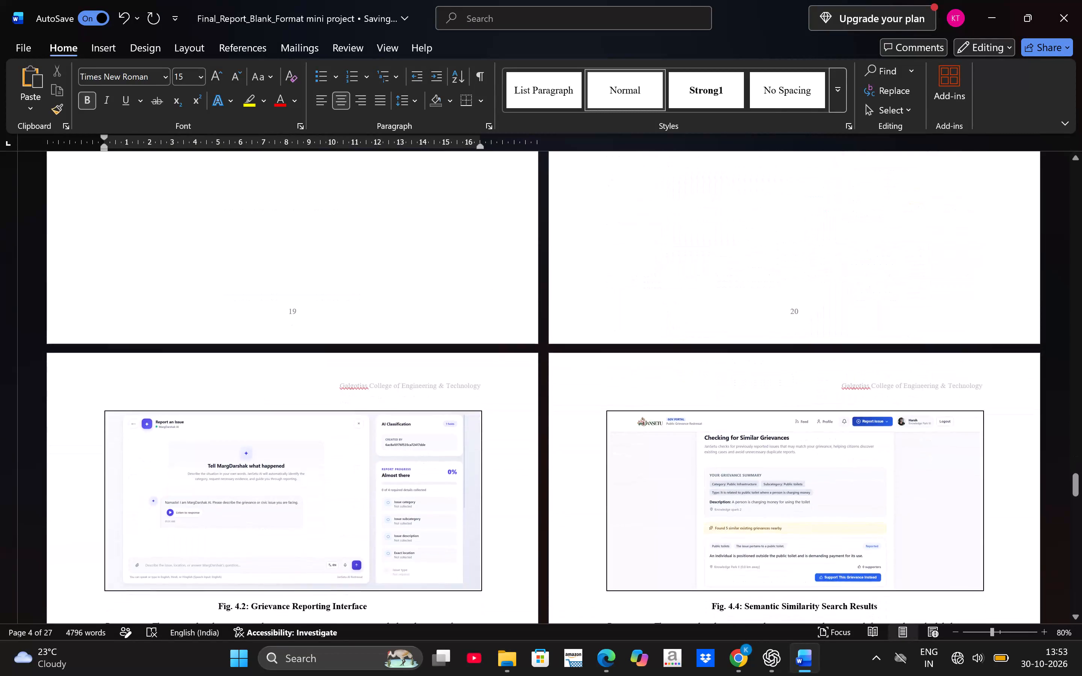
pyautogui.scroll(-5, 718, 543)
pyautogui.scroll(20, 718, 543)
pyautogui.scroll(12, 718, 543)
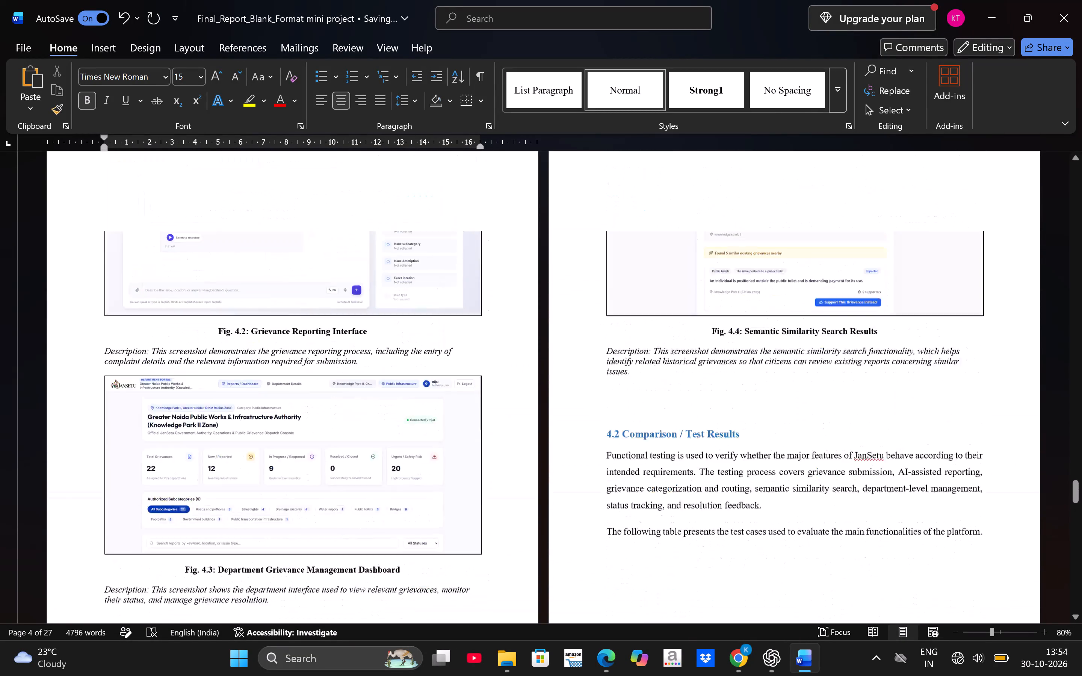
pyautogui.scroll(20, 718, 543)
pyautogui.scroll(20, 718, 543)
pyautogui.scroll(20, 718, 543)
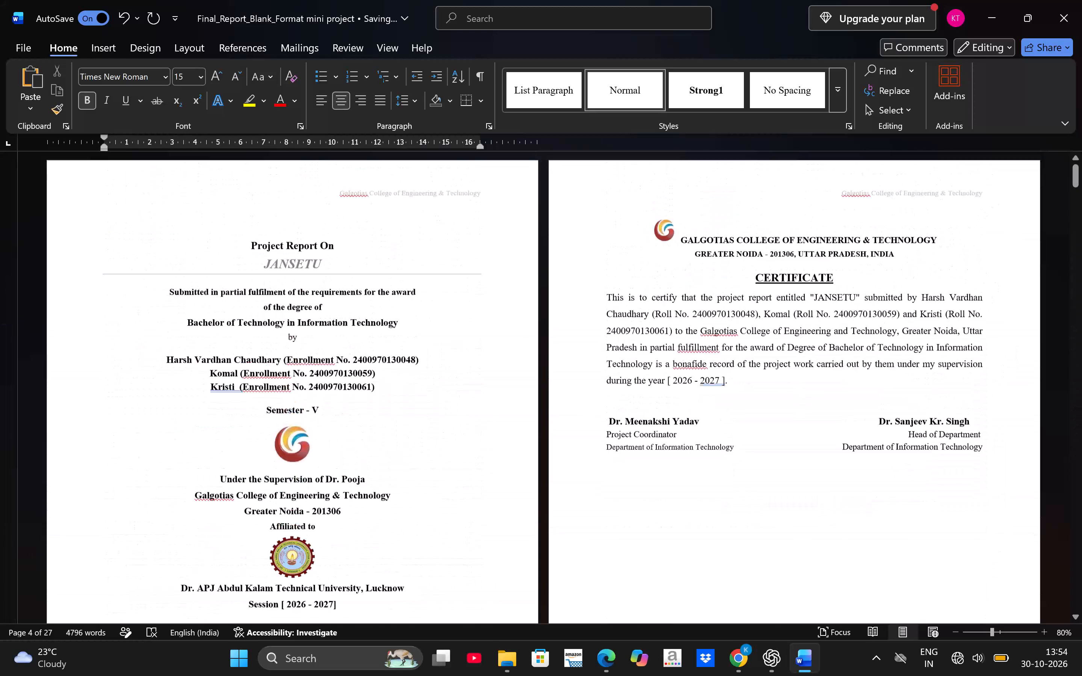
# Clear the number and the bracketed caption placeholder from the Figure 3.2 entry in the List of Figures, keeping the word "Figure".
pyautogui.scroll(-6, 766, 473)
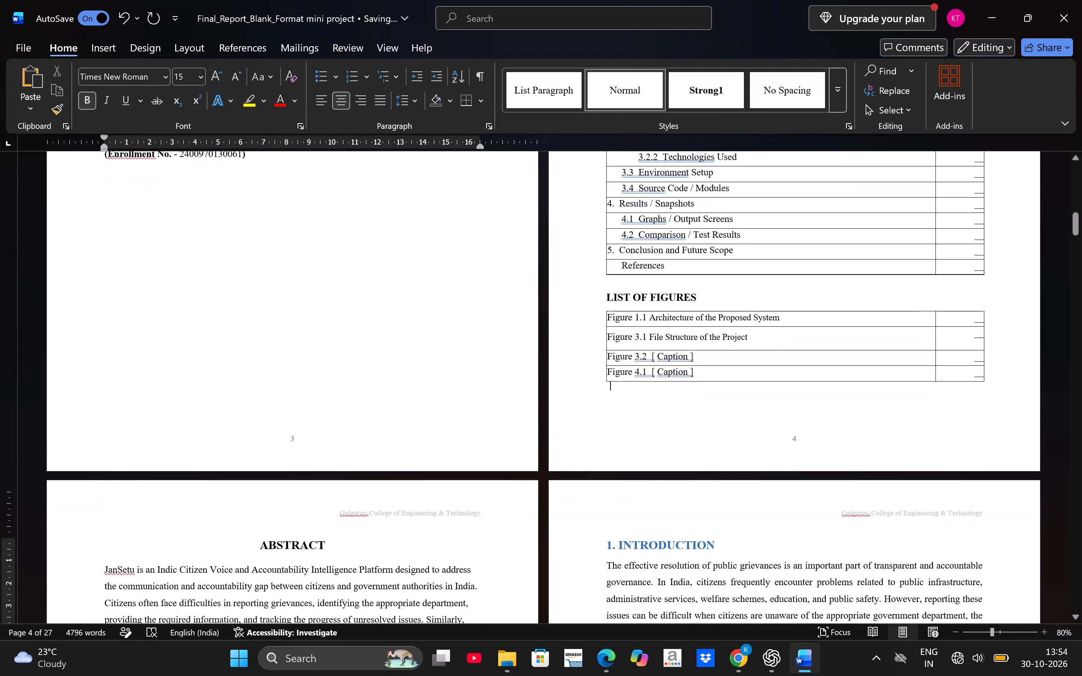
pyautogui.click(704, 355)
pyautogui.press('BackSpace')
pyautogui.press('BackSpace')
pyautogui.press('BackSpace')
pyautogui.press('BackSpace')
pyautogui.press('BackSpace')
pyautogui.press('BackSpace')
pyautogui.press('BackSpace')
pyautogui.press('BackSpace')
pyautogui.press('BackSpace')
pyautogui.press('BackSpace')
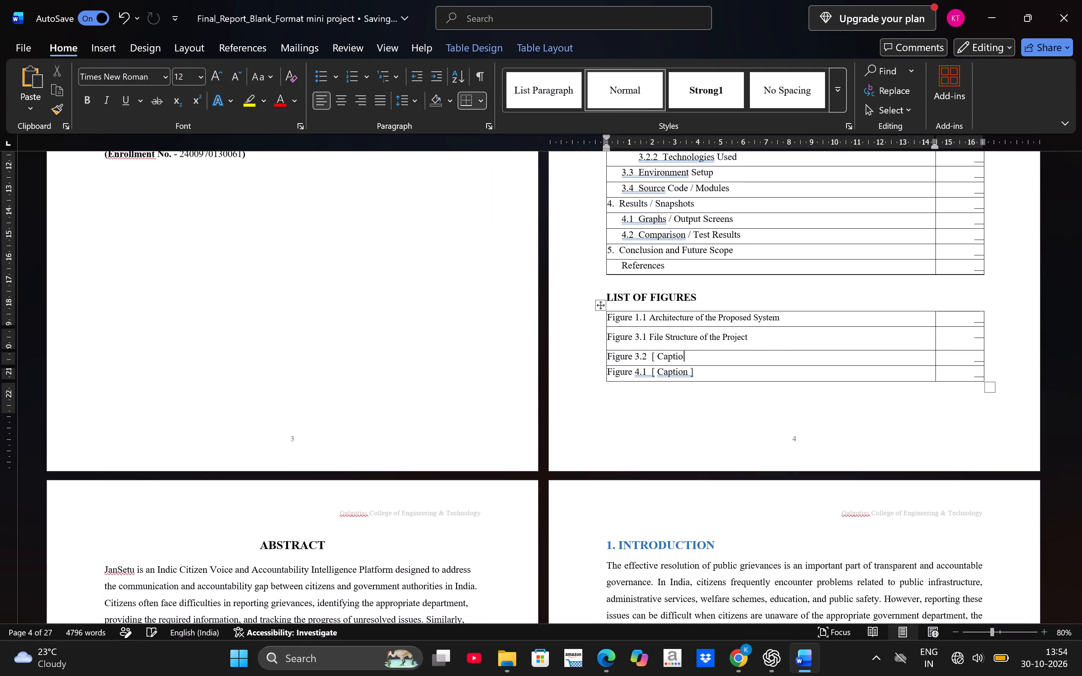
pyautogui.press('BackSpace')
pyautogui.press('BackSpace')
pyautogui.press('BackSpace')
pyautogui.press('BackSpace')
pyautogui.press('BackSpace')
pyautogui.press('BackSpace')
pyautogui.press('BackSpace')
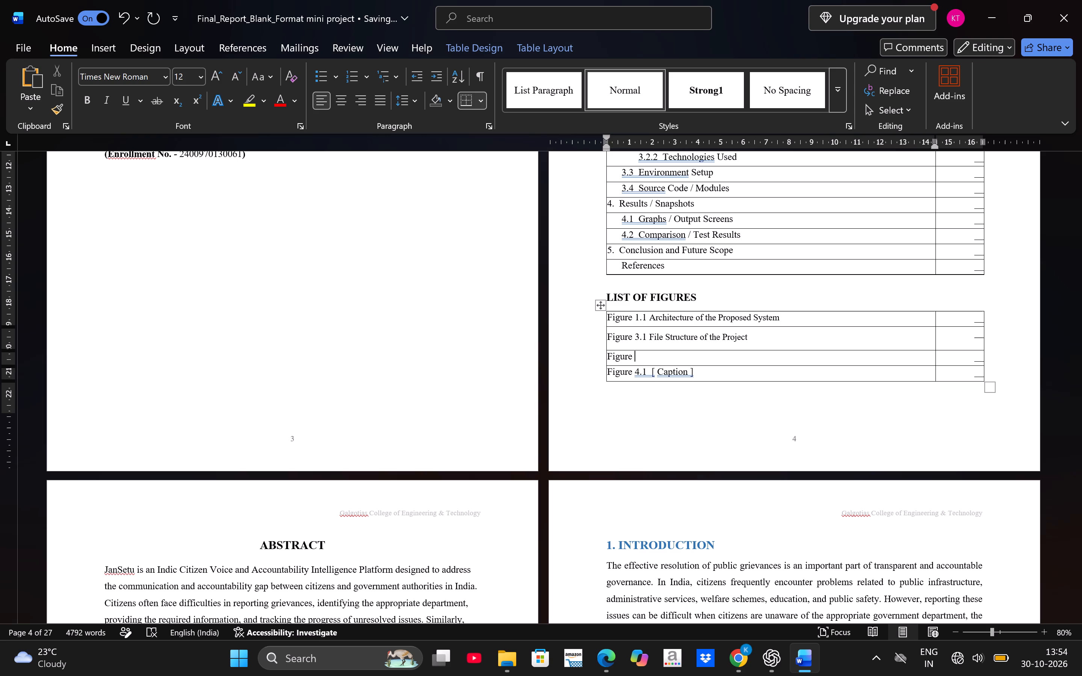
# Number the cleared third entry in the List of Figures as Figure 4.1, followed by a single space.
pyautogui.hotkey('ctrl', 'z')
pyautogui.hotkey('ctrl', 'z')
pyautogui.press('Left')
pyautogui.press('Left')
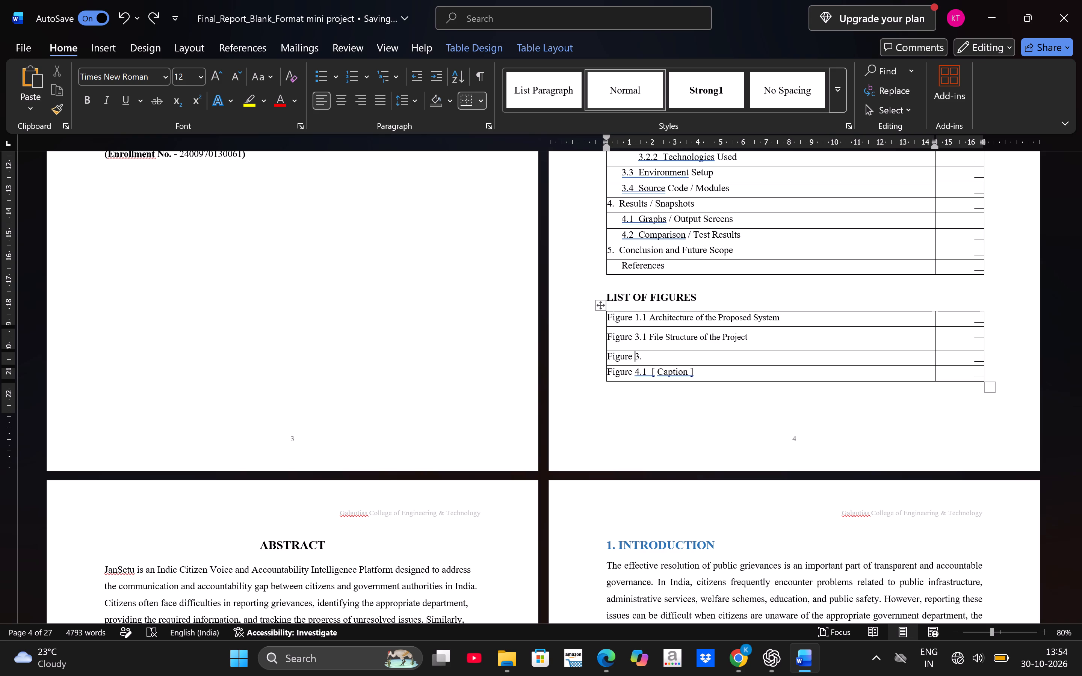
pyautogui.press('Right')
pyautogui.press('BackSpace')
pyautogui.press('4')
pyautogui.press('Right')
pyautogui.write('1')
pyautogui.press('space')
# Remove the extra space before "JanSetu" in the Fig 4.1 caption in the Results / Snapshots chapter.
pyautogui.scroll(-9, 788, 521)
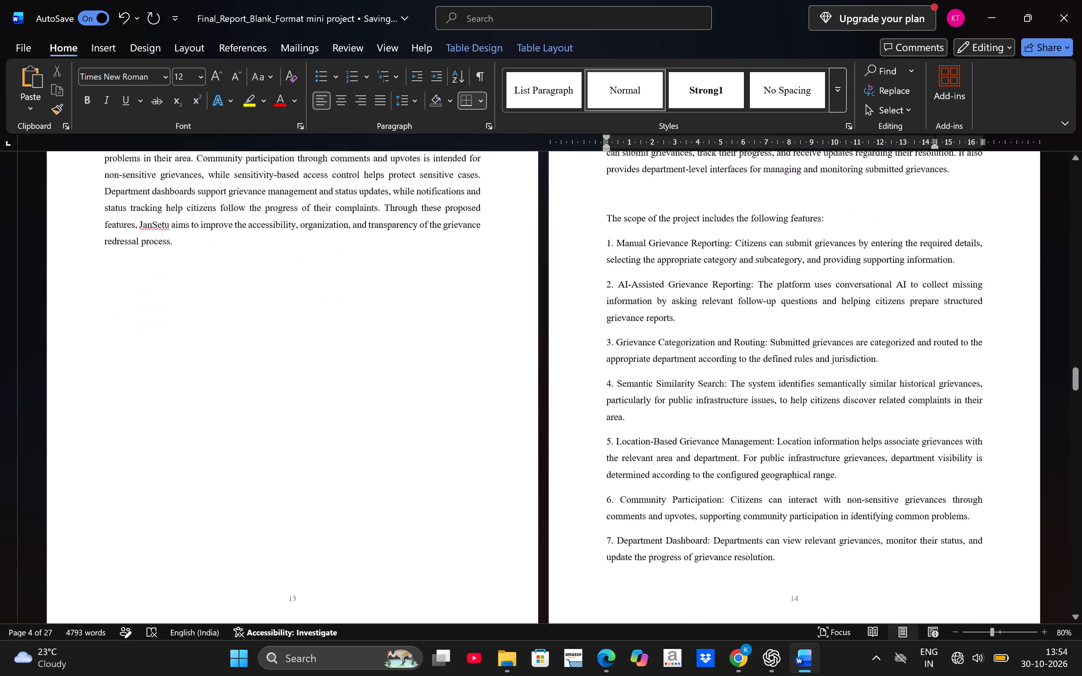
pyautogui.scroll(-12, 788, 521)
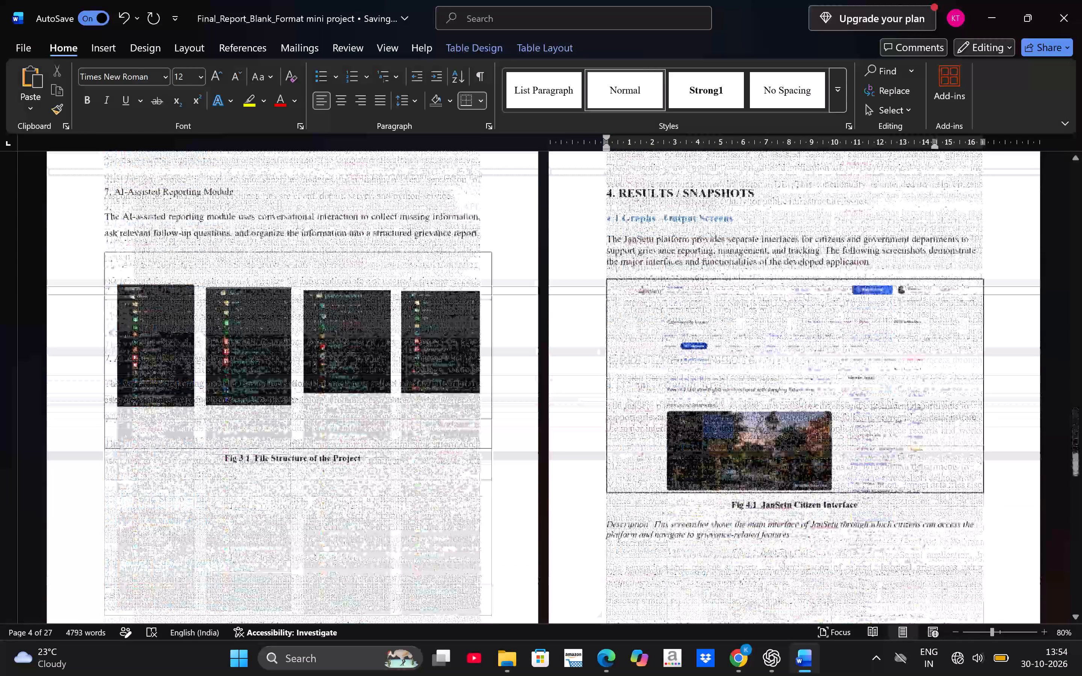
pyautogui.scroll(-2, 788, 521)
pyautogui.scroll(3, 788, 521)
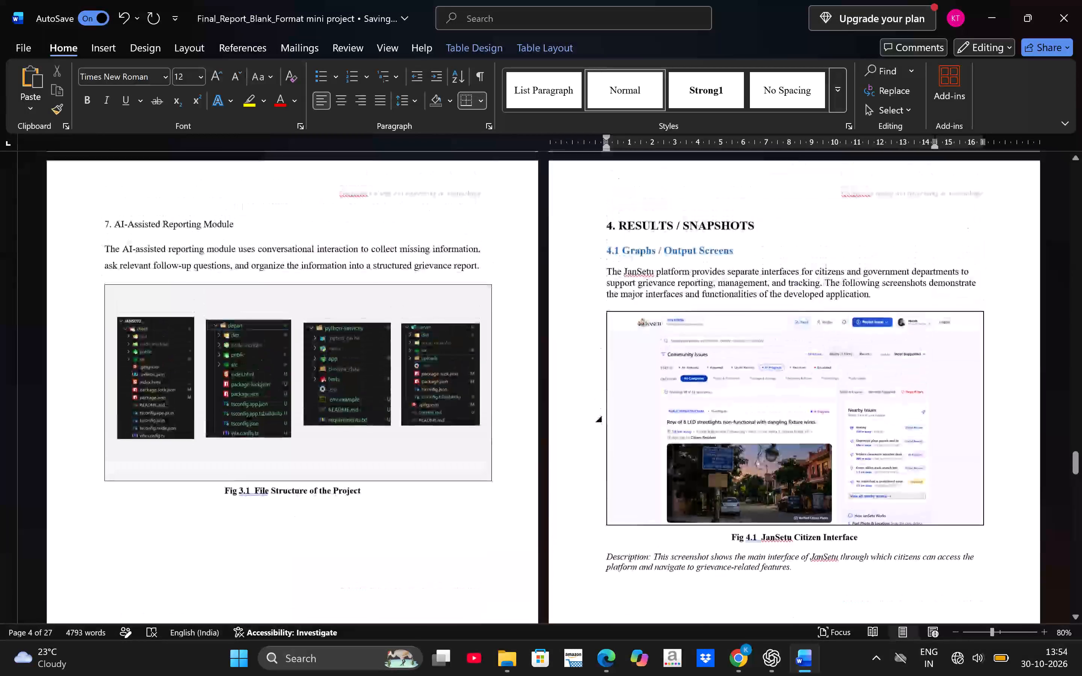
pyautogui.scroll(1, 788, 521)
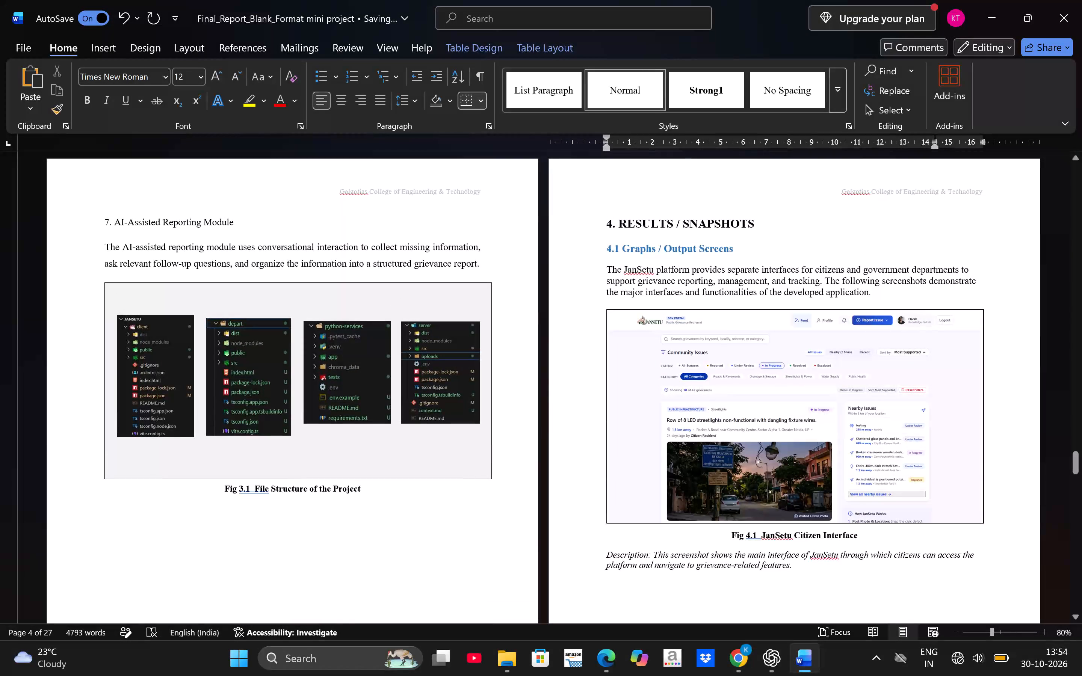
pyautogui.click(762, 536)
pyautogui.press('BackSpace')
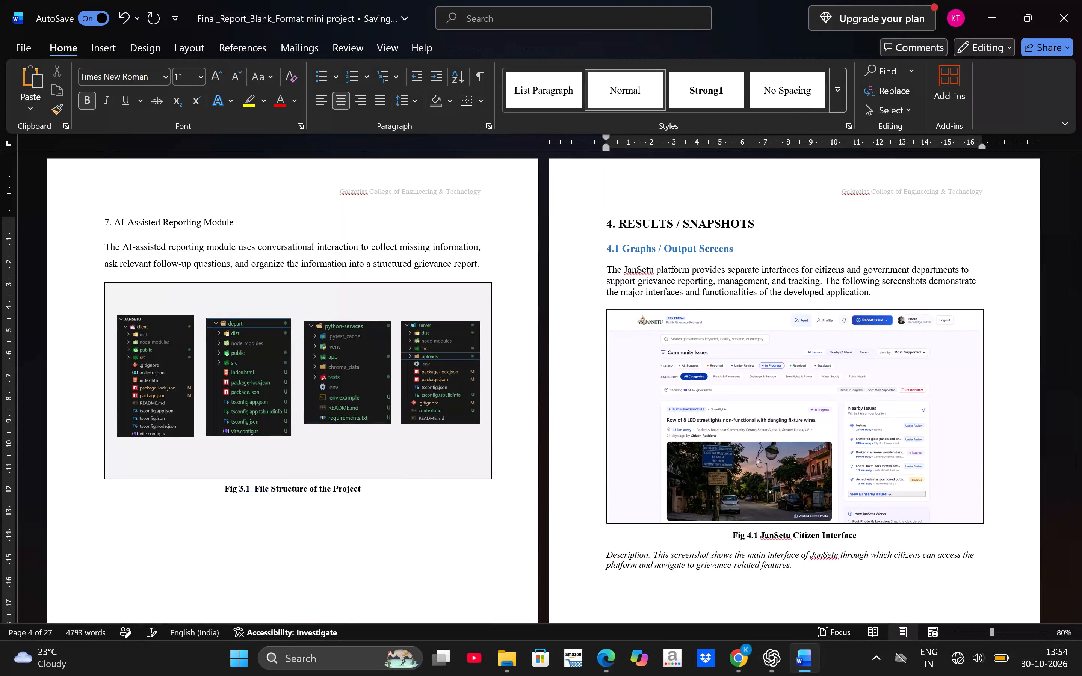
# Copy the caption text "JanSetu Citizen Interface" from Fig 4.1 into the empty Figure 4.1 entry in the List of Figures.
pyautogui.moveTo(762, 536); pyautogui.dragTo(854, 535)
pyautogui.hotkey('ctrl', 'c')
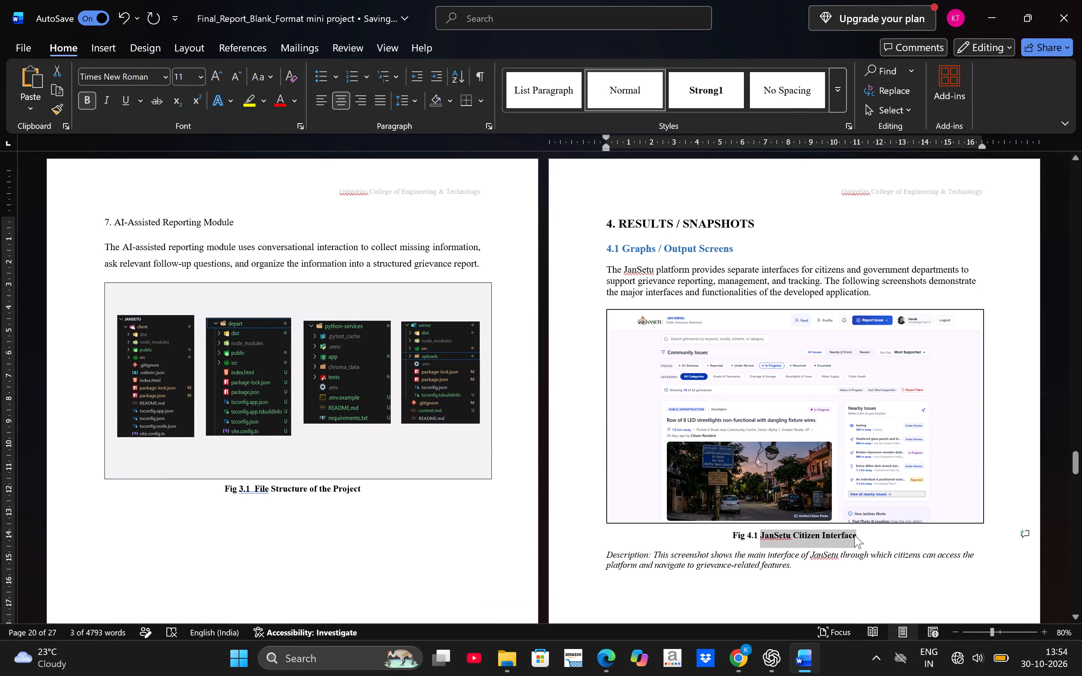
pyautogui.scroll(-4, 771, 605)
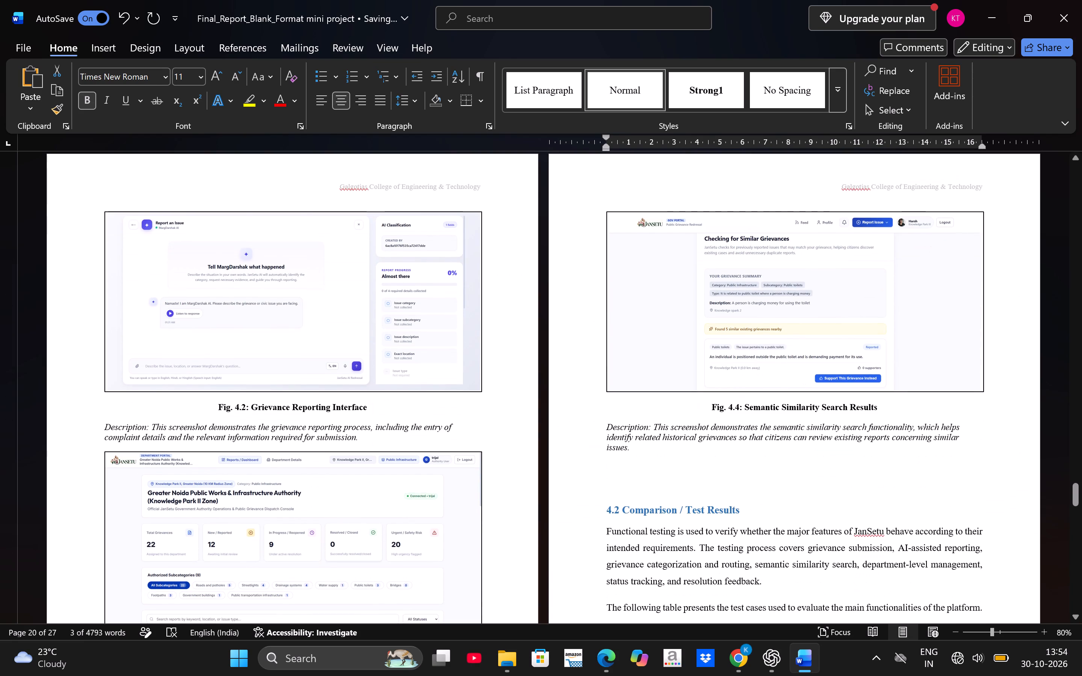
pyautogui.scroll(15, 771, 605)
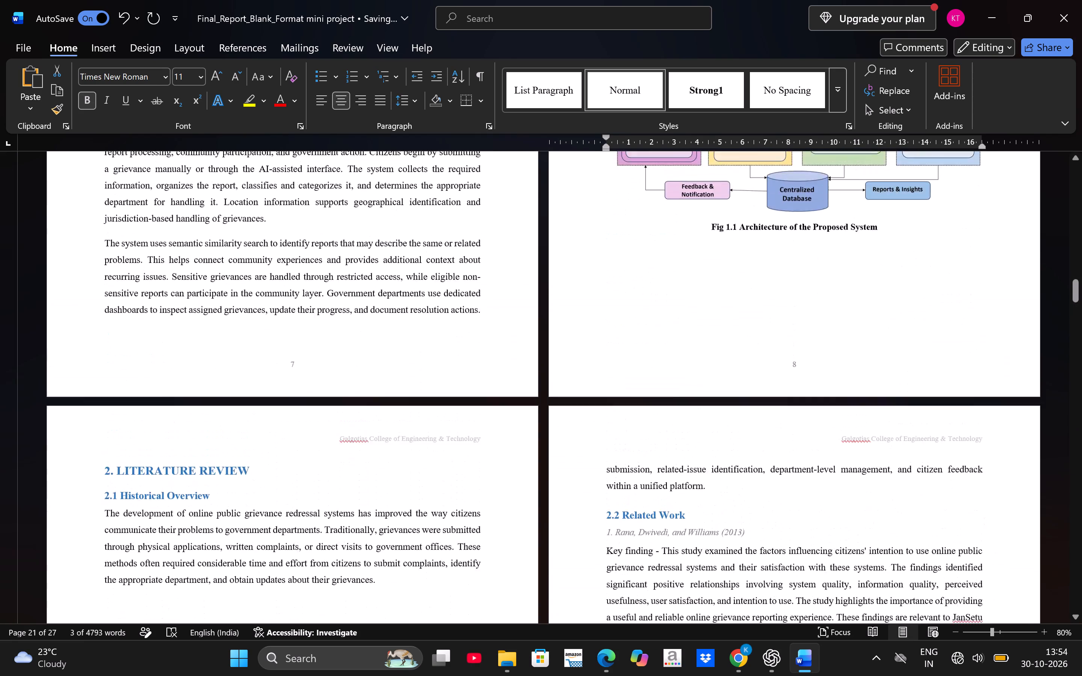
pyautogui.scroll(4, 771, 605)
pyautogui.scroll(-1, 771, 605)
pyautogui.scroll(2, 771, 605)
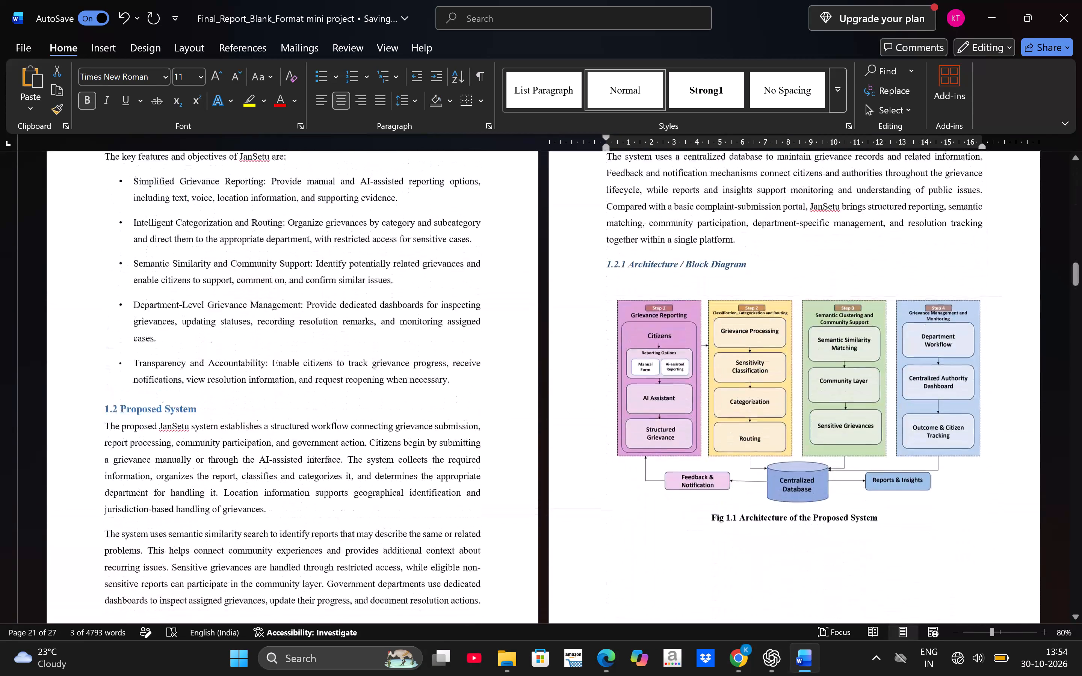
pyautogui.scroll(5, 771, 605)
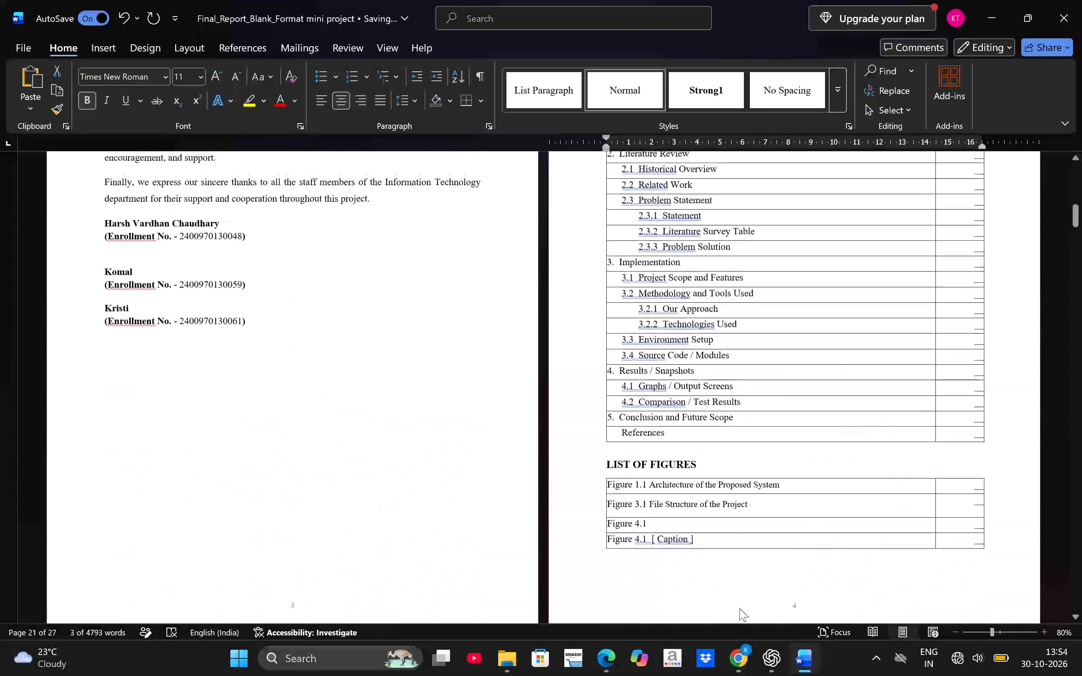
pyautogui.click(662, 526)
pyautogui.hotkey('ctrl', 'v')
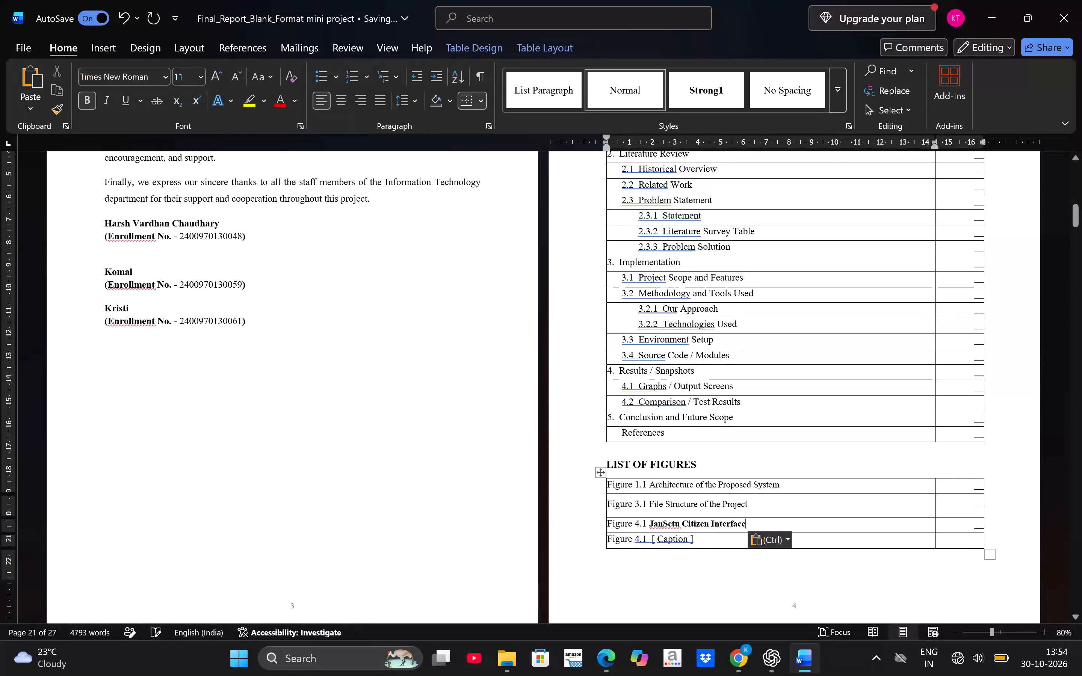
# Remove the bold formatting from "JanSetu Citizen Interface" in the Figure 4.1 entry of the List of Figures.
pyautogui.moveTo(651, 521); pyautogui.dragTo(737, 527)
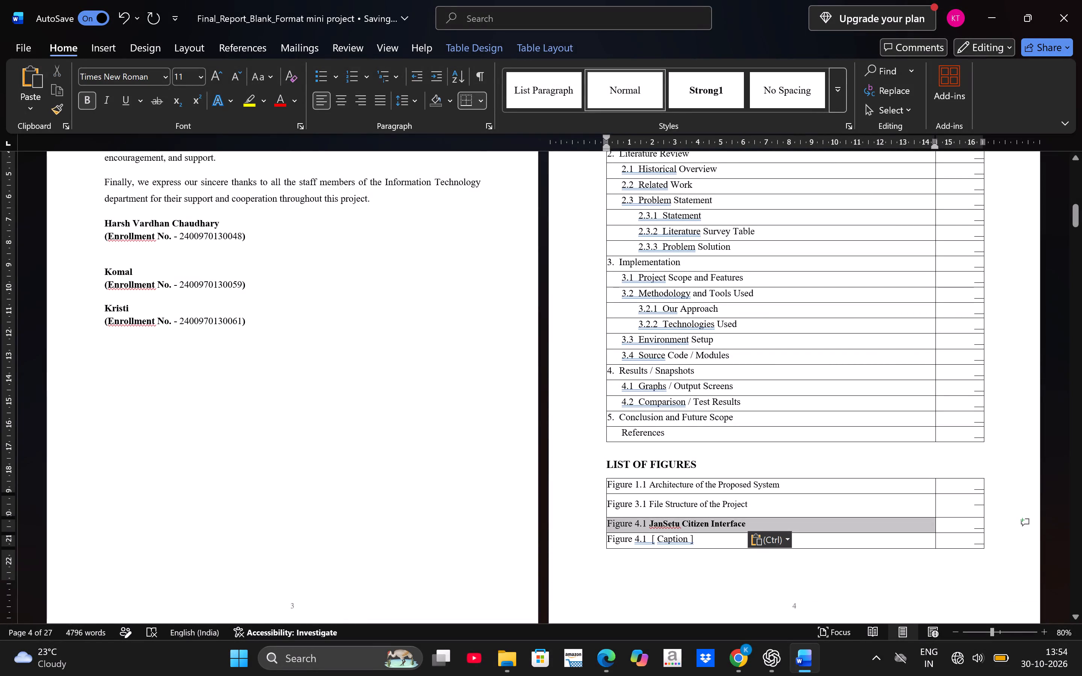
pyautogui.moveTo(737, 527); pyautogui.dragTo(750, 519)
pyautogui.click(740, 522)
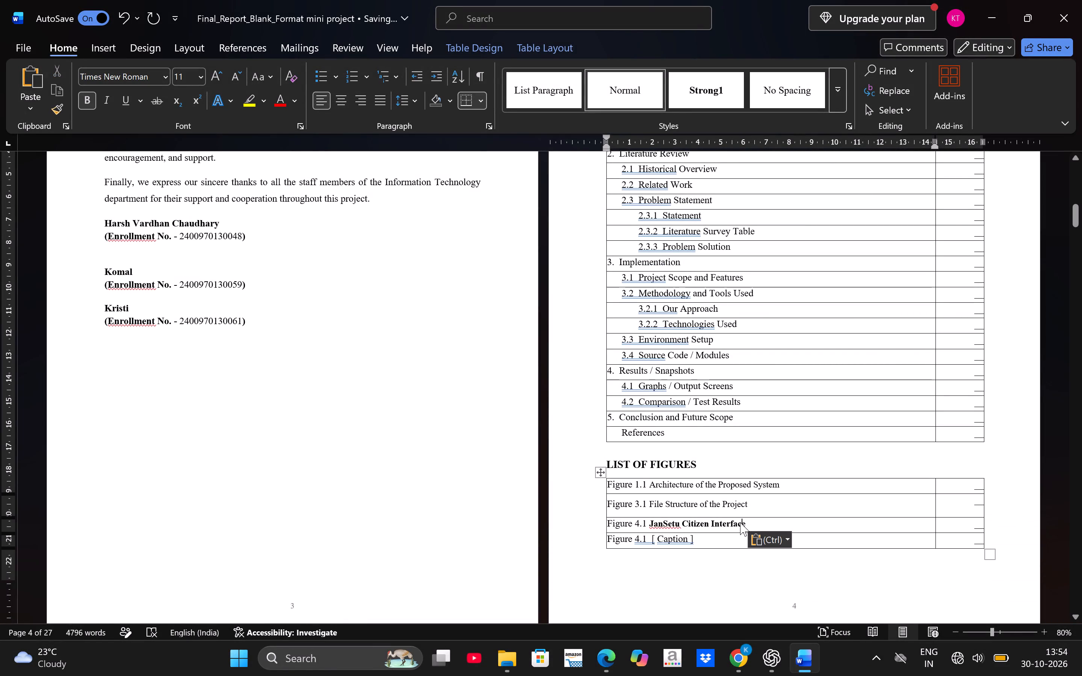
pyautogui.click(748, 522)
pyautogui.moveTo(748, 522); pyautogui.dragTo(645, 523)
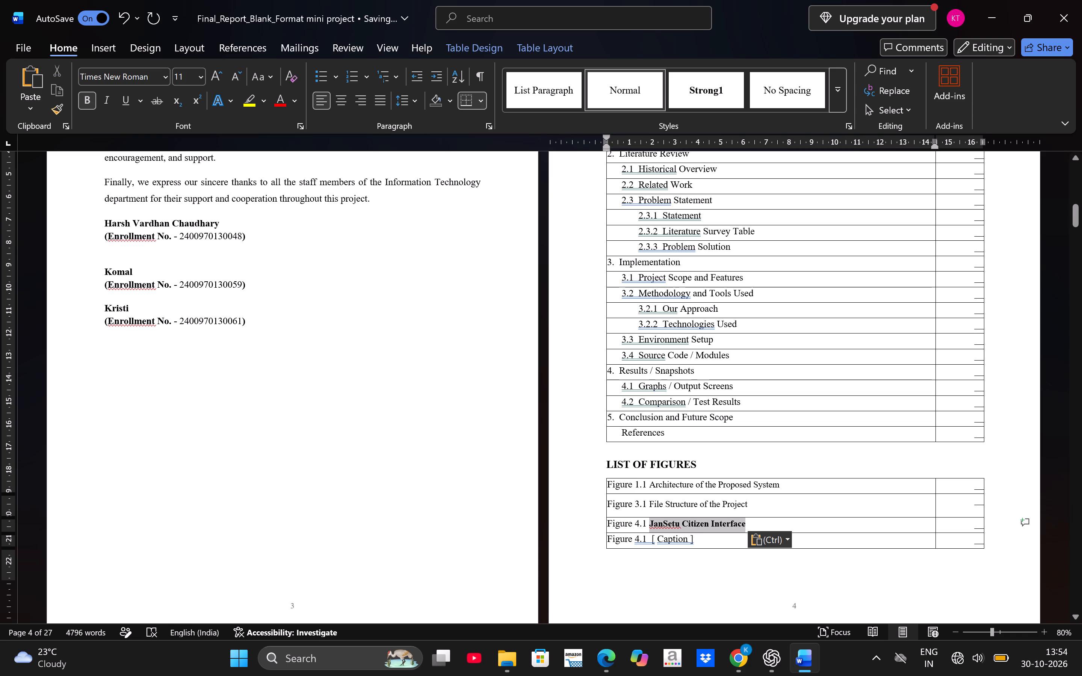
pyautogui.moveTo(645, 523); pyautogui.dragTo(652, 521)
pyautogui.moveTo(652, 521); pyautogui.dragTo(650, 521)
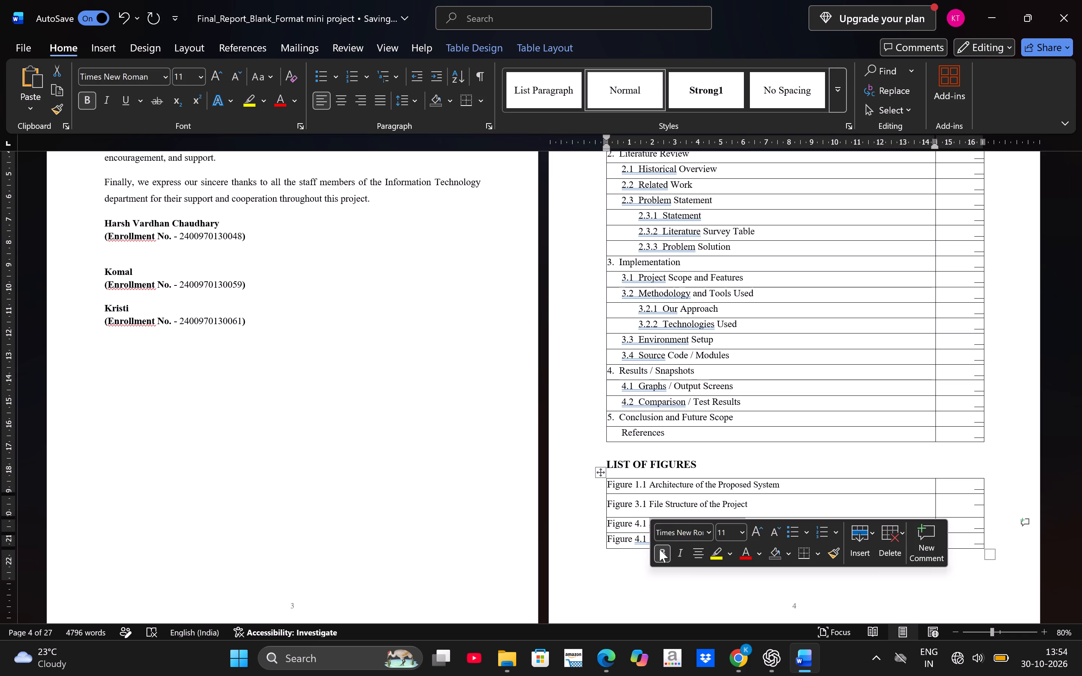
pyautogui.click(659, 549)
pyautogui.click(632, 569)
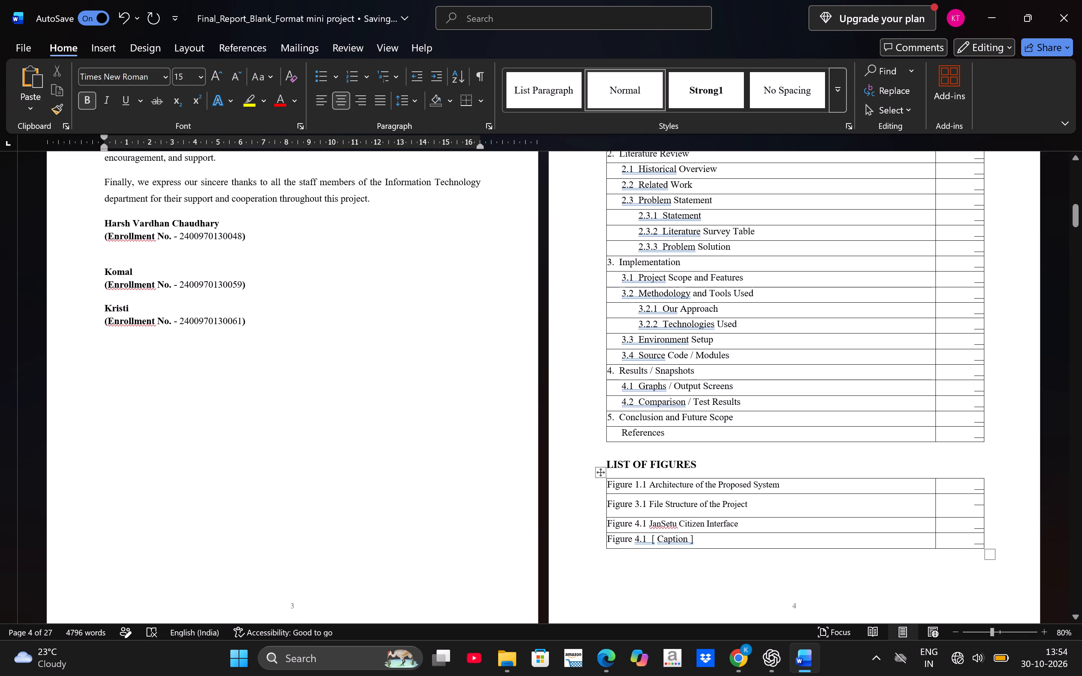
# Renumber the last entry in the List of Figures as Figure 4.2 and delete its bracketed caption placeholder.
pyautogui.click(646, 541)
pyautogui.press('BackSpace')
pyautogui.press('2')
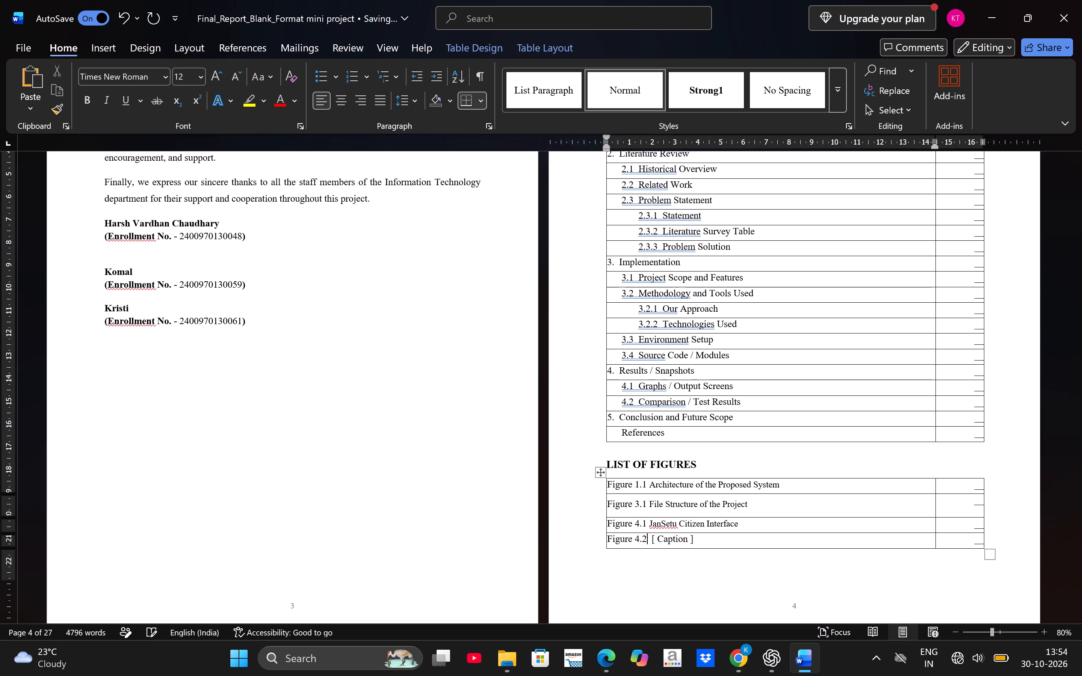
pyautogui.click(696, 541)
pyautogui.moveTo(696, 541); pyautogui.dragTo(659, 540)
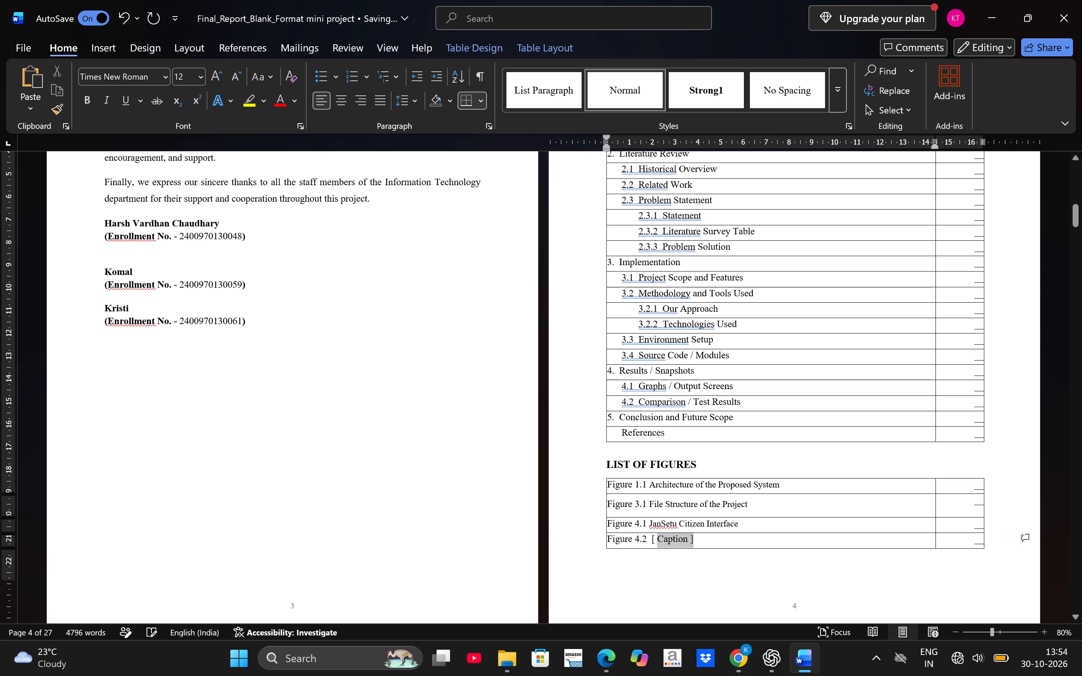
pyautogui.moveTo(659, 540); pyautogui.dragTo(652, 540)
pyautogui.press('BackSpace')
# Copy the caption text "Grievance Reporting Interface" from Fig. 4.2 into the empty Figure 4.2 entry in the List of Figures.
pyautogui.scroll(-9, 684, 609)
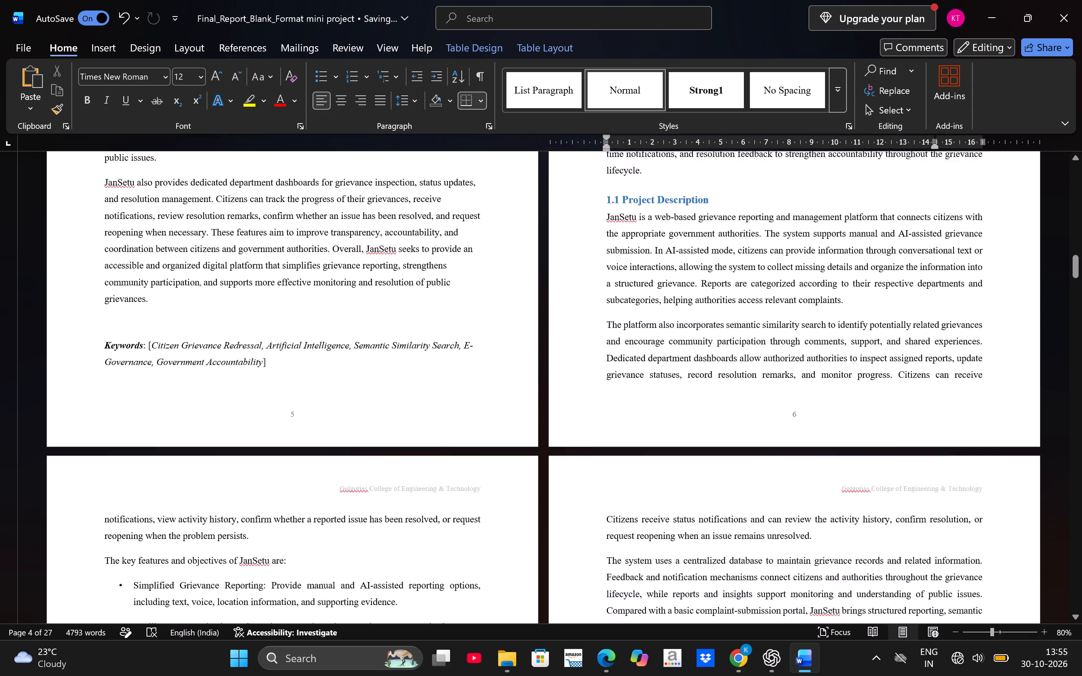
pyautogui.scroll(-20, 684, 609)
pyautogui.scroll(-20, 684, 609)
pyautogui.scroll(-10, 684, 609)
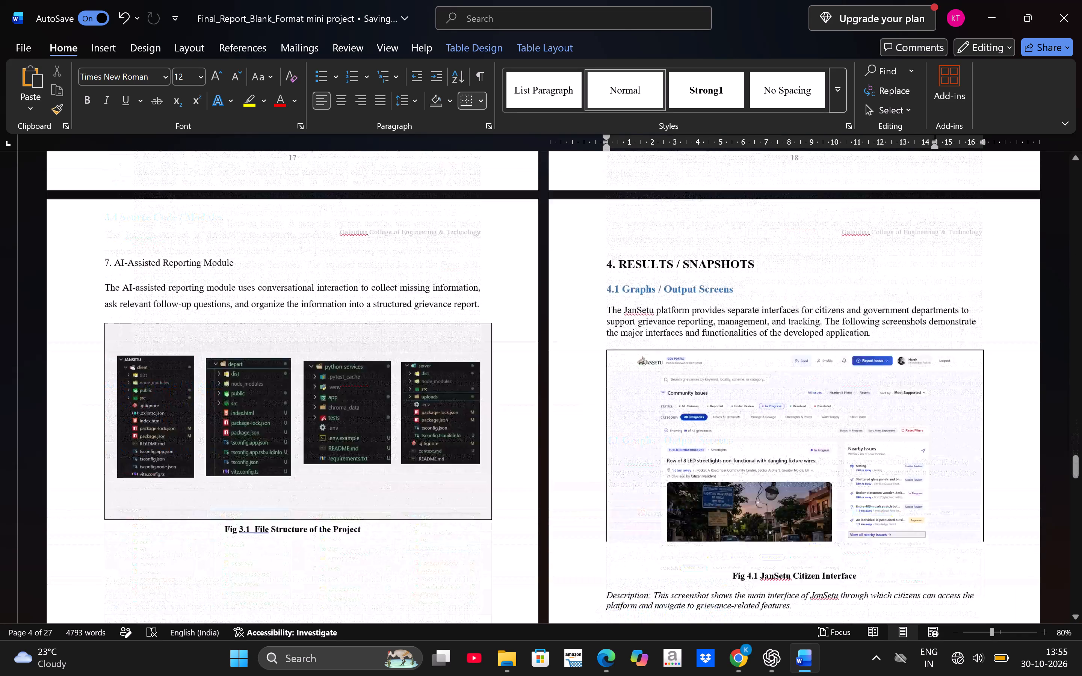
pyautogui.scroll(-3, 684, 609)
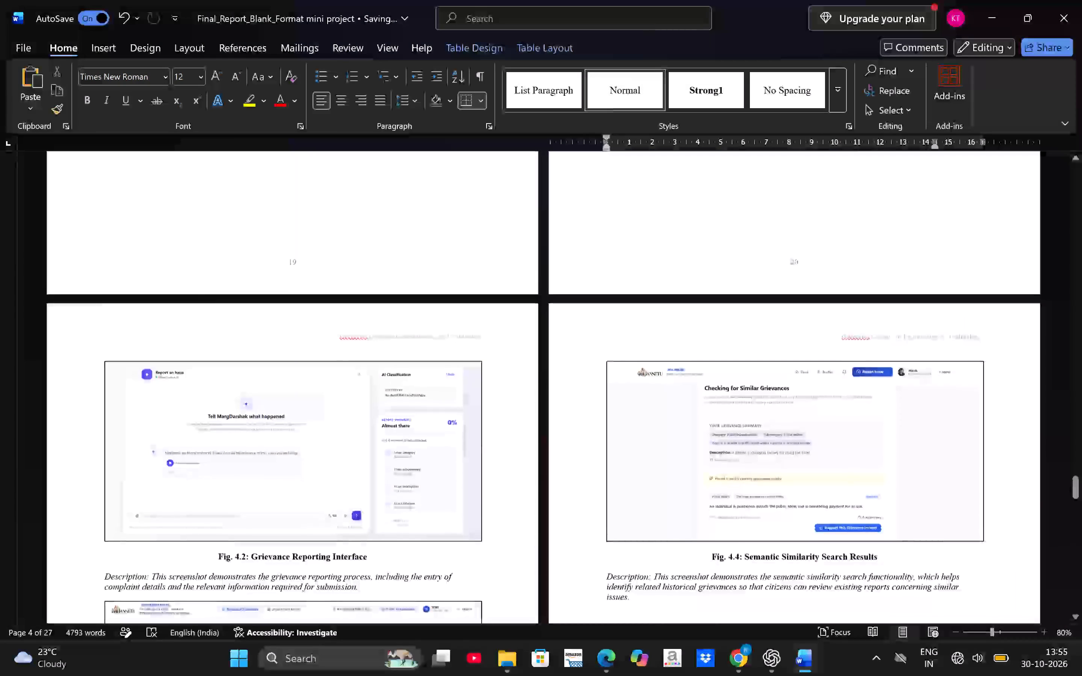
pyautogui.scroll(-1, 684, 609)
pyautogui.scroll(1, 222, 426)
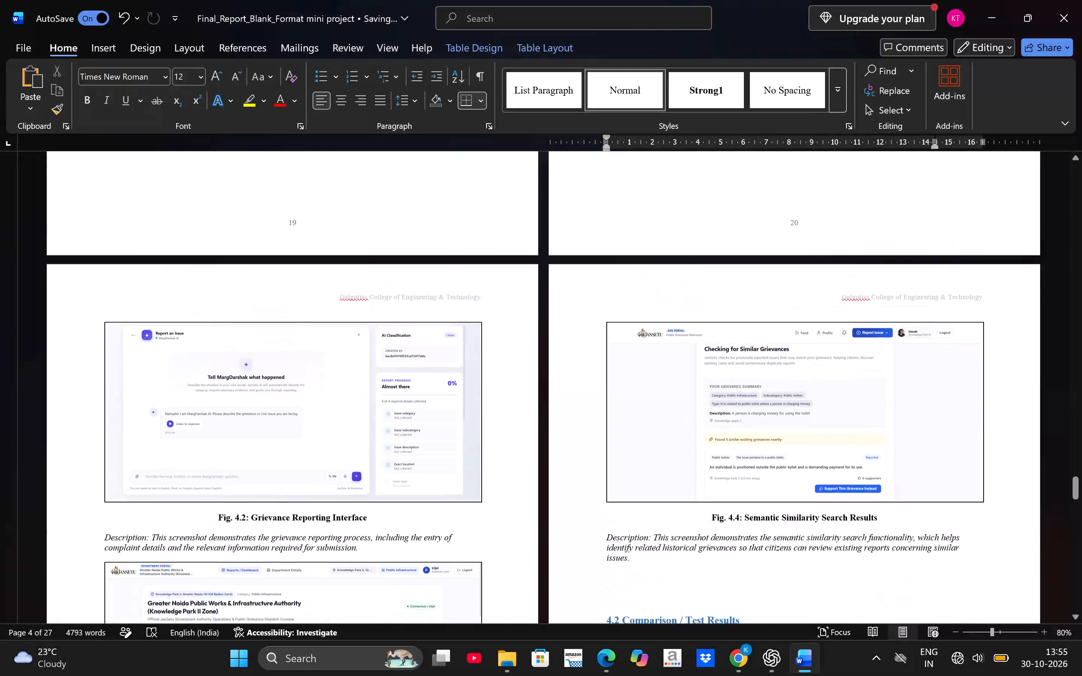
pyautogui.scroll(1, 222, 426)
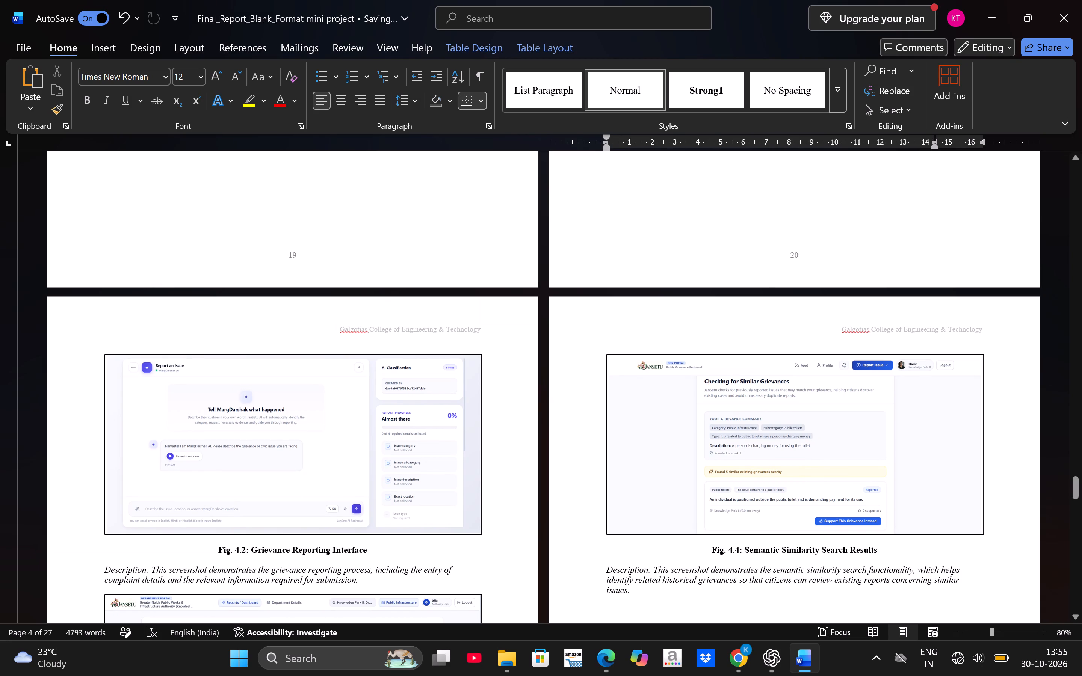
pyautogui.moveTo(251, 547); pyautogui.dragTo(359, 548)
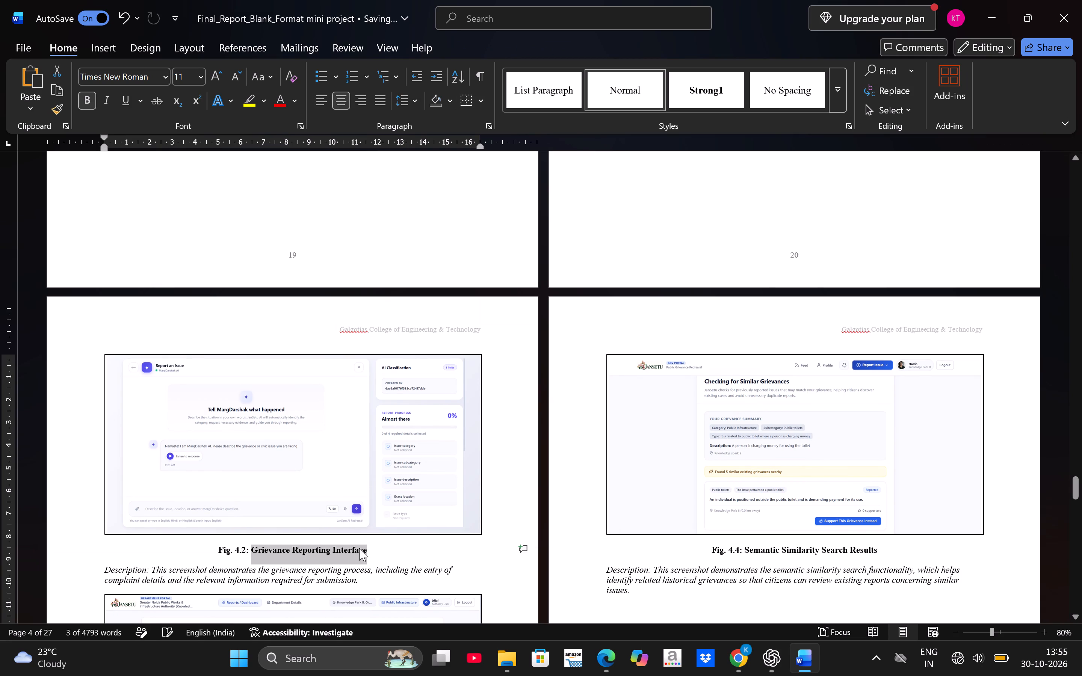
pyautogui.hotkey('ctrl', 'c')
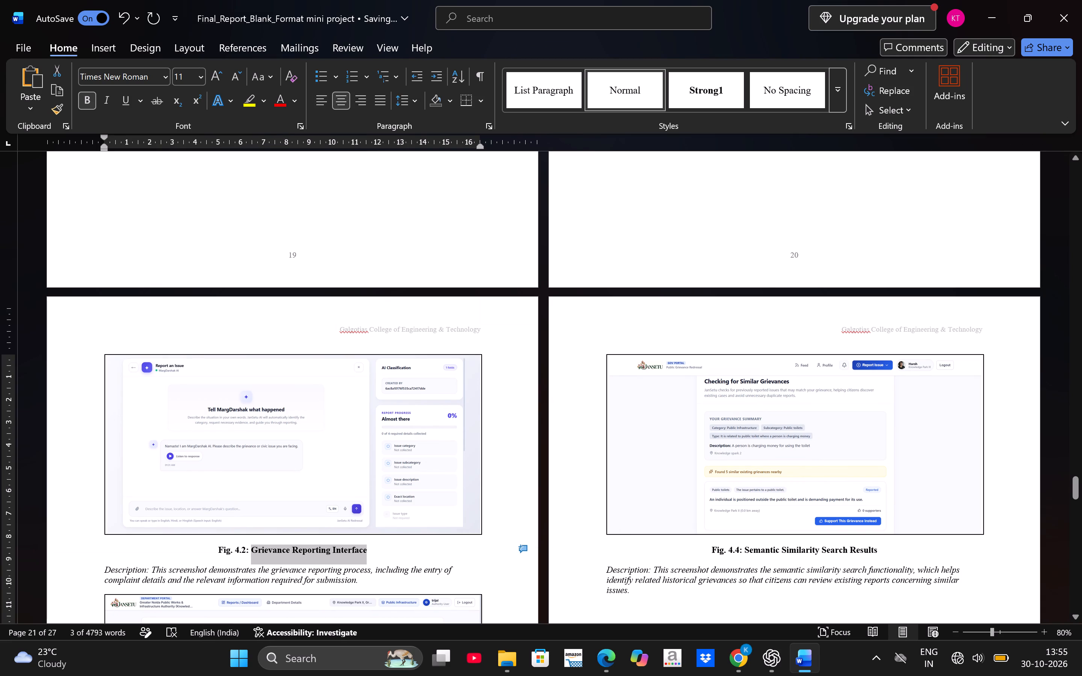
pyautogui.click(652, 538)
pyautogui.scroll(7, 652, 538)
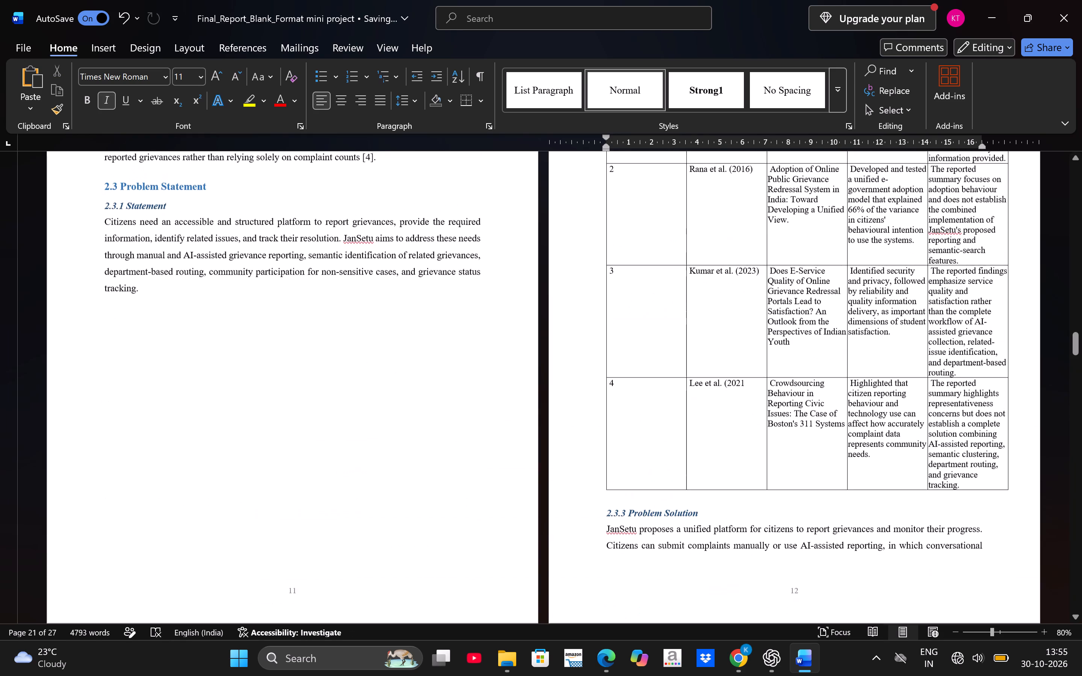
pyautogui.scroll(-4, 652, 538)
pyautogui.scroll(5, 652, 538)
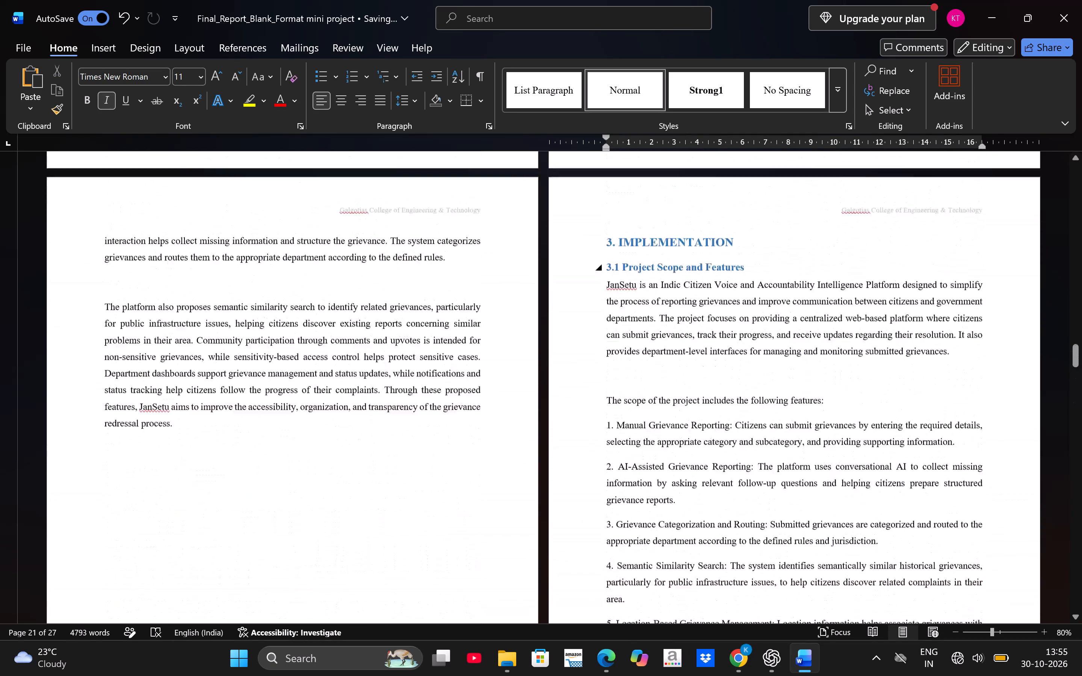
pyautogui.scroll(7, 652, 538)
pyautogui.scroll(-1, 652, 538)
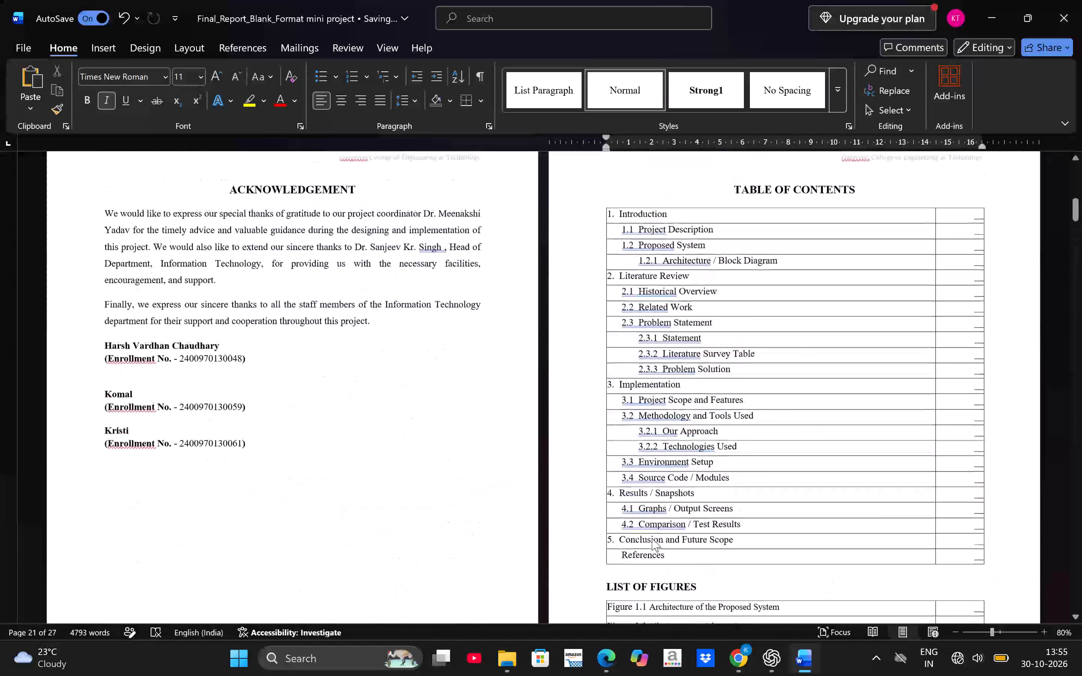
pyautogui.scroll(-1, 652, 538)
pyautogui.click(655, 472)
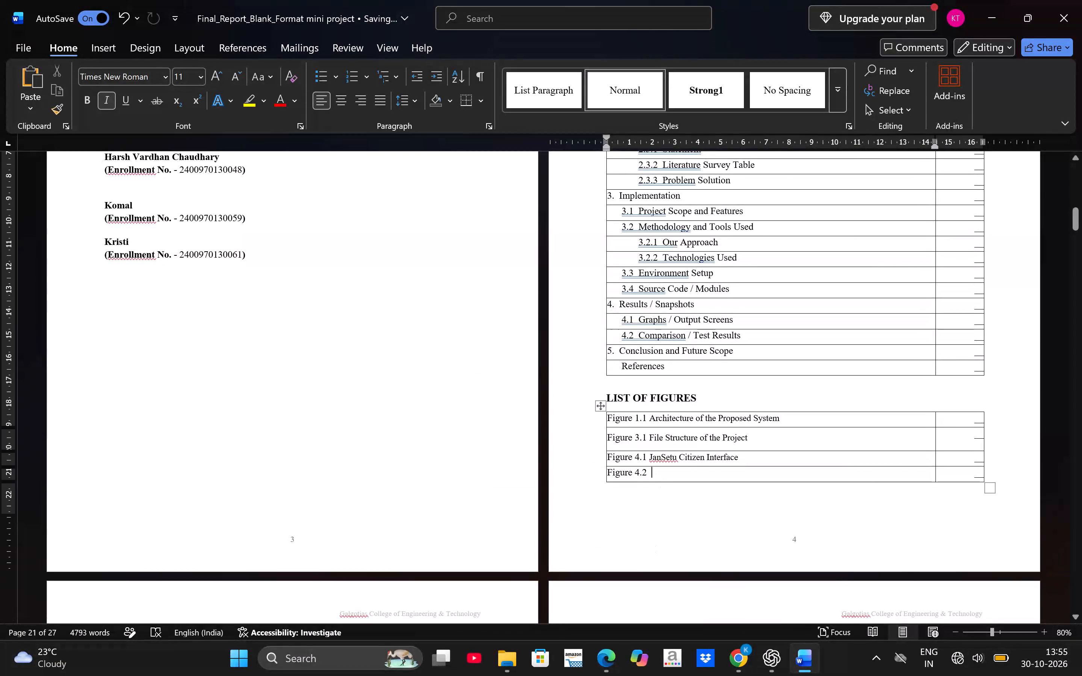
pyautogui.hotkey('ctrl', 'v')
# Remove the bold formatting from "Grievance Reporting Interface" in the Figure 4.2 entry of the List of Figures.
pyautogui.moveTo(655, 472); pyautogui.dragTo(769, 477)
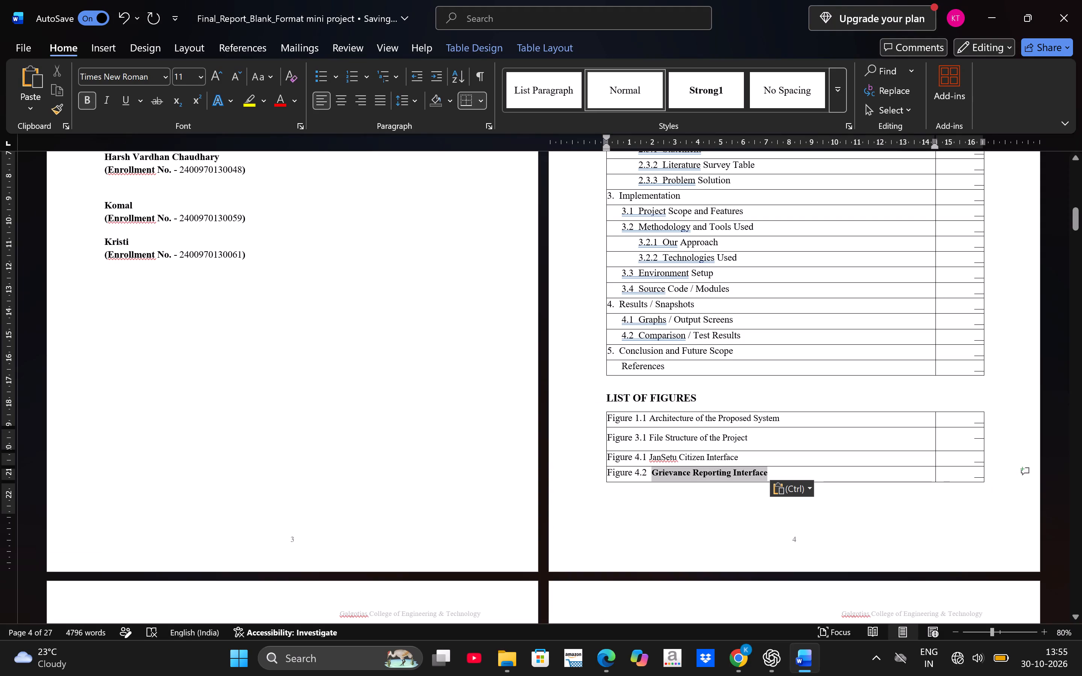
pyautogui.moveTo(769, 477); pyautogui.dragTo(770, 477)
pyautogui.click(783, 454)
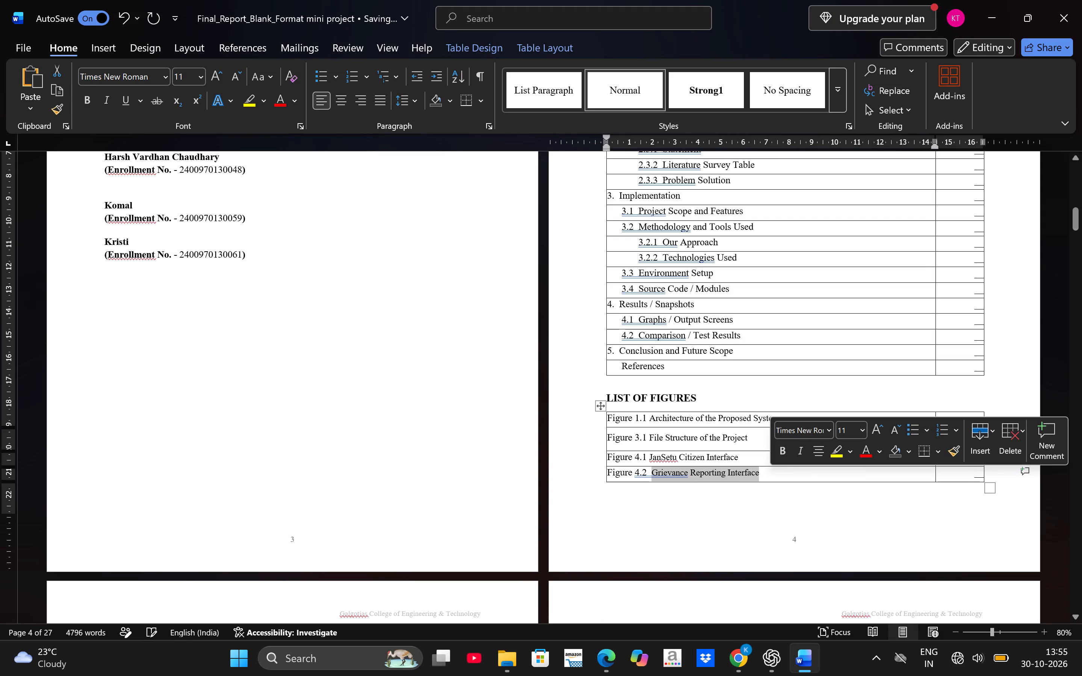
pyautogui.click(763, 473)
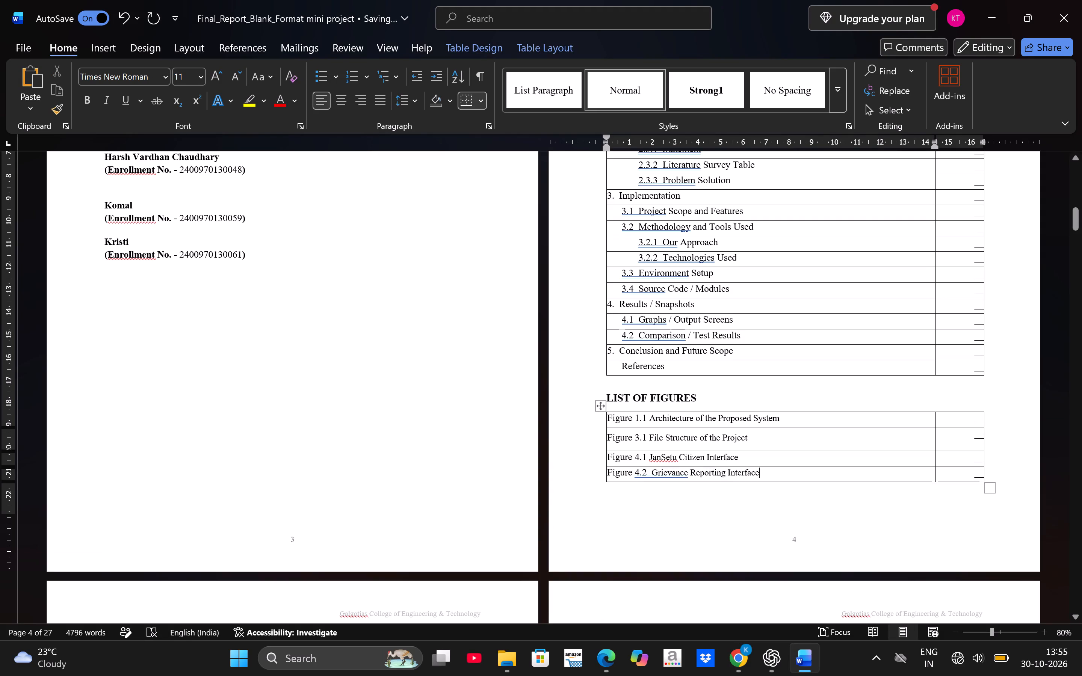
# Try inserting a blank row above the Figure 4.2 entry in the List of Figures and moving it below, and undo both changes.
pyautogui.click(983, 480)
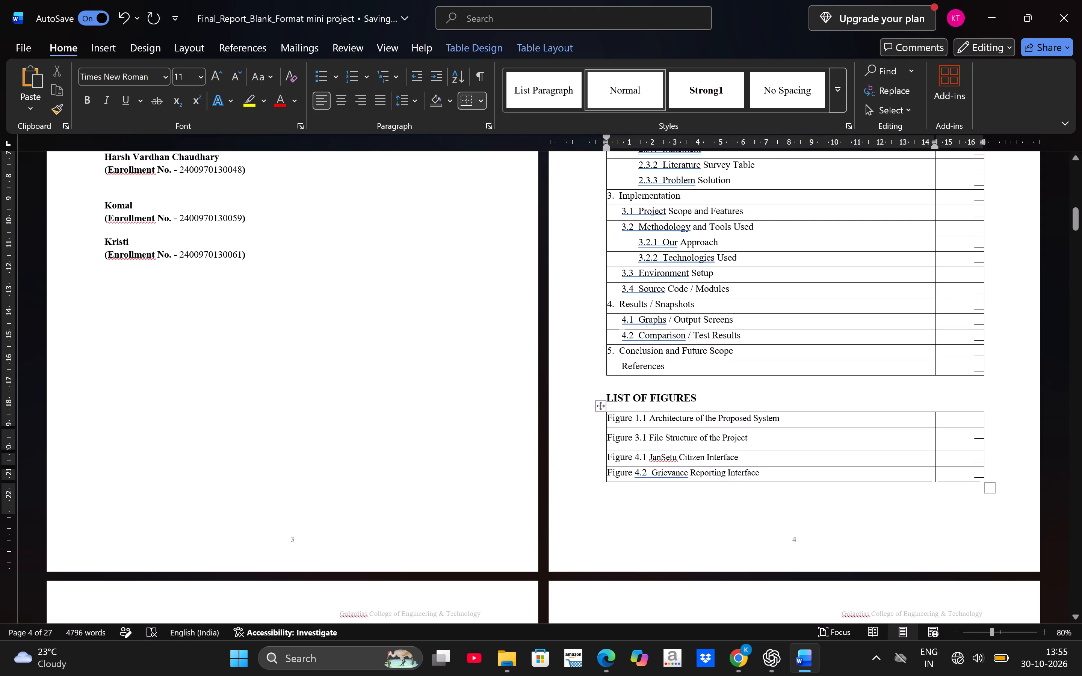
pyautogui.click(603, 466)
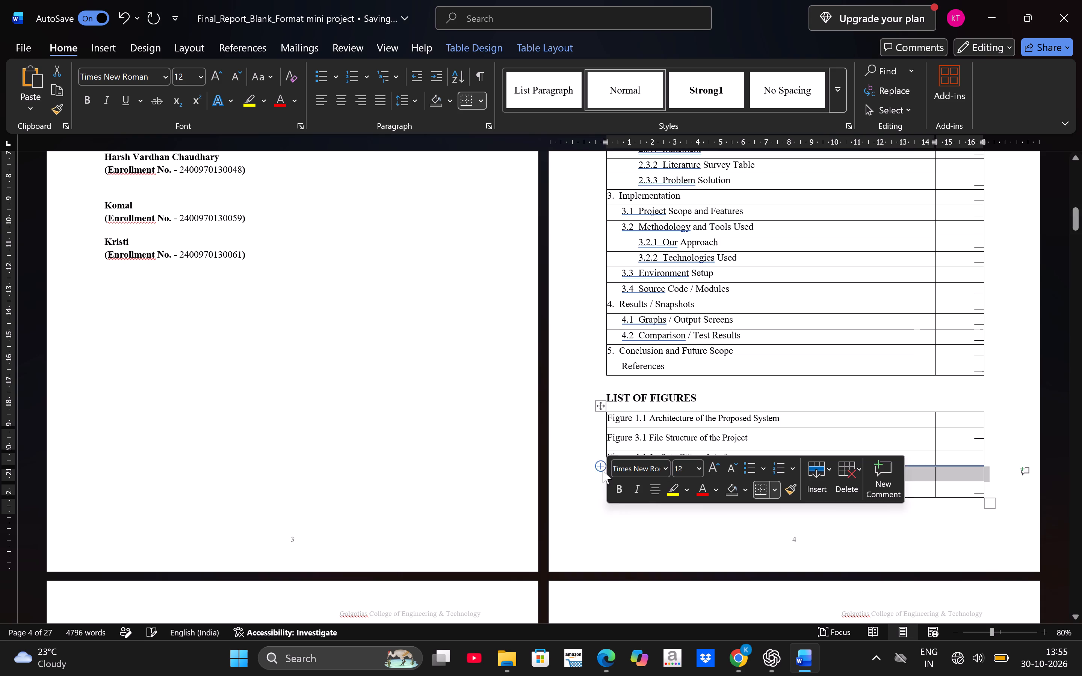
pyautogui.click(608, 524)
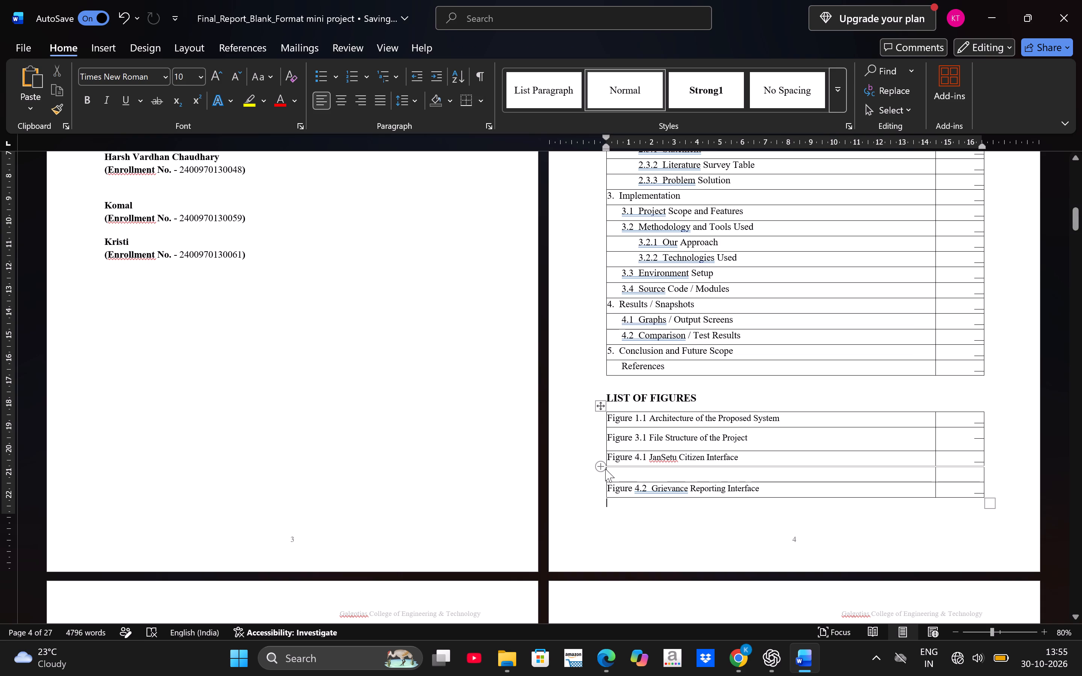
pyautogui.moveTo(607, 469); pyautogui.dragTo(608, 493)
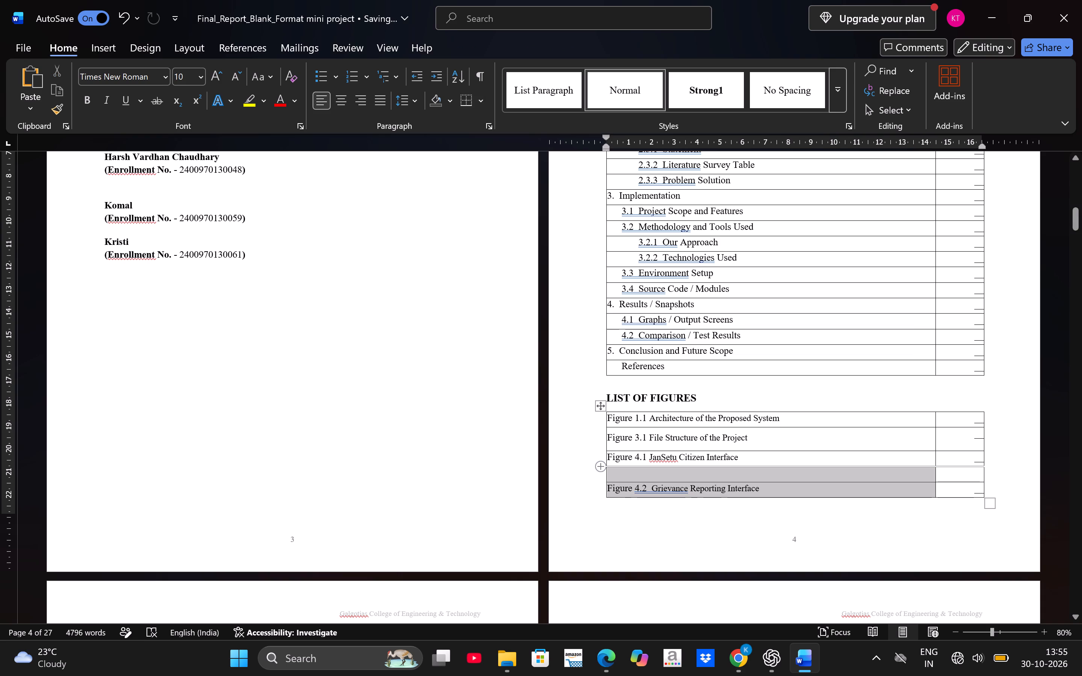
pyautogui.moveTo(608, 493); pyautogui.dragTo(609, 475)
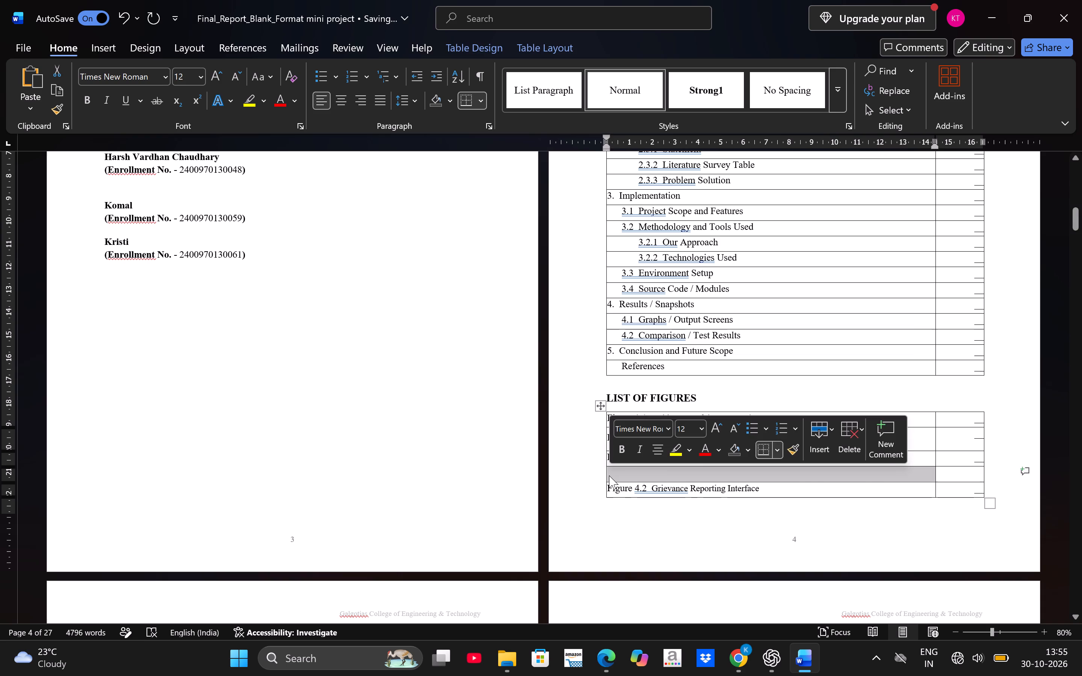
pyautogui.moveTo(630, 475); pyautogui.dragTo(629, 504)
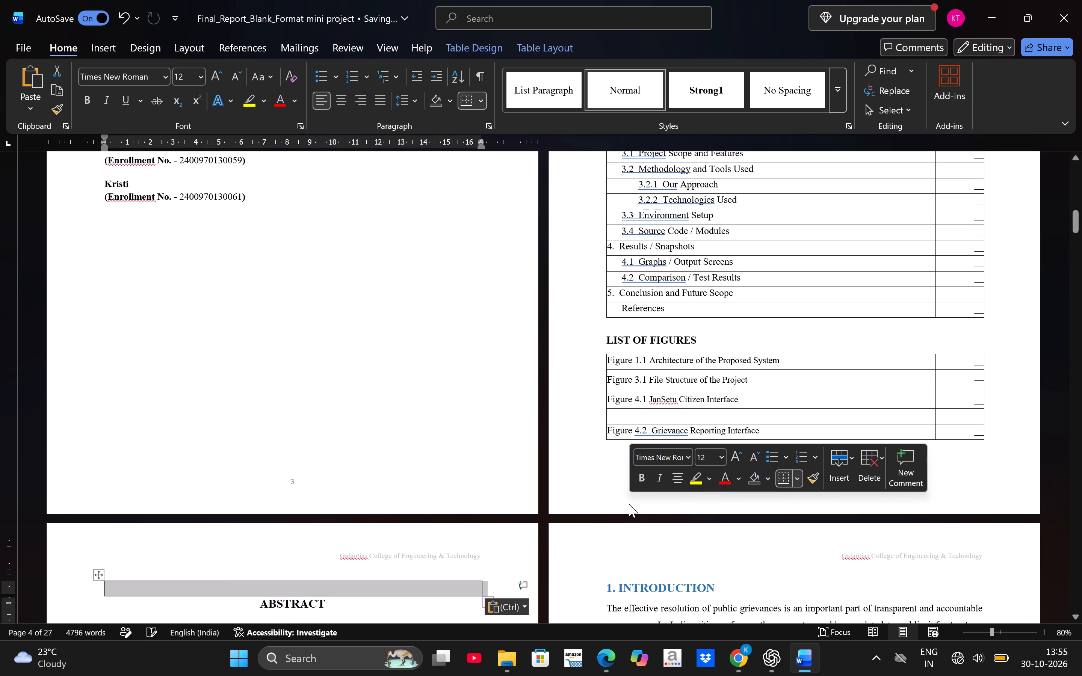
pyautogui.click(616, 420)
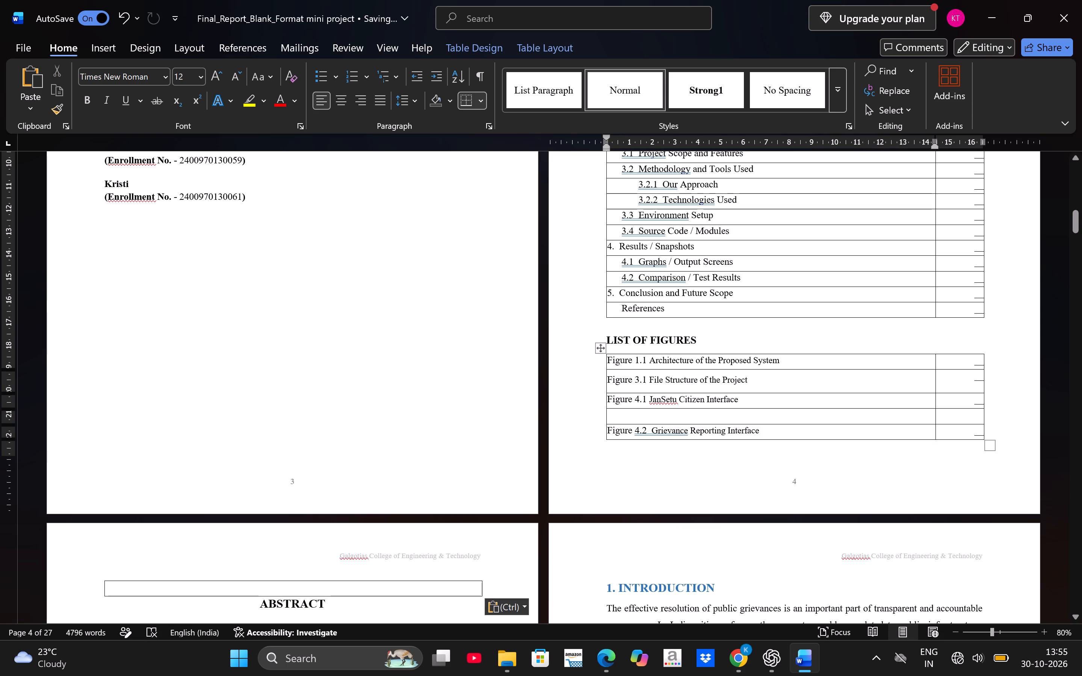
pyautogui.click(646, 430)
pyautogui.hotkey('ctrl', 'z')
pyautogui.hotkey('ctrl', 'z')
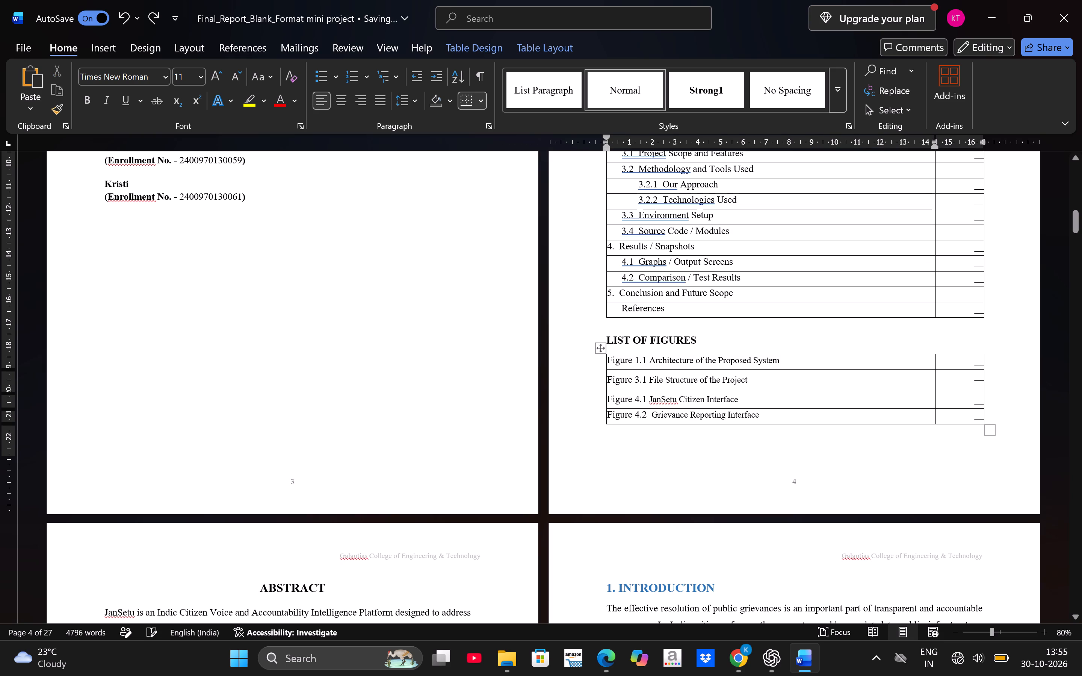
# Add an empty row below the Figure 4.2 entry in the List of Figures table.
pyautogui.press('Return')
pyautogui.press('BackSpace')
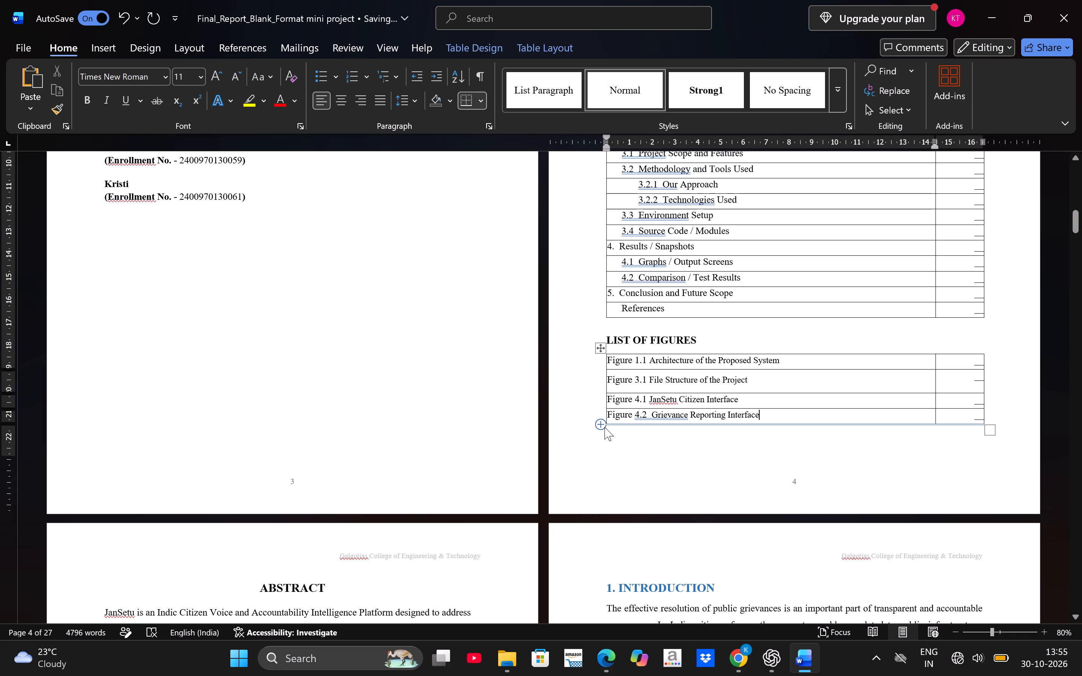
pyautogui.click(604, 427)
pyautogui.click(615, 428)
pyautogui.moveTo(615, 428); pyautogui.dragTo(658, 479)
pyautogui.click(658, 479)
# Copy the full caption "Fig. 4.3: Department Grievance Management Dashboard" from below the department dashboard screenshot.
pyautogui.scroll(-4, 658, 479)
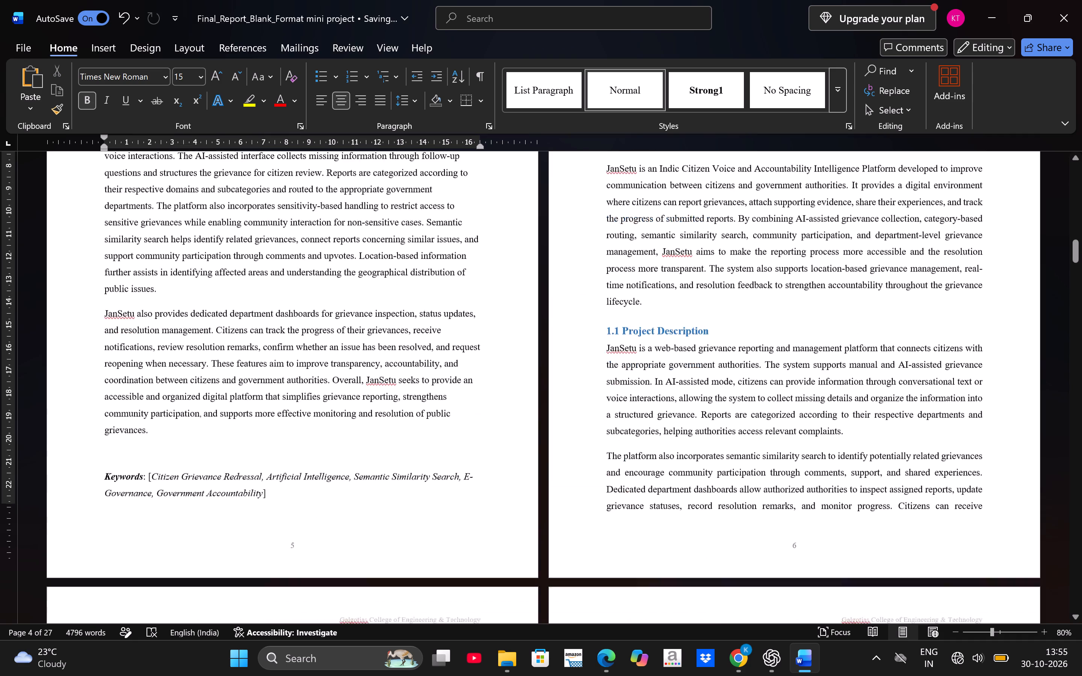
pyautogui.scroll(-12, 658, 479)
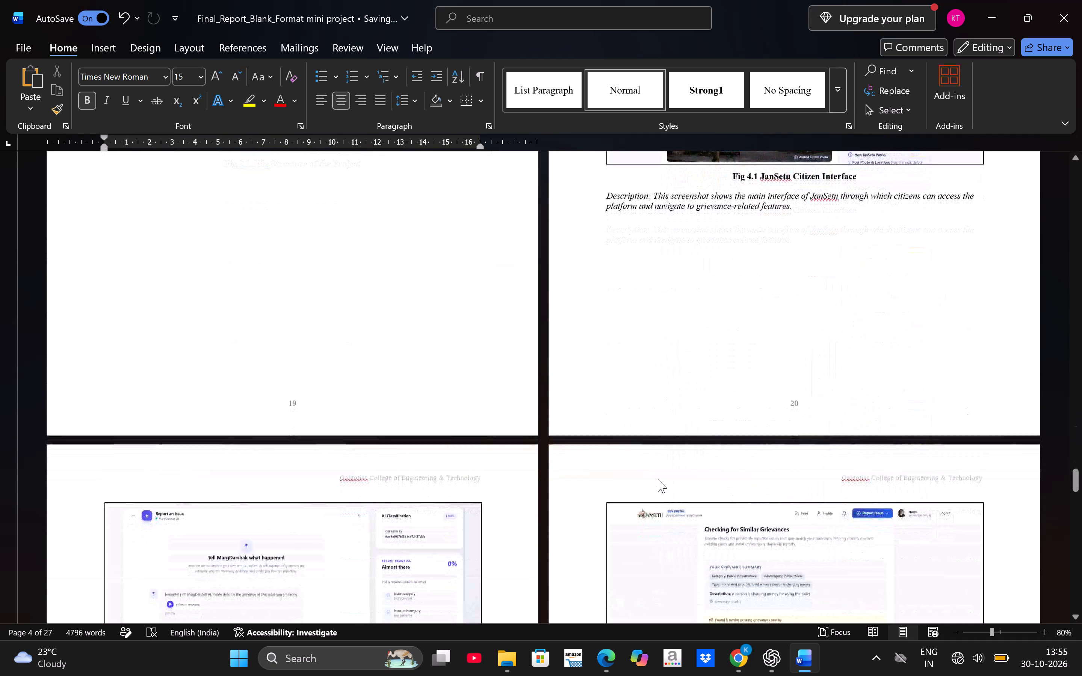
pyautogui.scroll(-2, 658, 479)
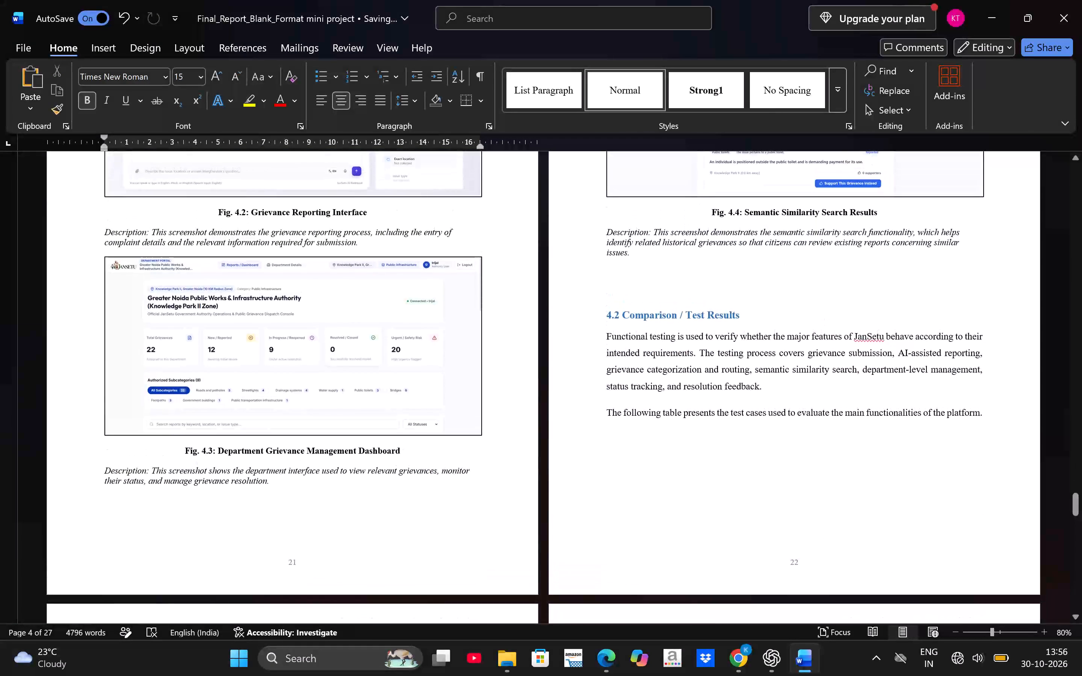
pyautogui.moveTo(183, 450); pyautogui.dragTo(402, 465)
pyautogui.hotkey('ctrl', 'c')
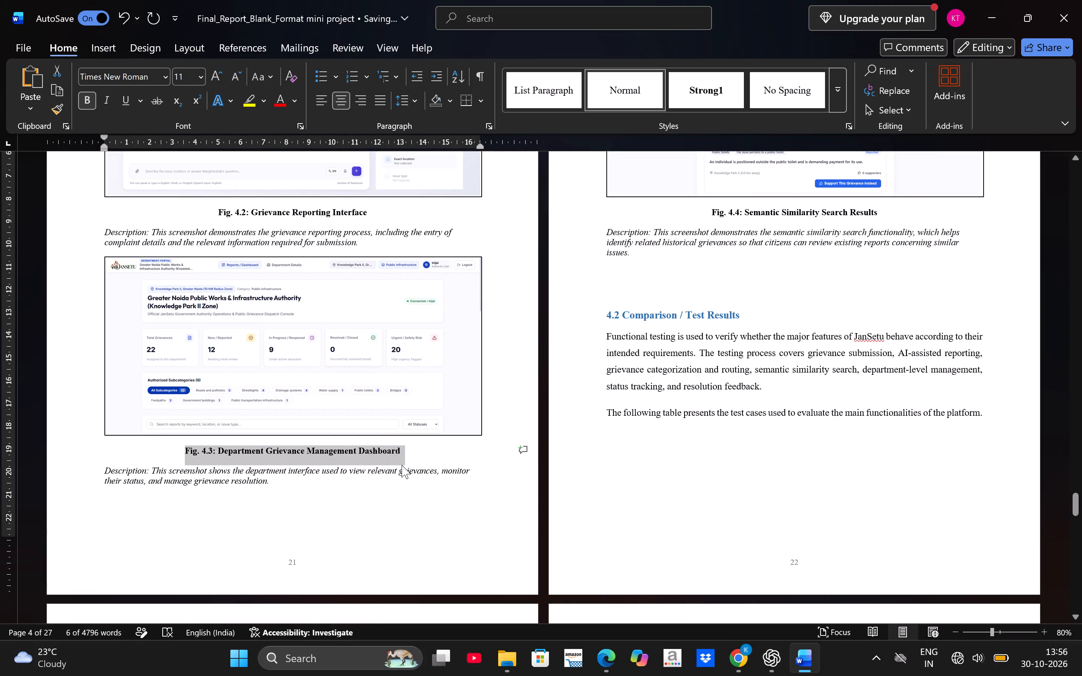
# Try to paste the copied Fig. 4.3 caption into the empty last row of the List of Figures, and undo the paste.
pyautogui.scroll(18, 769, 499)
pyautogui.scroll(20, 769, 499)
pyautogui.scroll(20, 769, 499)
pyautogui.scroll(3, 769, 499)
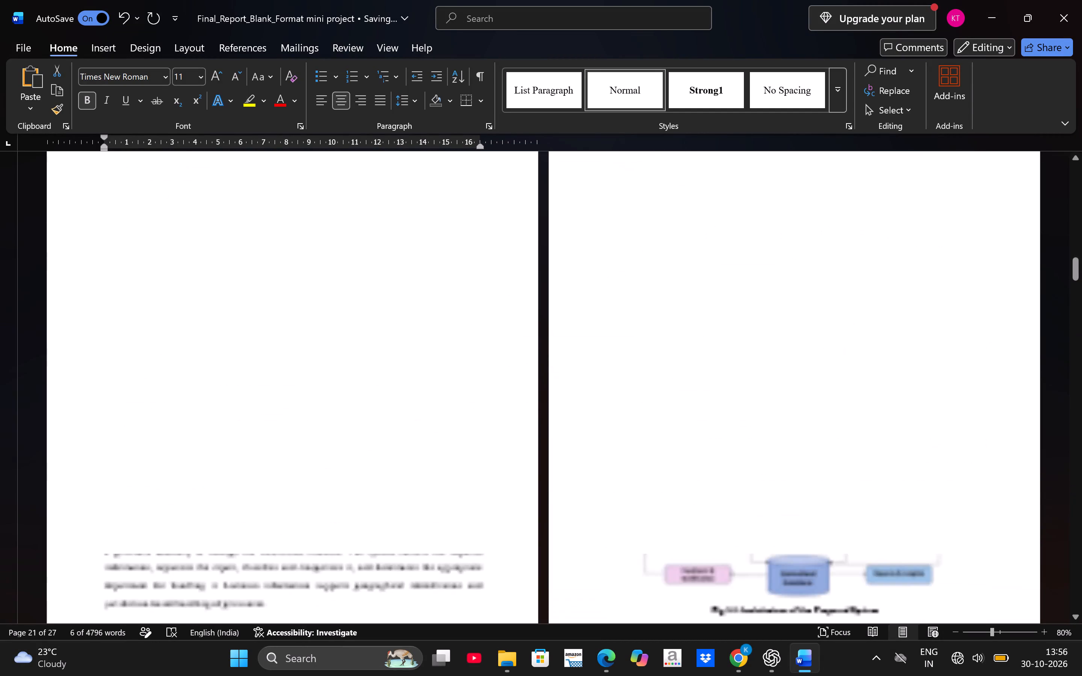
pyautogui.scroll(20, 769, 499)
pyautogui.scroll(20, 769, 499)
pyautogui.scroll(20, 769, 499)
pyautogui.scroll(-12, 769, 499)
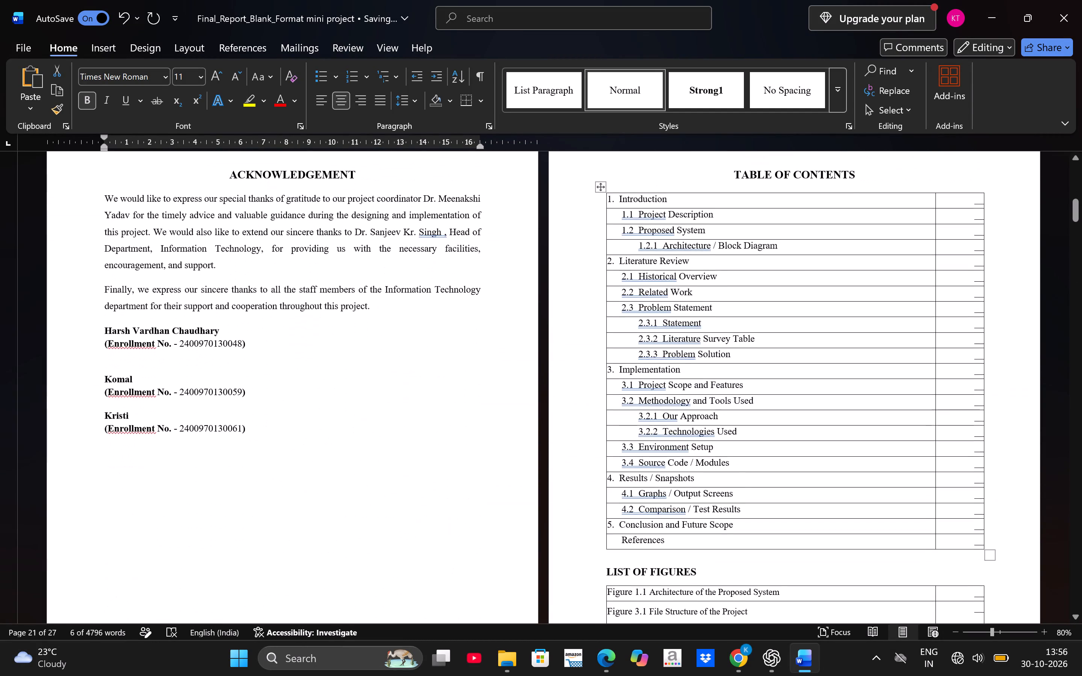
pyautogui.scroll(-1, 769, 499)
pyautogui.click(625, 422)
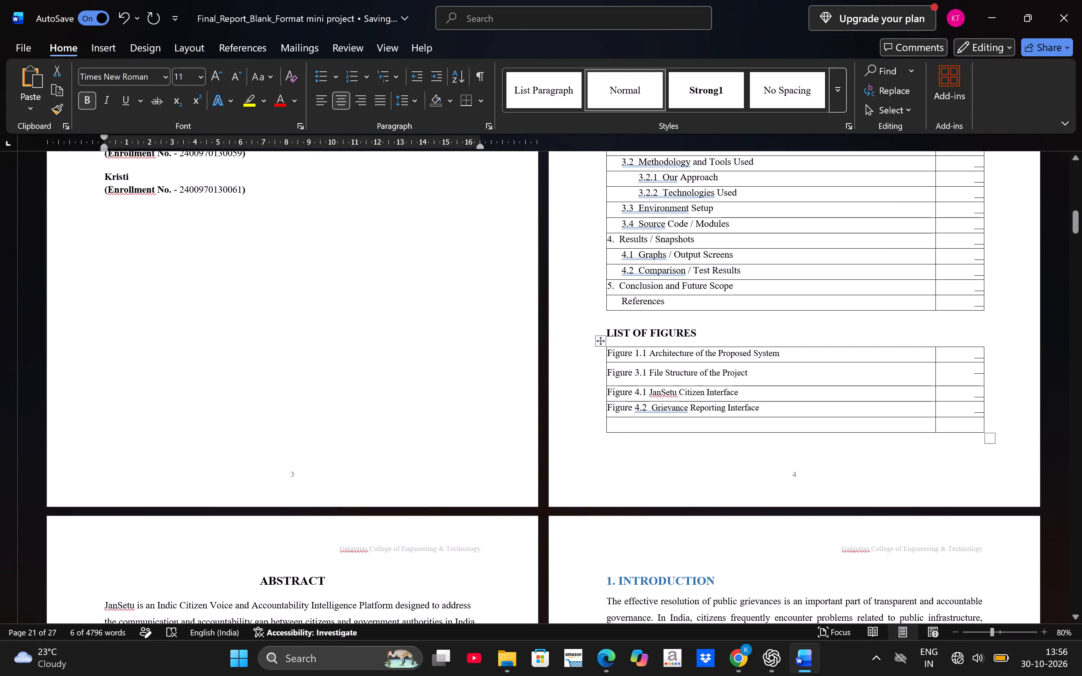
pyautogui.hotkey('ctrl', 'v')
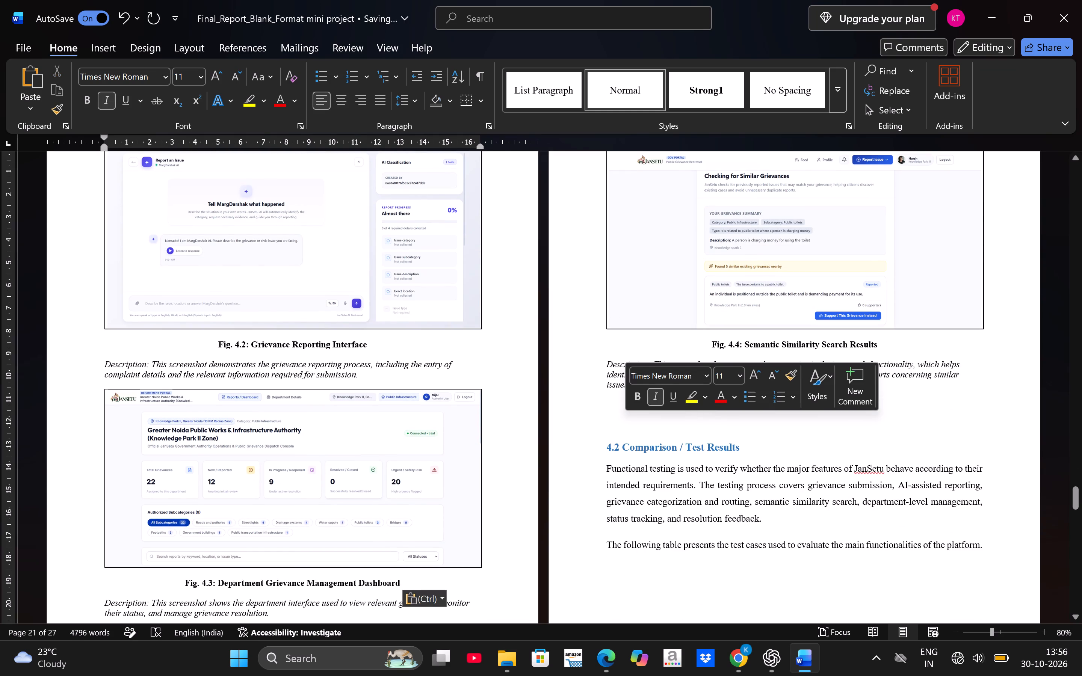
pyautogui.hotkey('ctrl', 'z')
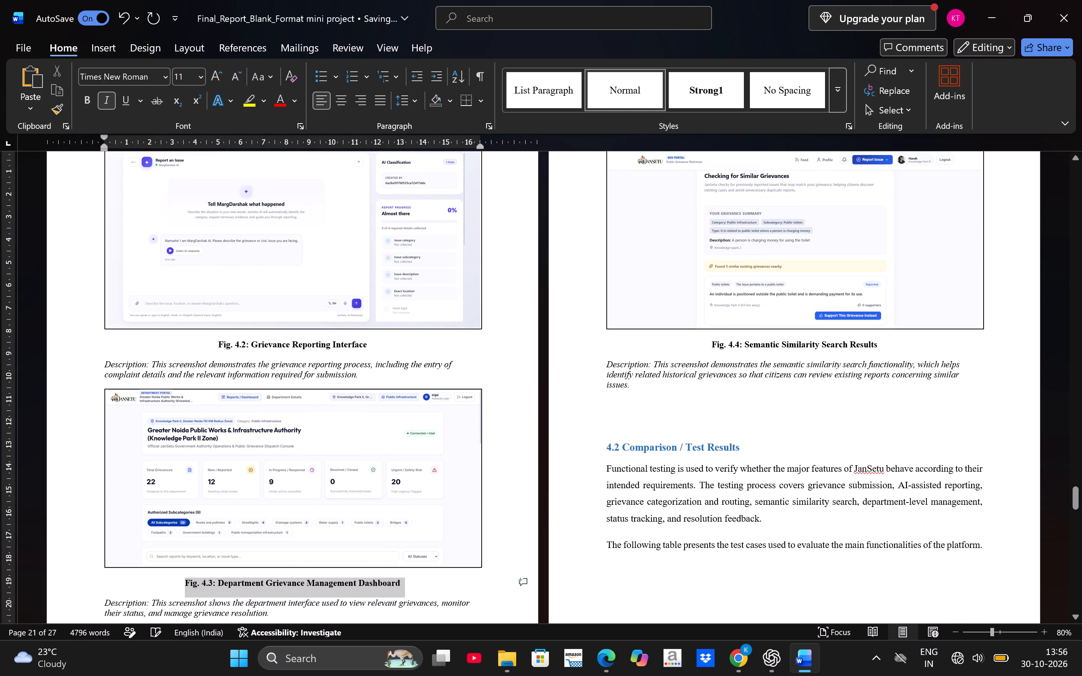
# Paste the copied caption "Fig. 4.3: Department Grievance Management Dashboard" into the empty last row of the List of Figures.
pyautogui.scroll(20, 625, 422)
pyautogui.scroll(20, 625, 422)
pyautogui.scroll(20, 625, 422)
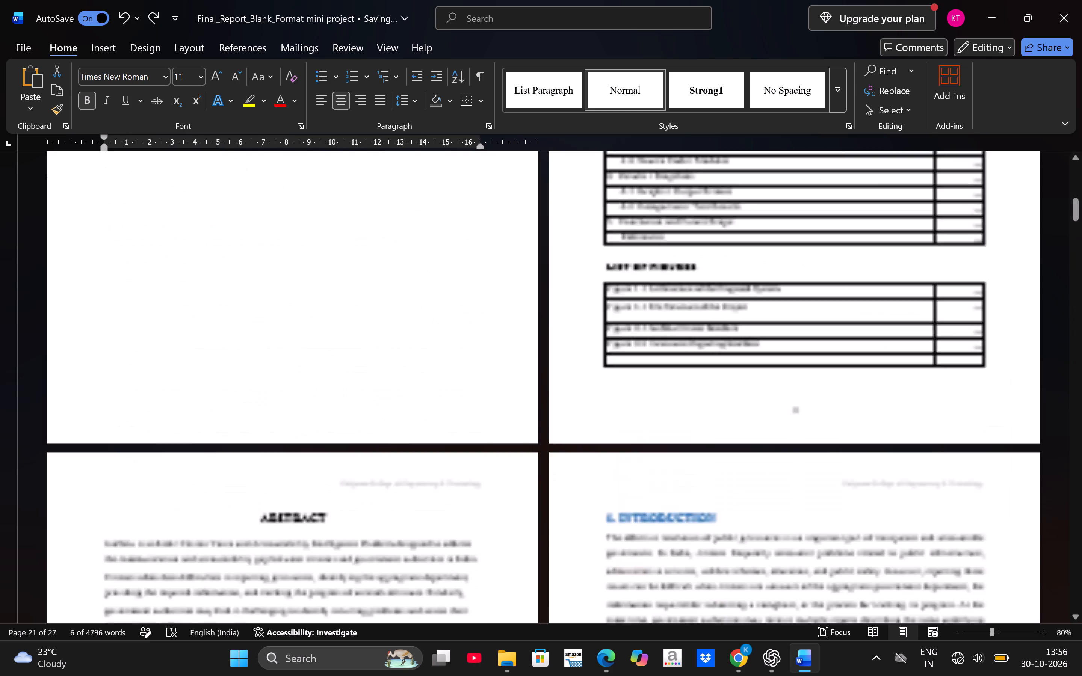
pyautogui.scroll(14, 625, 422)
pyautogui.scroll(-5, 625, 422)
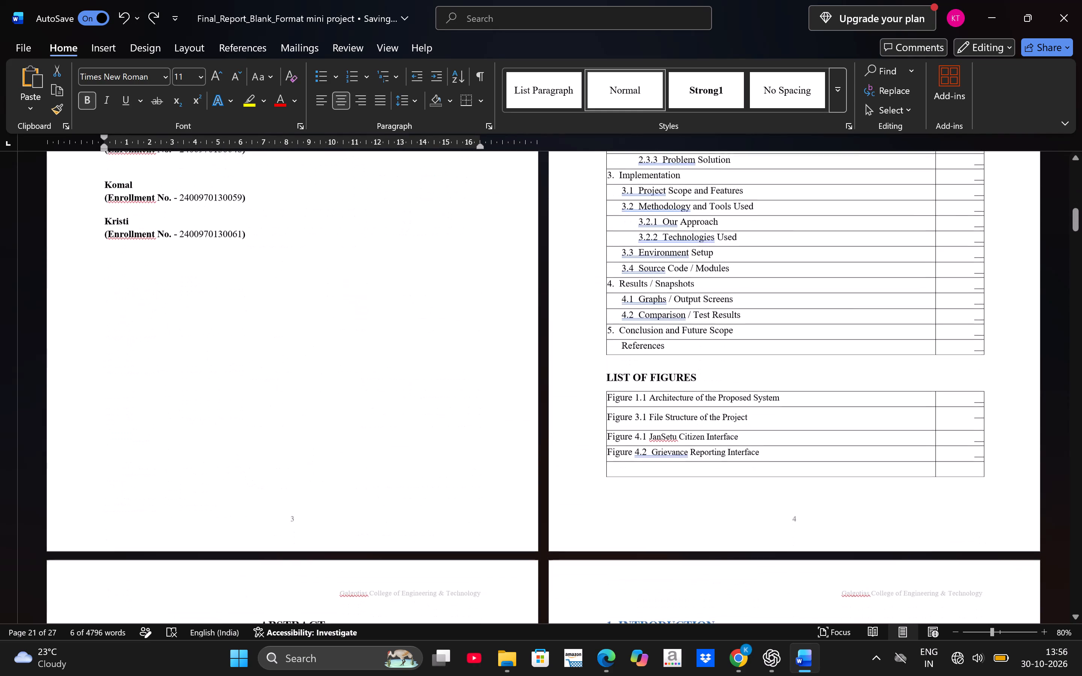
pyautogui.click(623, 468)
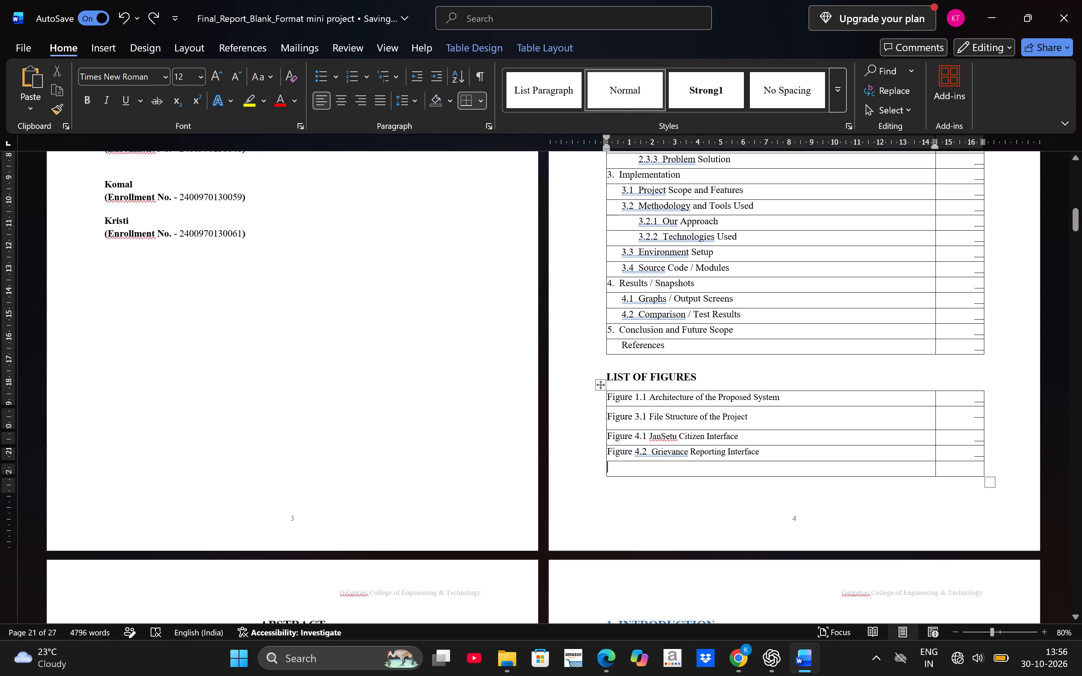
pyautogui.hotkey('ctrl', 'v')
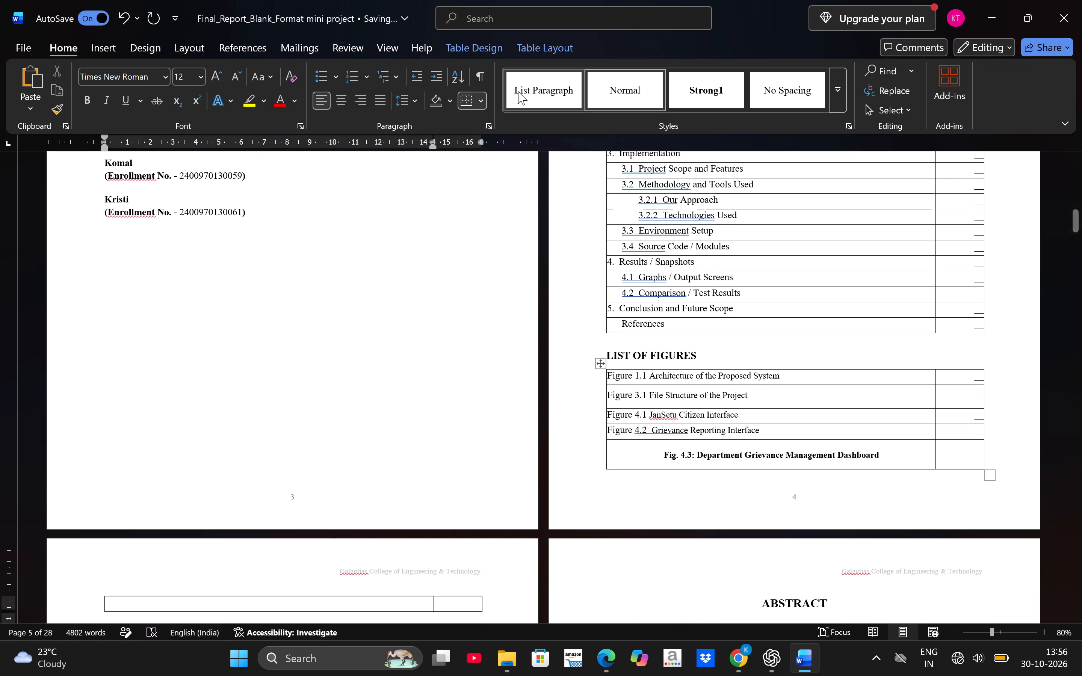
# Left-align the pasted Fig. 4.3 entry in the List of Figures and remove its bold formatting.
pyautogui.click(321, 100)
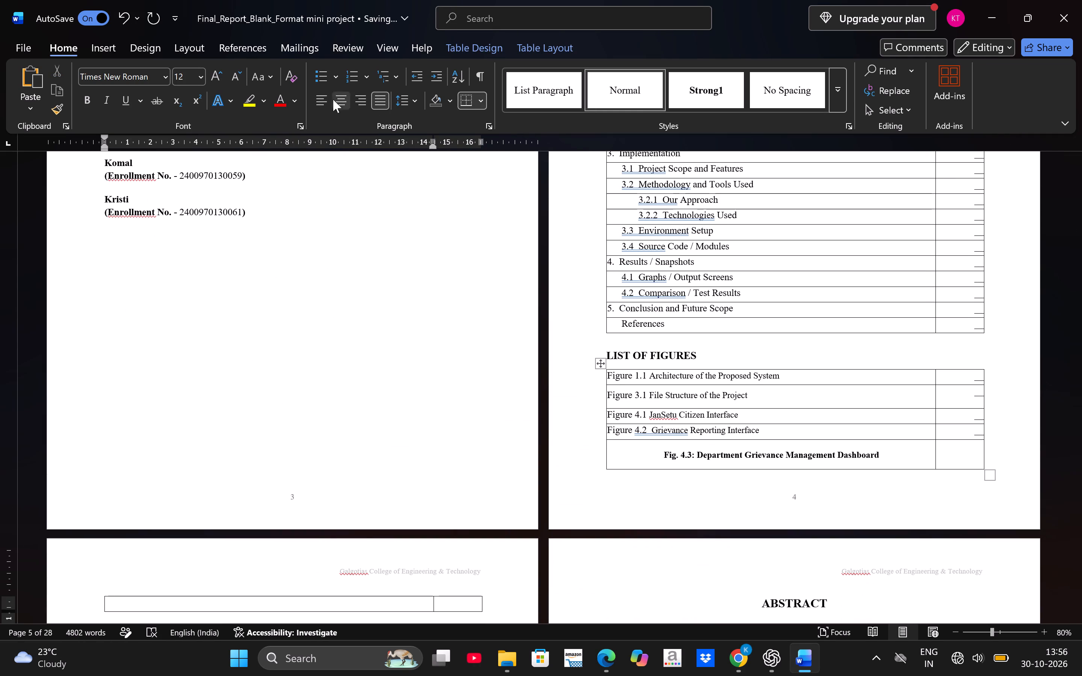
pyautogui.click(316, 107)
pyautogui.tripleClick(664, 457)
pyautogui.doubleClick(715, 432)
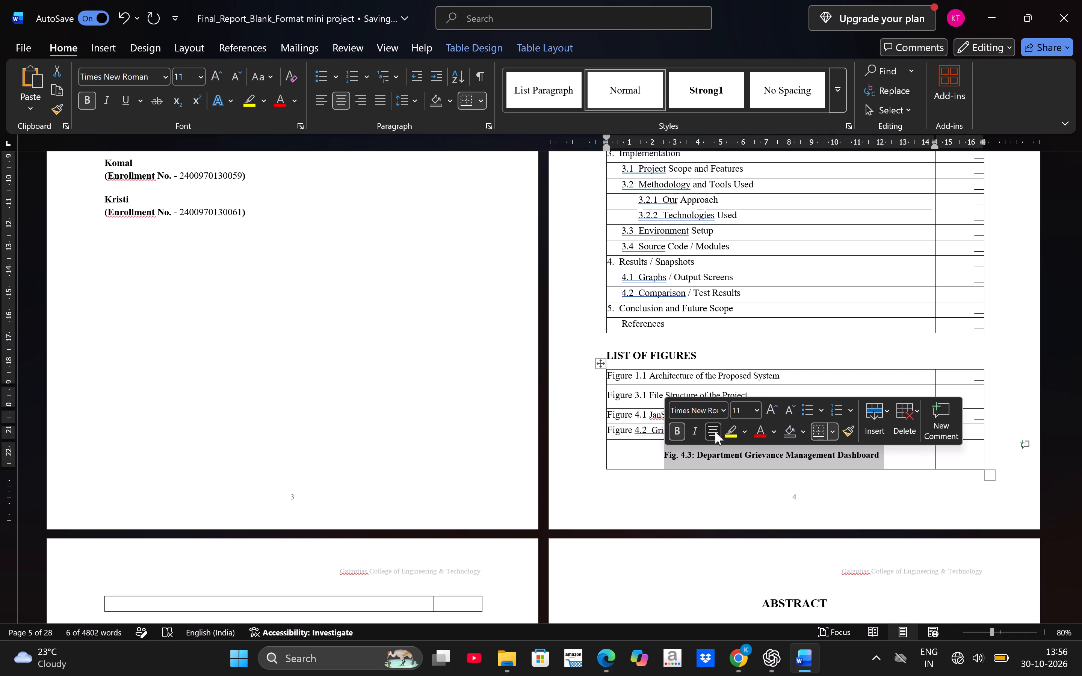
pyautogui.click(715, 432)
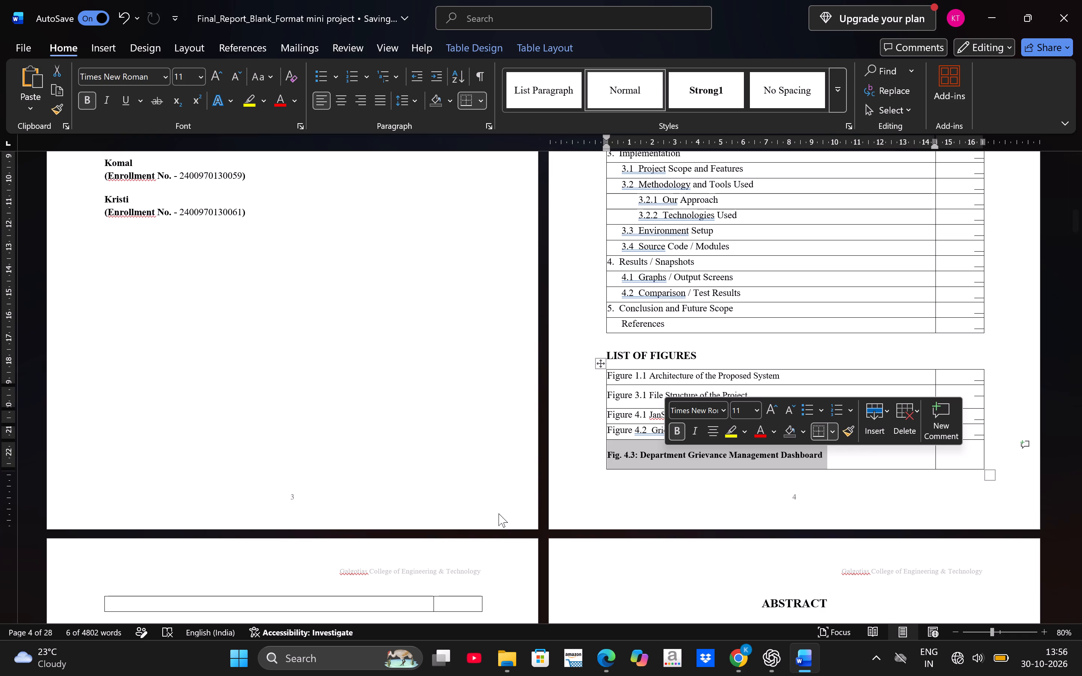
pyautogui.click(671, 432)
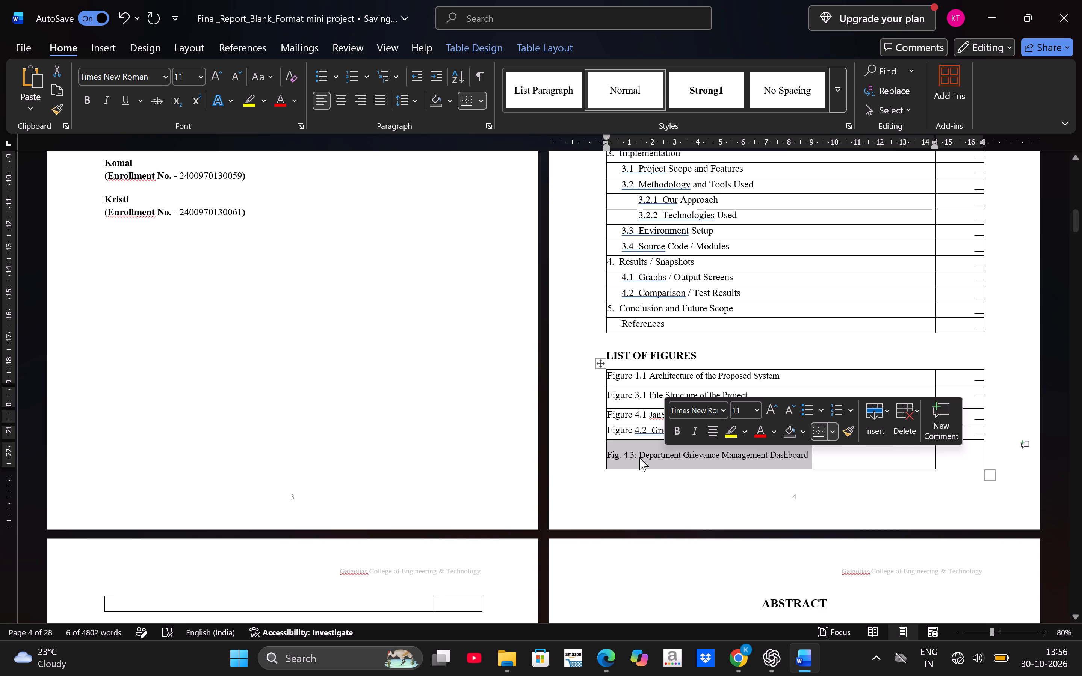
pyautogui.click(705, 483)
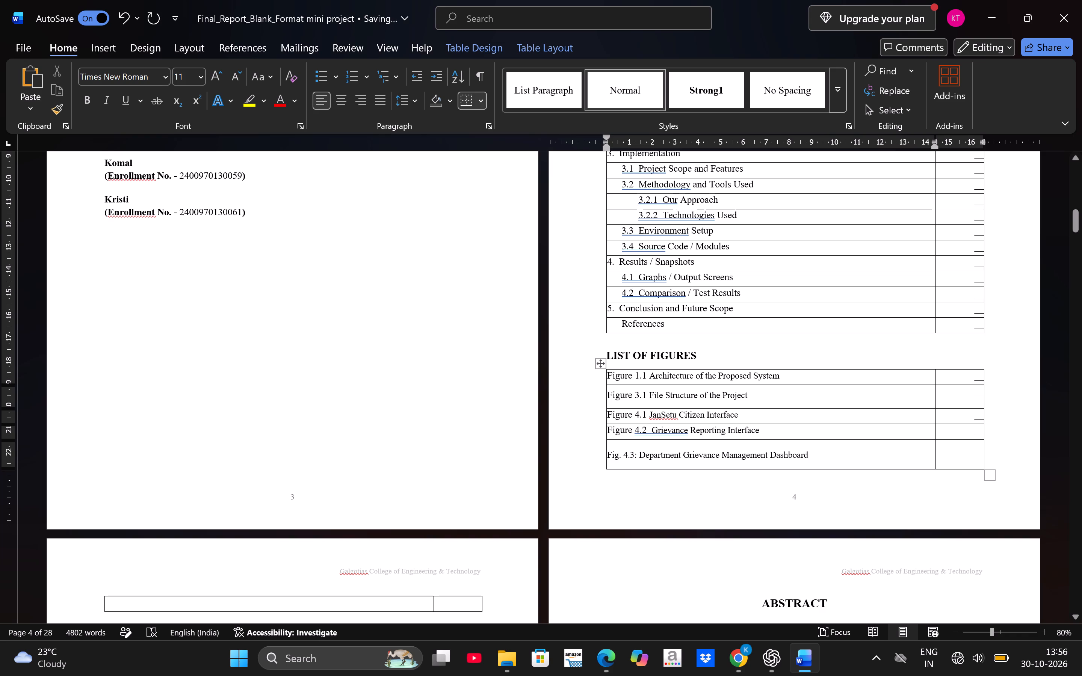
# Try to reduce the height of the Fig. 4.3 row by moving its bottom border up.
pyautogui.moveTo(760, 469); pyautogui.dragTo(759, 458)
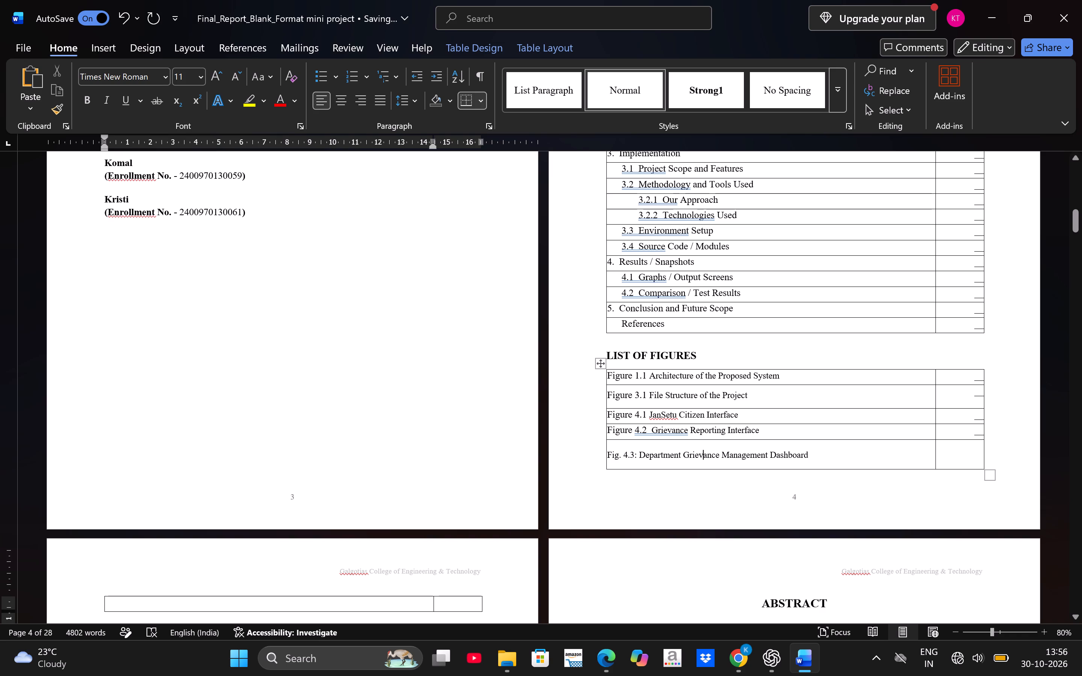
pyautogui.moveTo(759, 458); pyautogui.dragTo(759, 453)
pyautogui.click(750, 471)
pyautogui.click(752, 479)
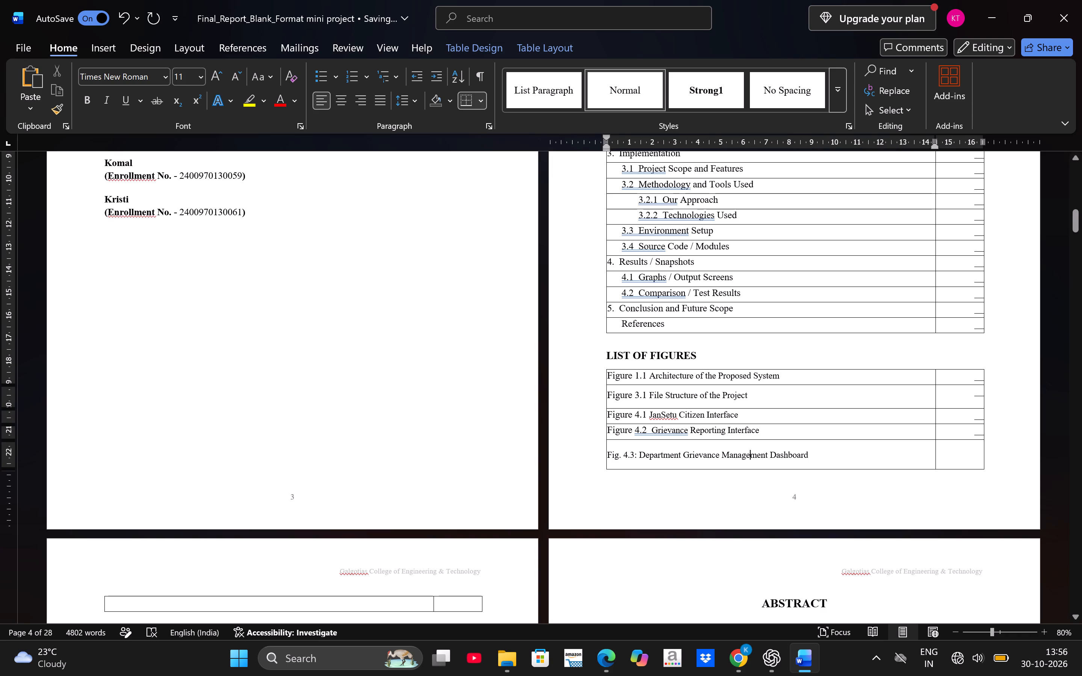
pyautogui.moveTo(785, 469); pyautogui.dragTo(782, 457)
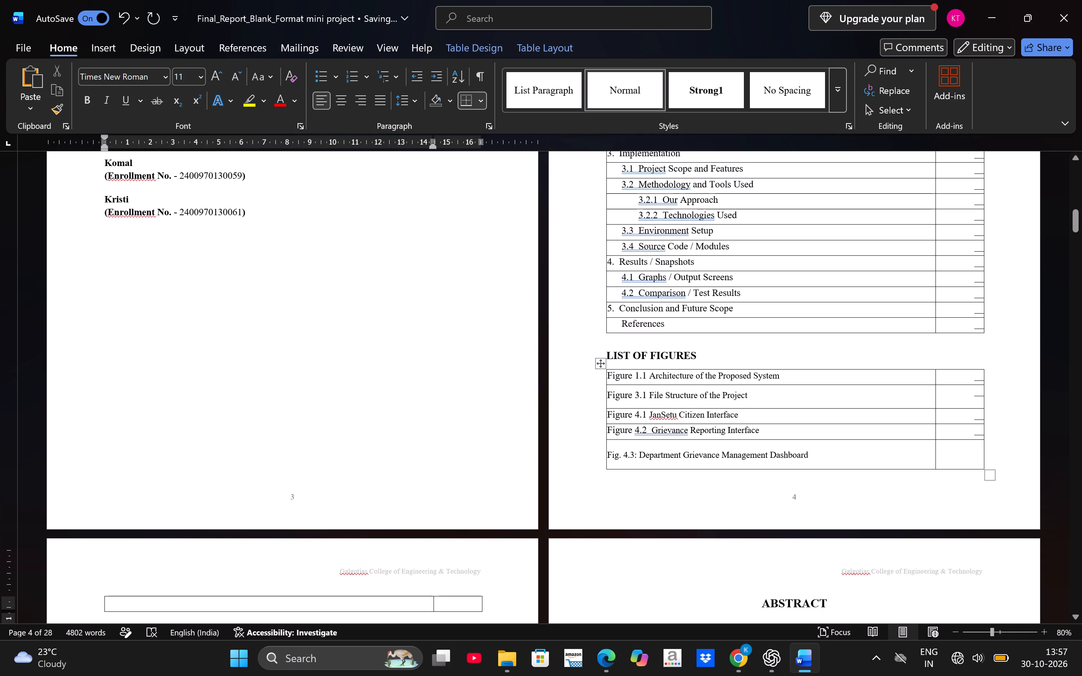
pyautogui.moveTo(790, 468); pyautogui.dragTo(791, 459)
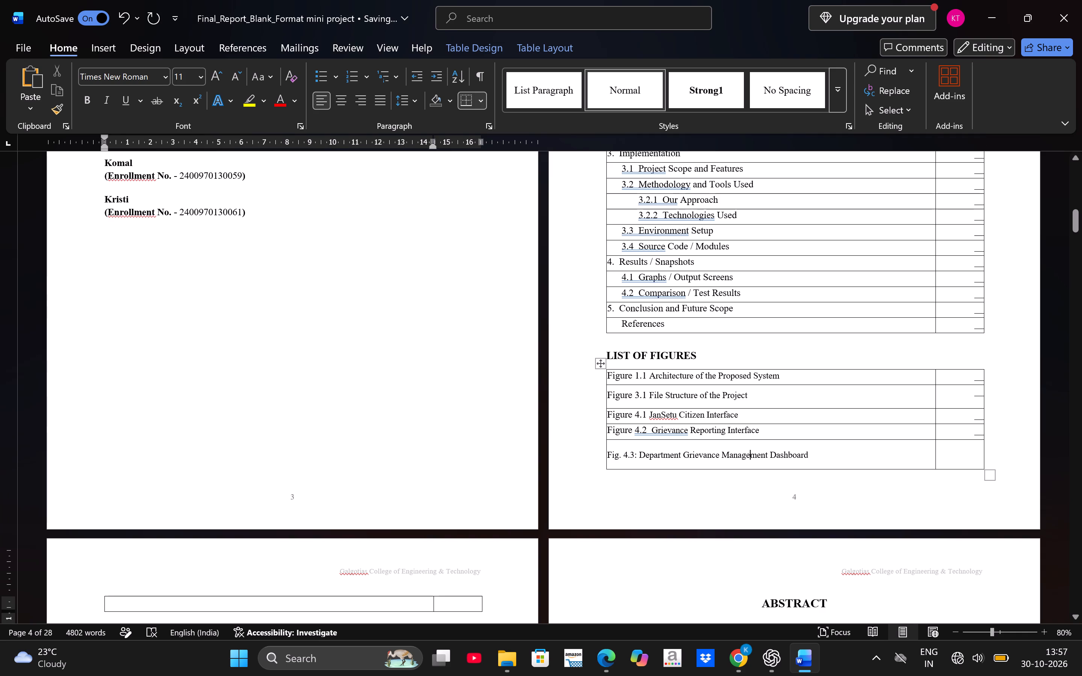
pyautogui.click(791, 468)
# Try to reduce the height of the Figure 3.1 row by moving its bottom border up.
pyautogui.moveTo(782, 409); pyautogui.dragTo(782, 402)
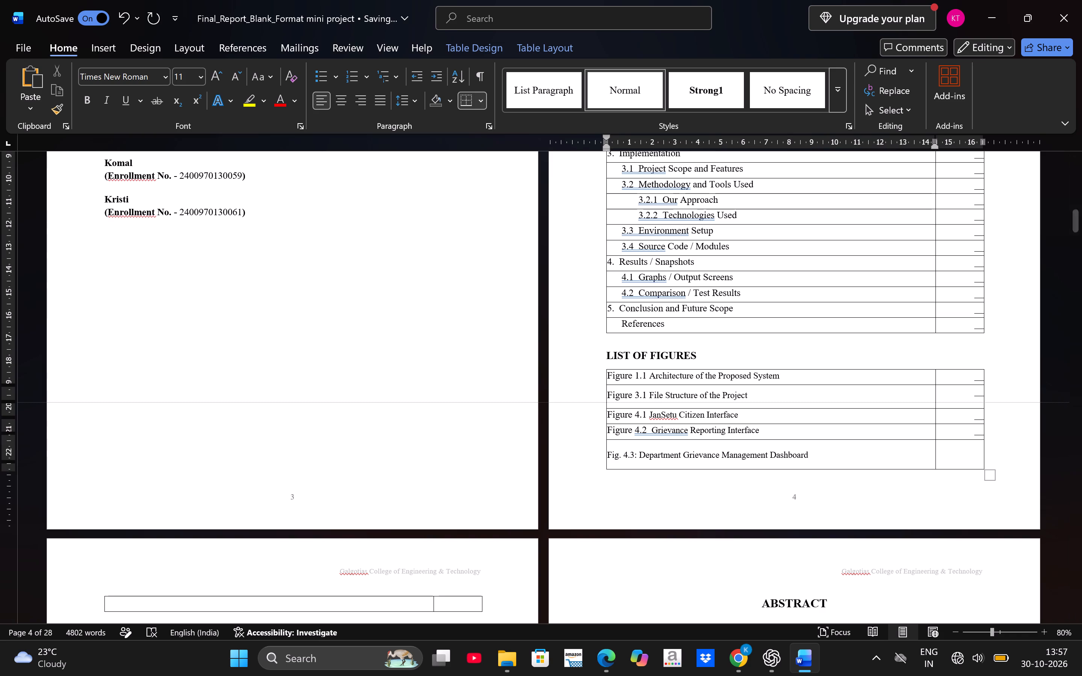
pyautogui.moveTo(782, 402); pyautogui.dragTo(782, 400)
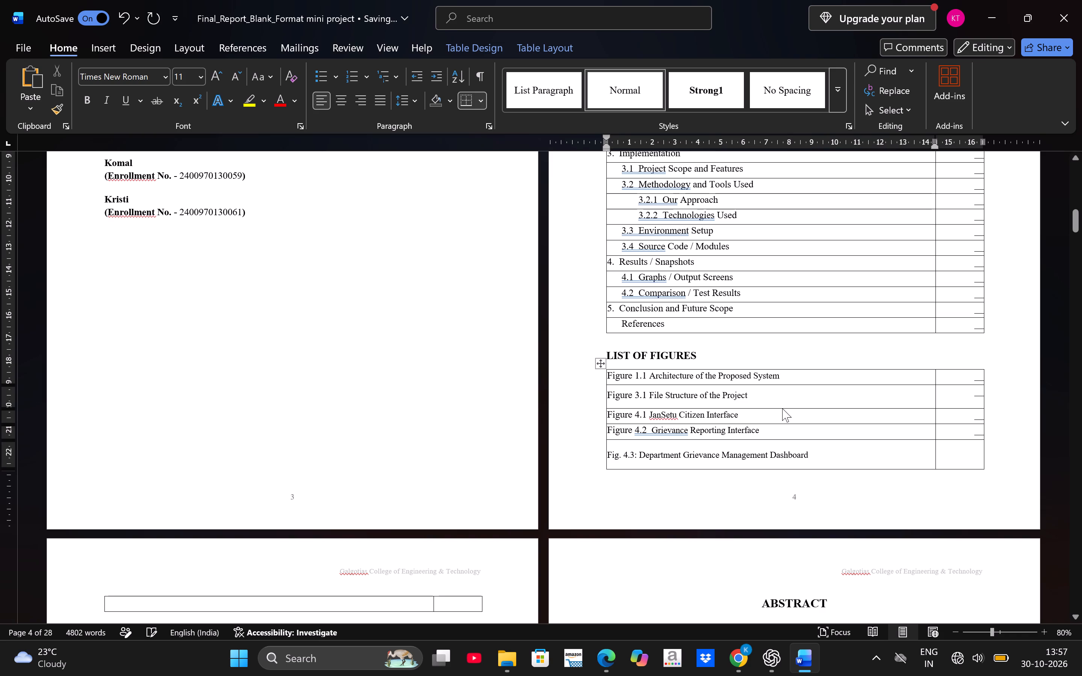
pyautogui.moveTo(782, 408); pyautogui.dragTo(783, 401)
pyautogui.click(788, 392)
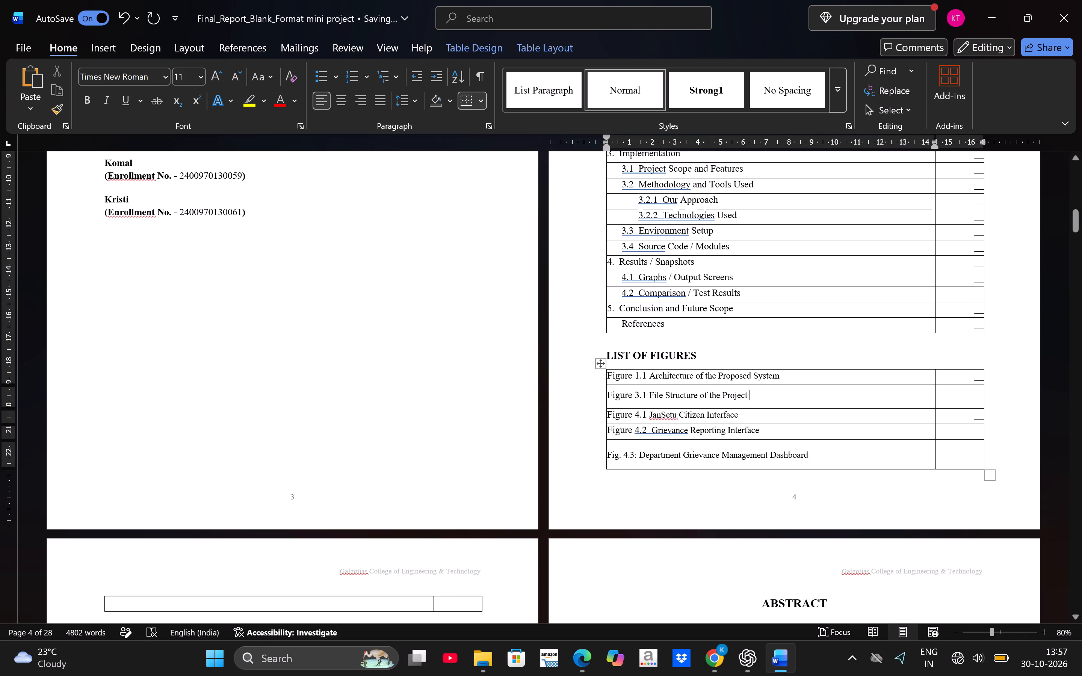
# Remove the paragraph spacing before and after the Figure 3.1 entry in the List of Figures.
pyautogui.moveTo(788, 392); pyautogui.dragTo(607, 404)
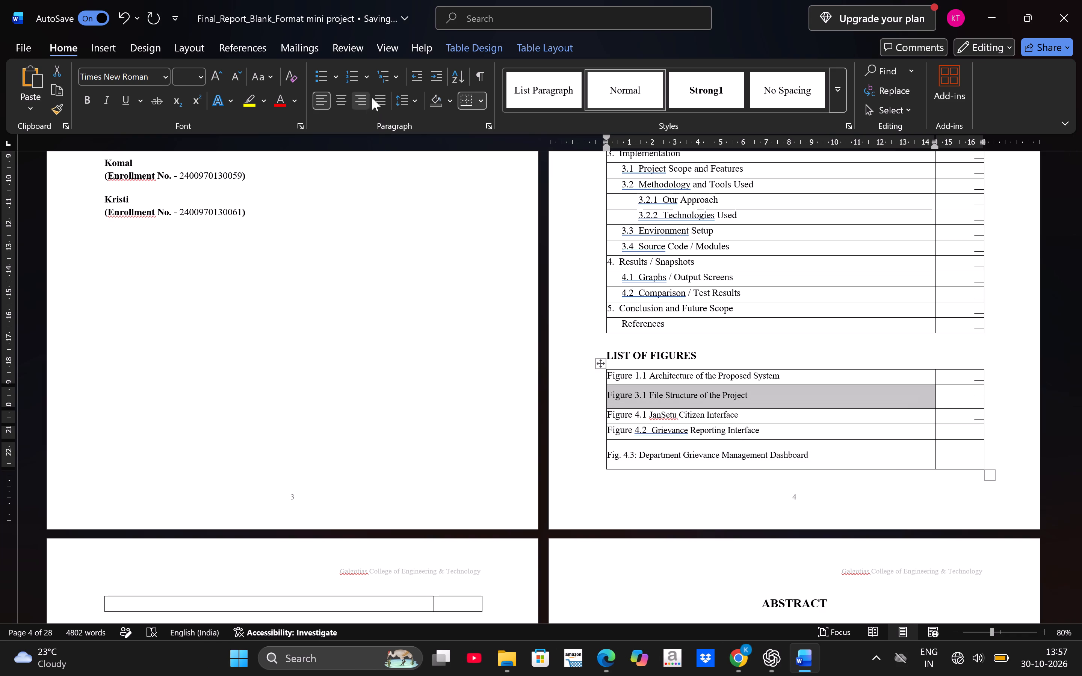
pyautogui.click(420, 99)
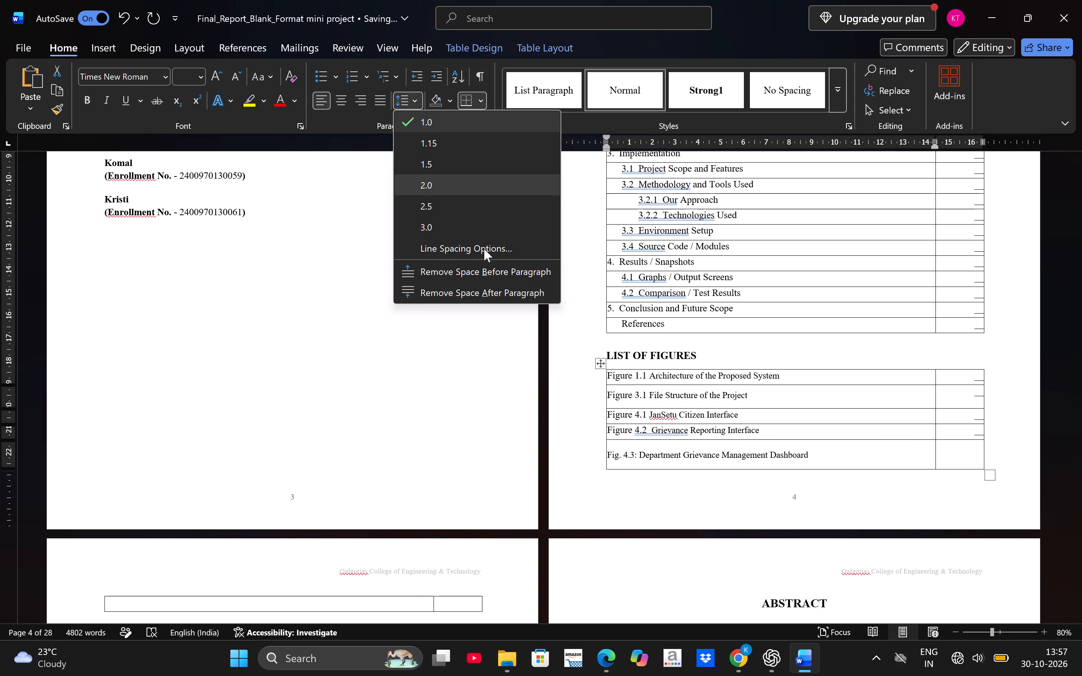
pyautogui.click(486, 273)
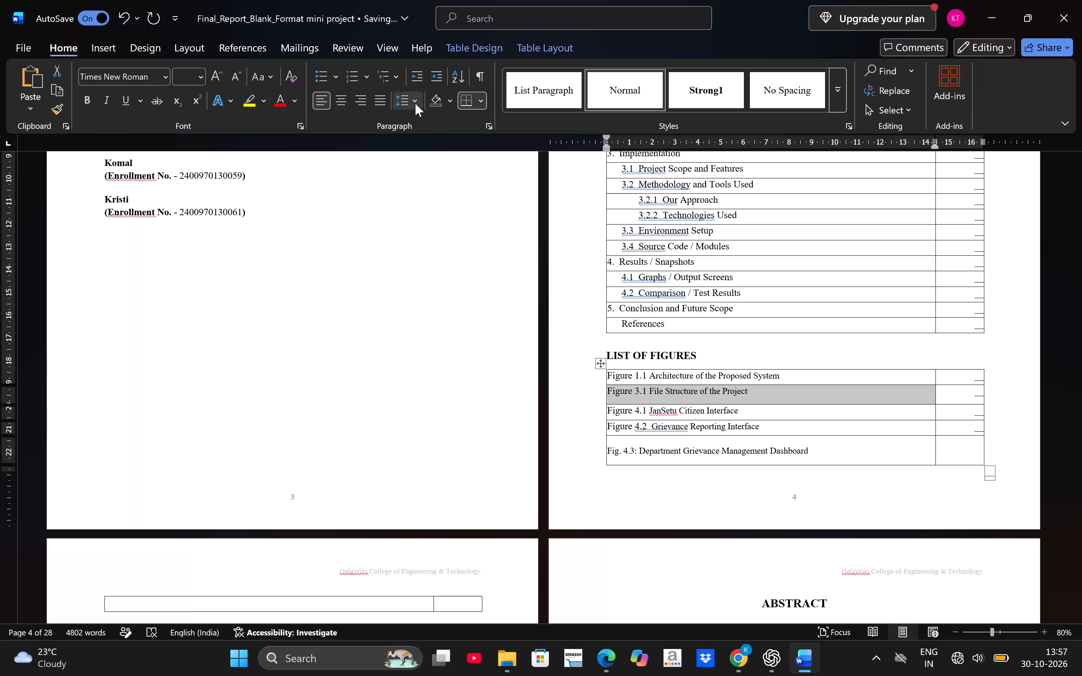
pyautogui.click(415, 103)
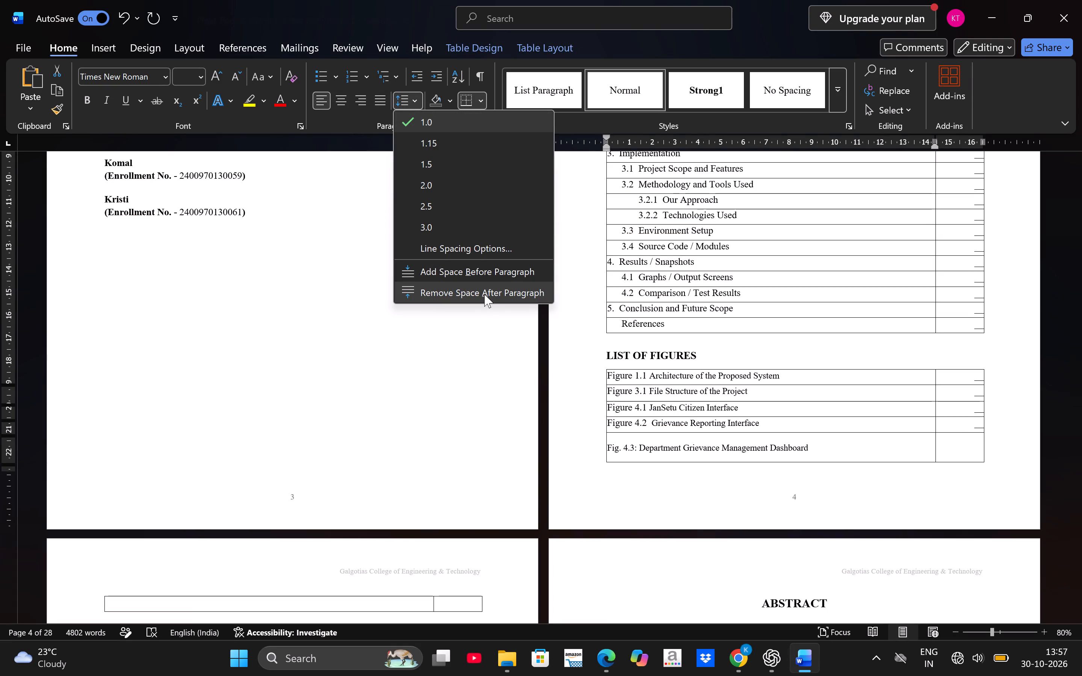
pyautogui.click(484, 294)
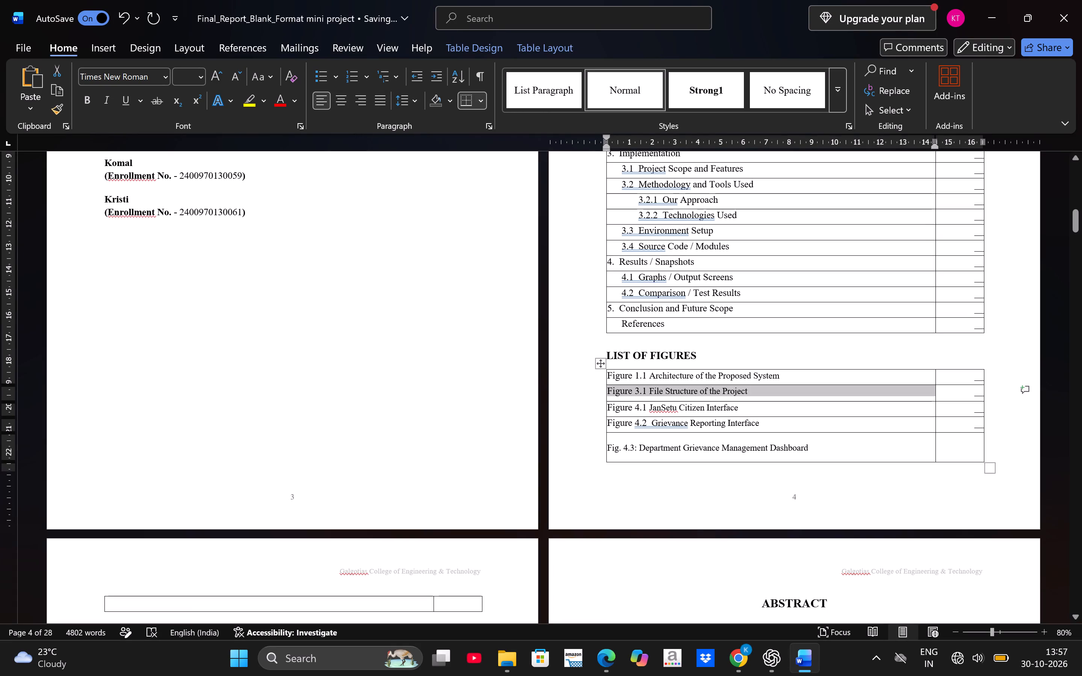
# Remove the paragraph spacing before and after the Fig. 4.3 entry in the List of Figures.
pyautogui.moveTo(819, 443); pyautogui.dragTo(606, 454)
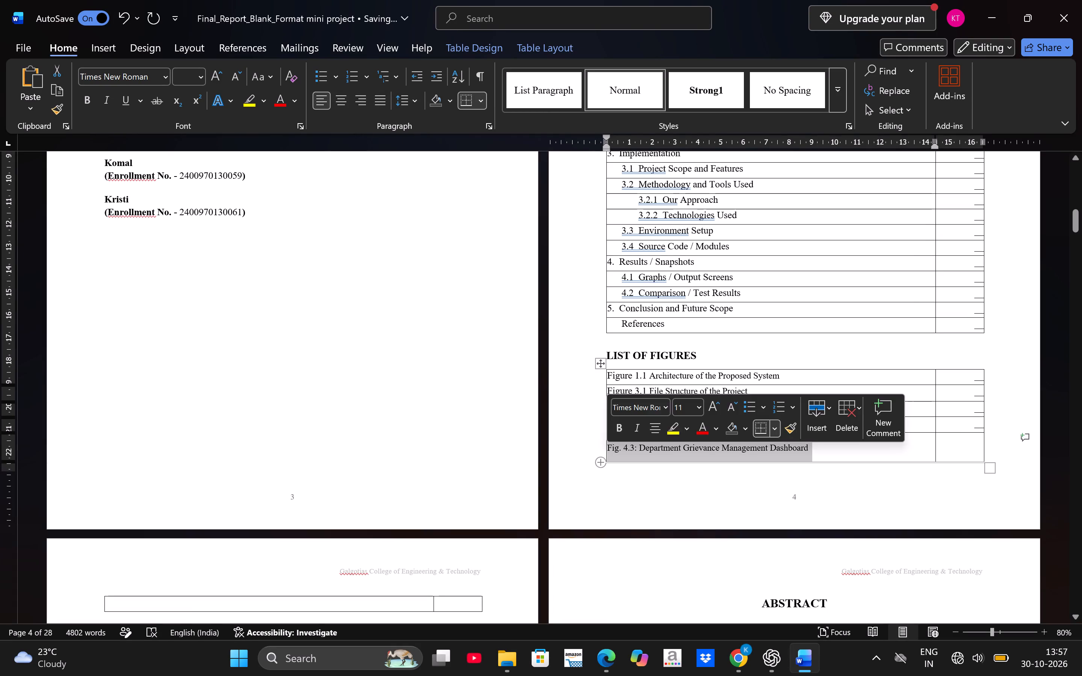
pyautogui.click(418, 97)
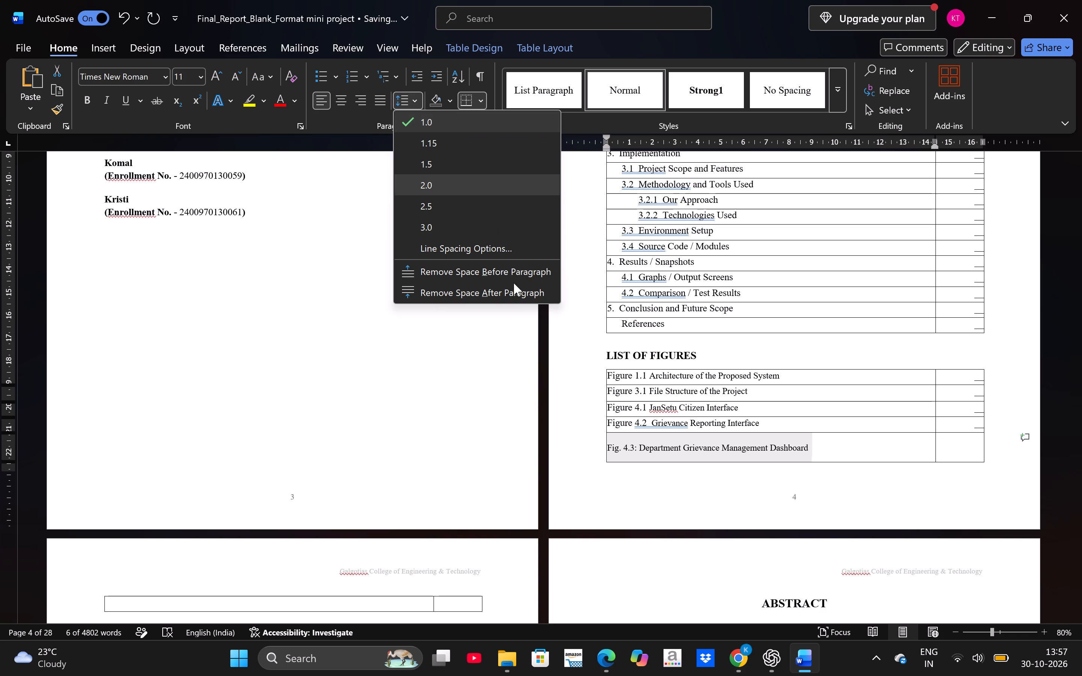
pyautogui.click(509, 273)
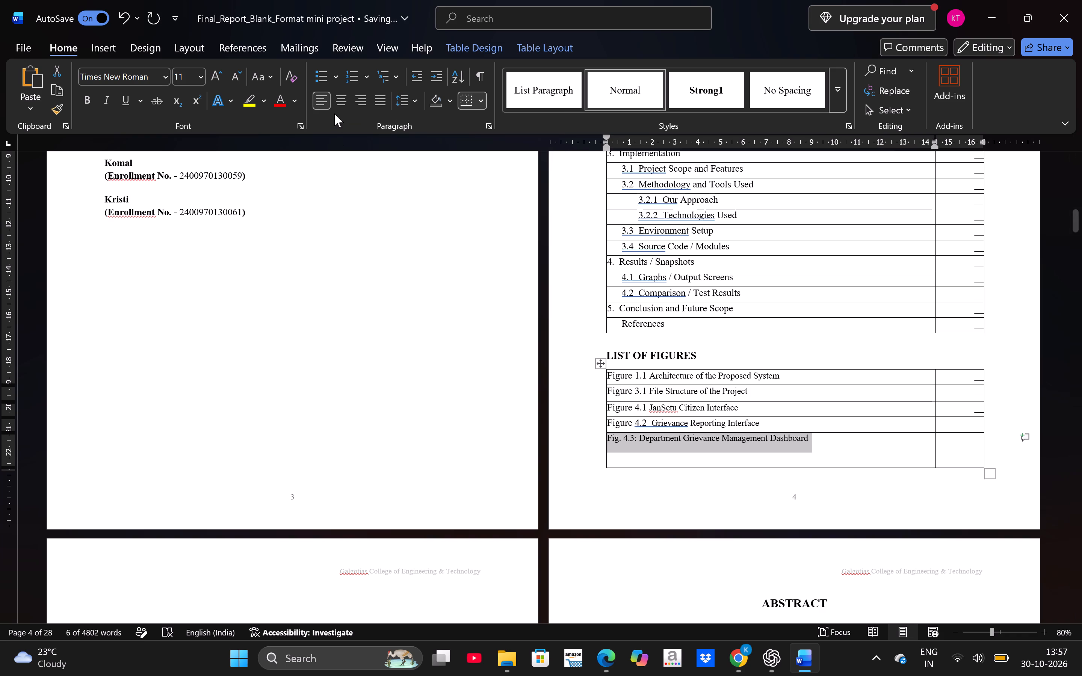
pyautogui.click(418, 101)
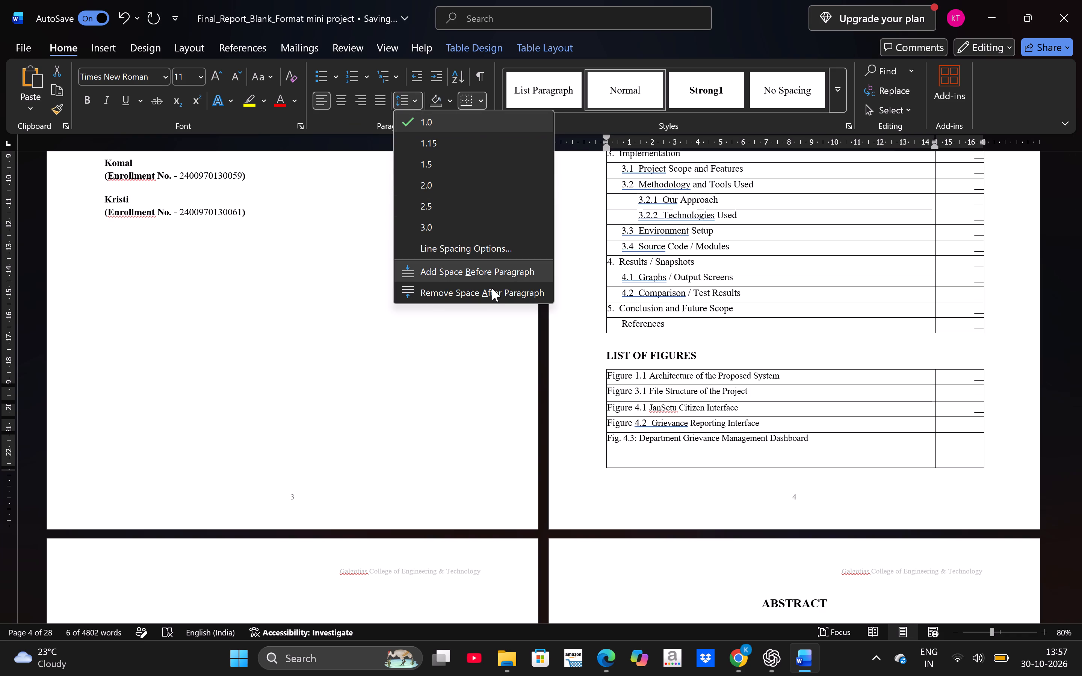
pyautogui.click(492, 288)
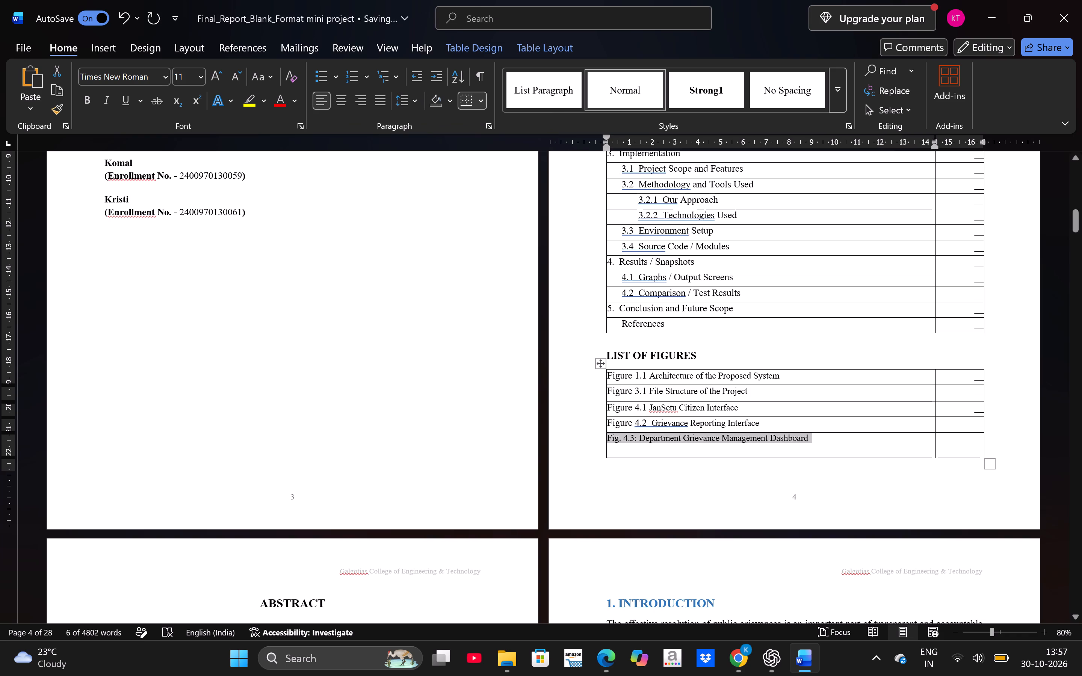
pyautogui.click(706, 509)
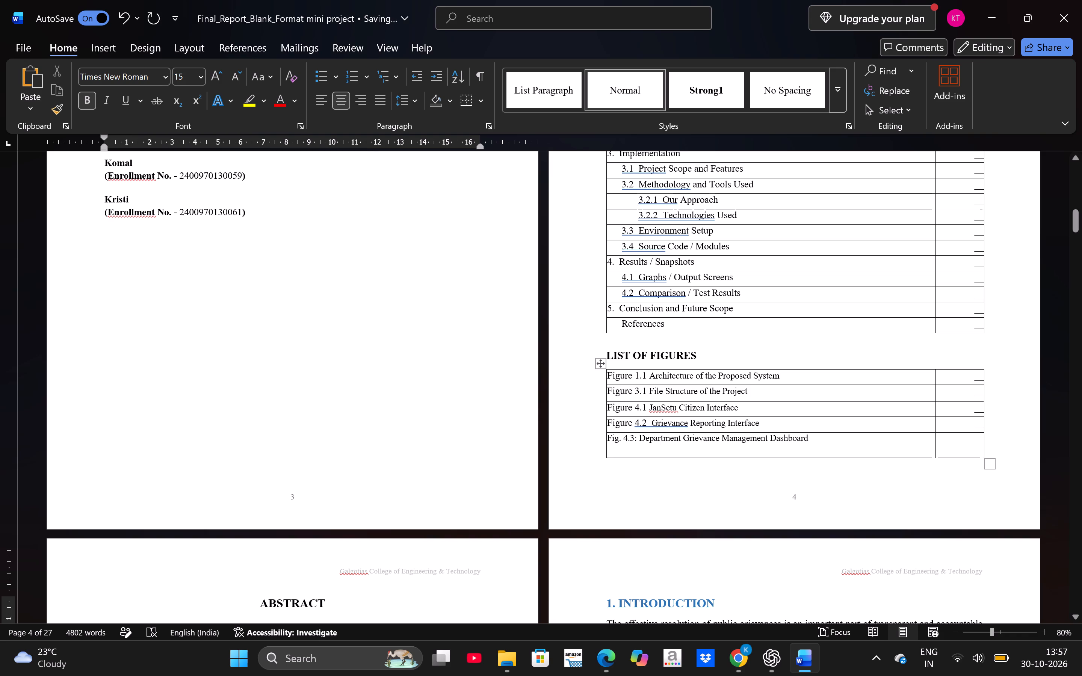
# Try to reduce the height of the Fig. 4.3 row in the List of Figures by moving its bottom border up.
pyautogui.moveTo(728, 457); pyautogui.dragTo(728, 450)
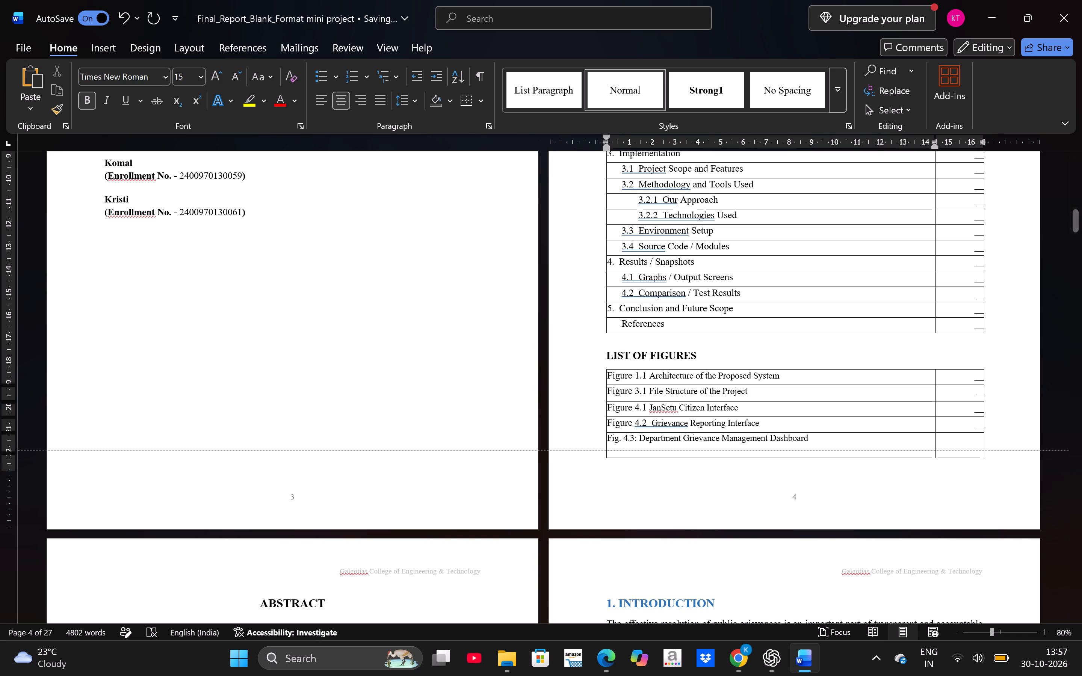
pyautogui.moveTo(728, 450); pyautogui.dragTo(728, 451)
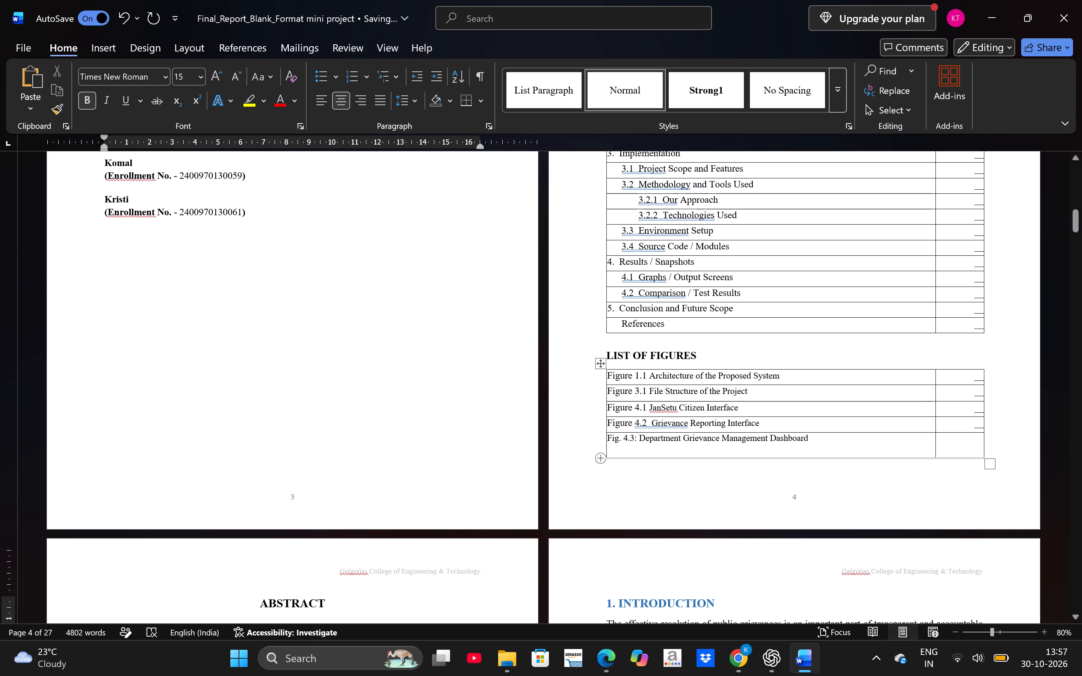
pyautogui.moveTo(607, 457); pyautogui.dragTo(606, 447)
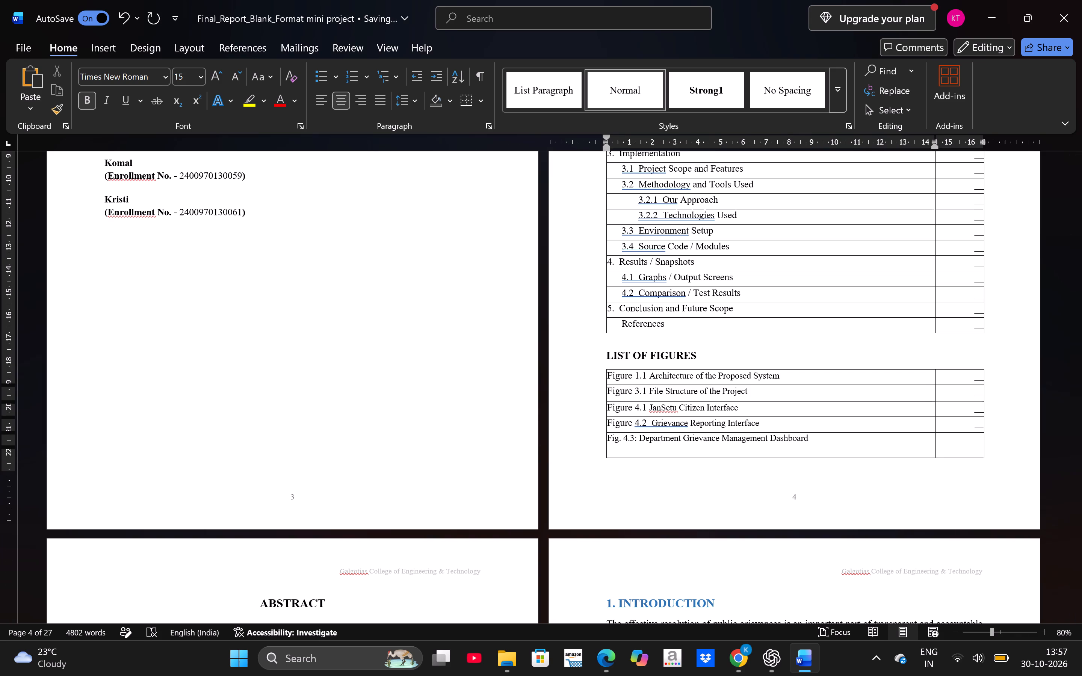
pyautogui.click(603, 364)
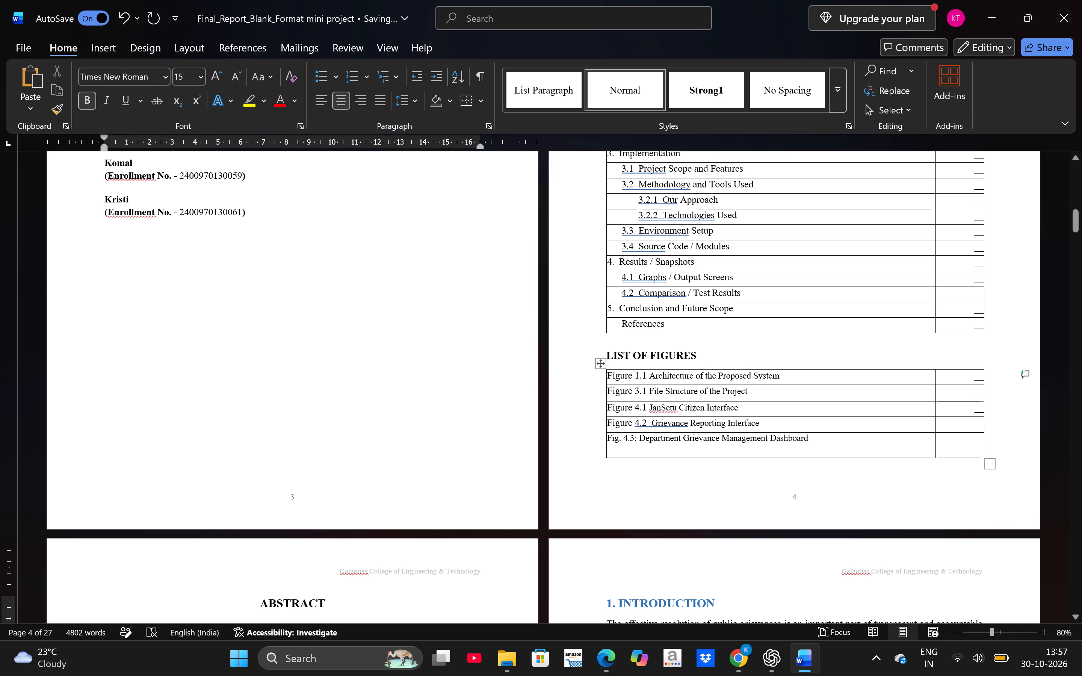
# Change the Fig. 4.3 entry's label in the List of Figures to "Figure 4.3", without the period and colon.
pyautogui.click(636, 438)
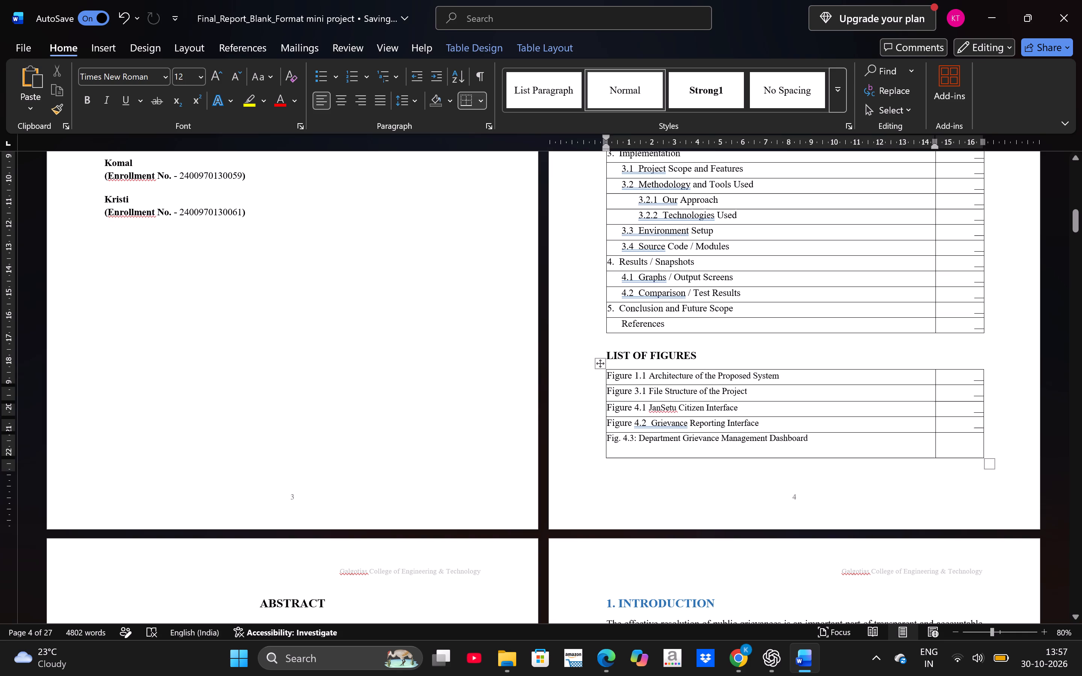
pyautogui.press('BackSpace')
pyautogui.press('space')
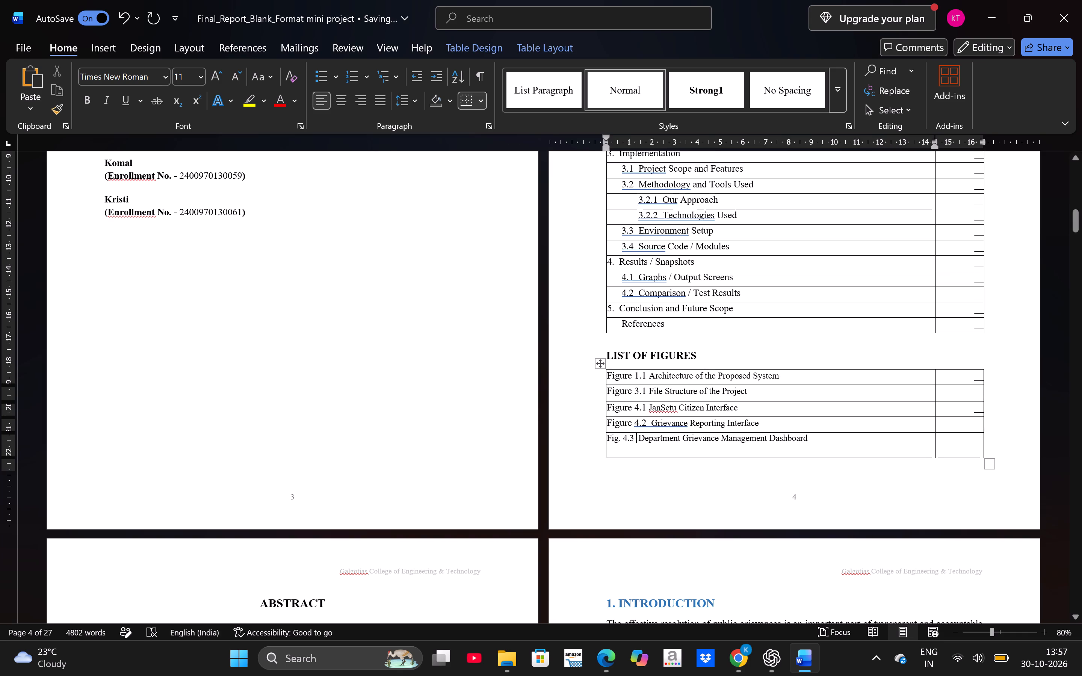
pyautogui.click(621, 439)
pyautogui.press('BackSpace')
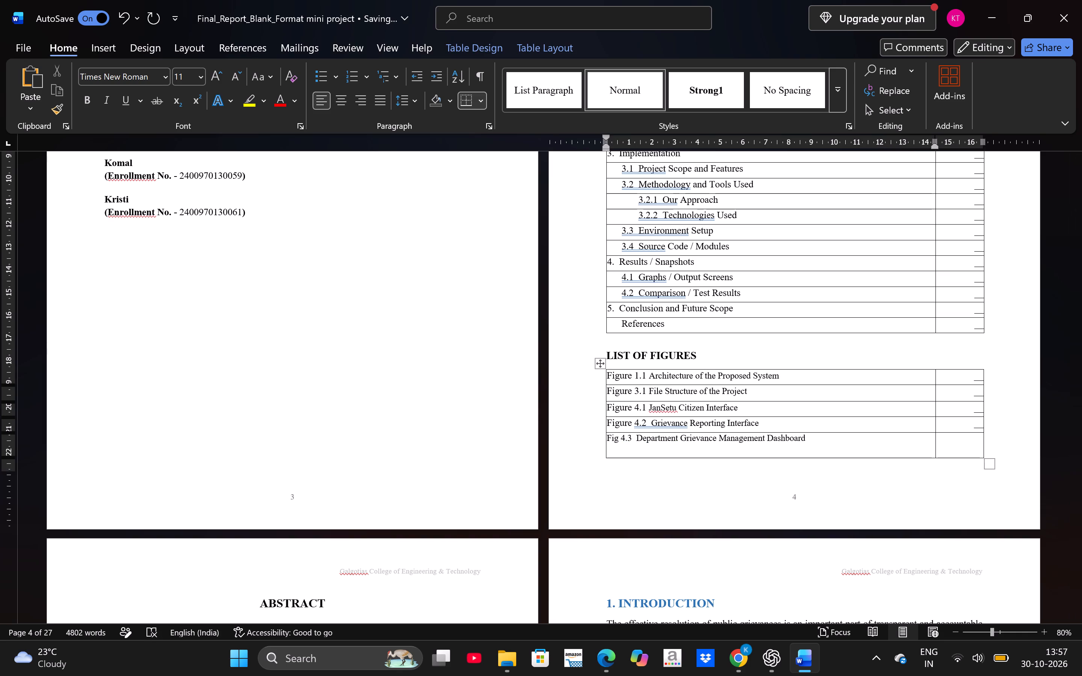
pyautogui.write('ure')
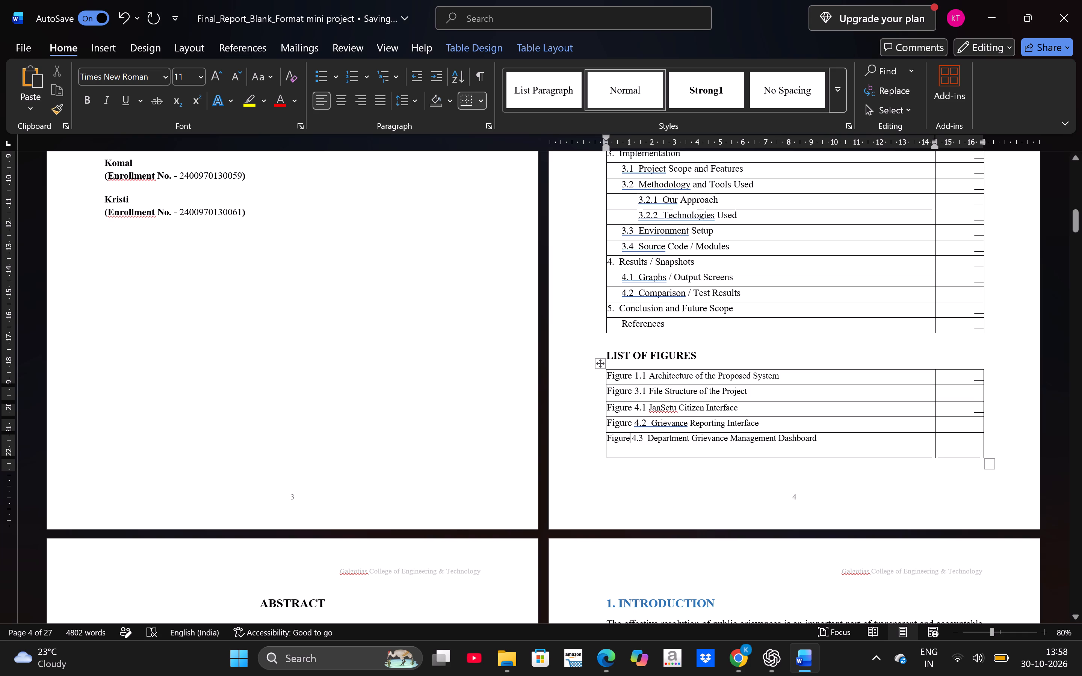
# Copy the caption "Fig. 4.4: Semantic Similarity Search Results" from section 4.1.
pyautogui.scroll(-1, 697, 498)
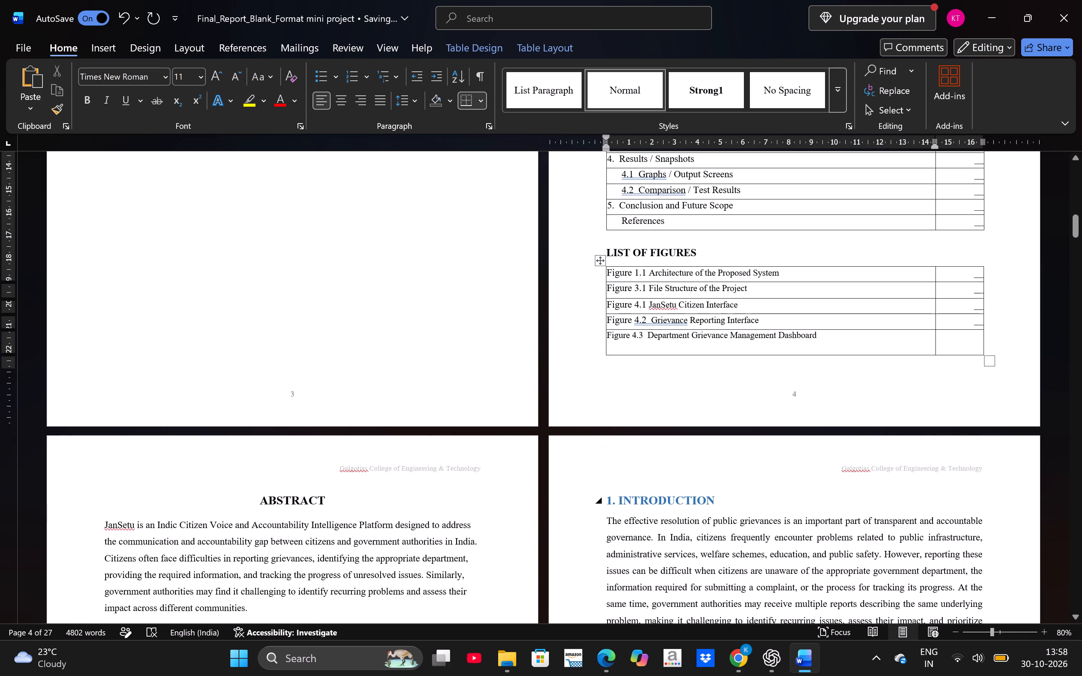
pyautogui.scroll(-20, 697, 498)
pyautogui.scroll(-20, 697, 498)
pyautogui.scroll(-20, 697, 498)
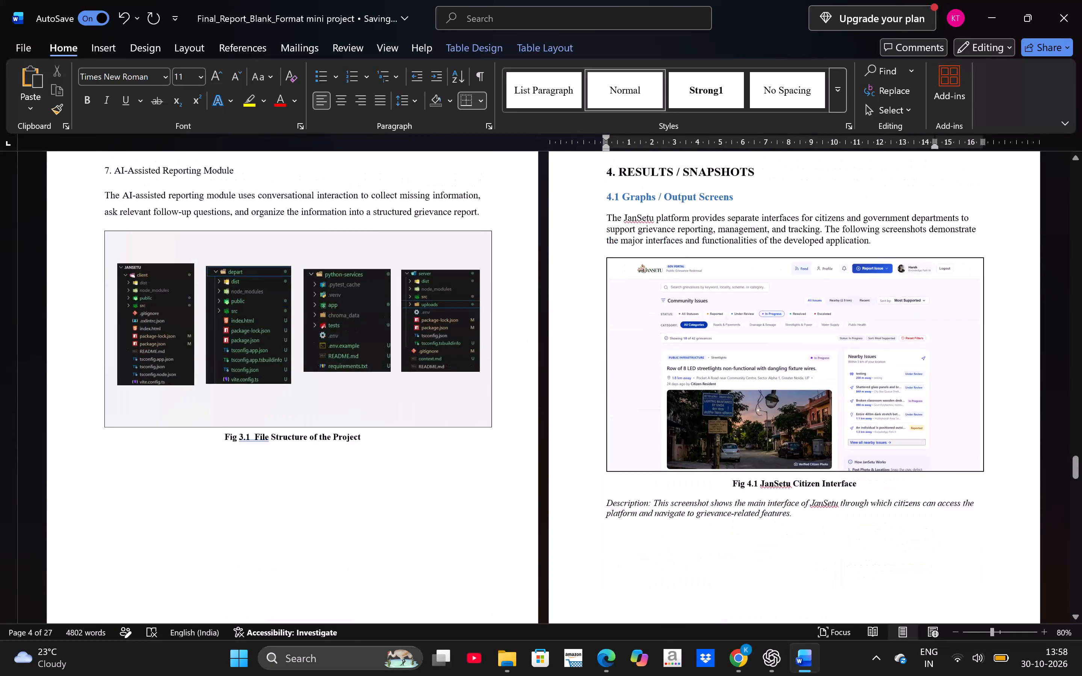
pyautogui.scroll(-5, 697, 498)
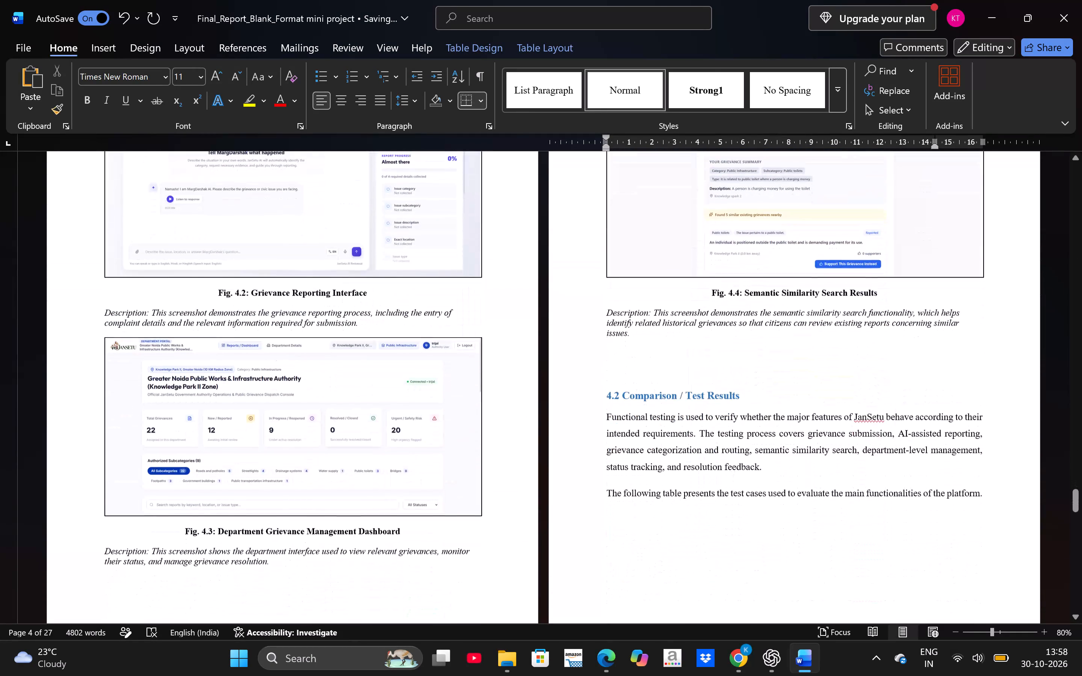
pyautogui.moveTo(712, 285); pyautogui.dragTo(881, 285)
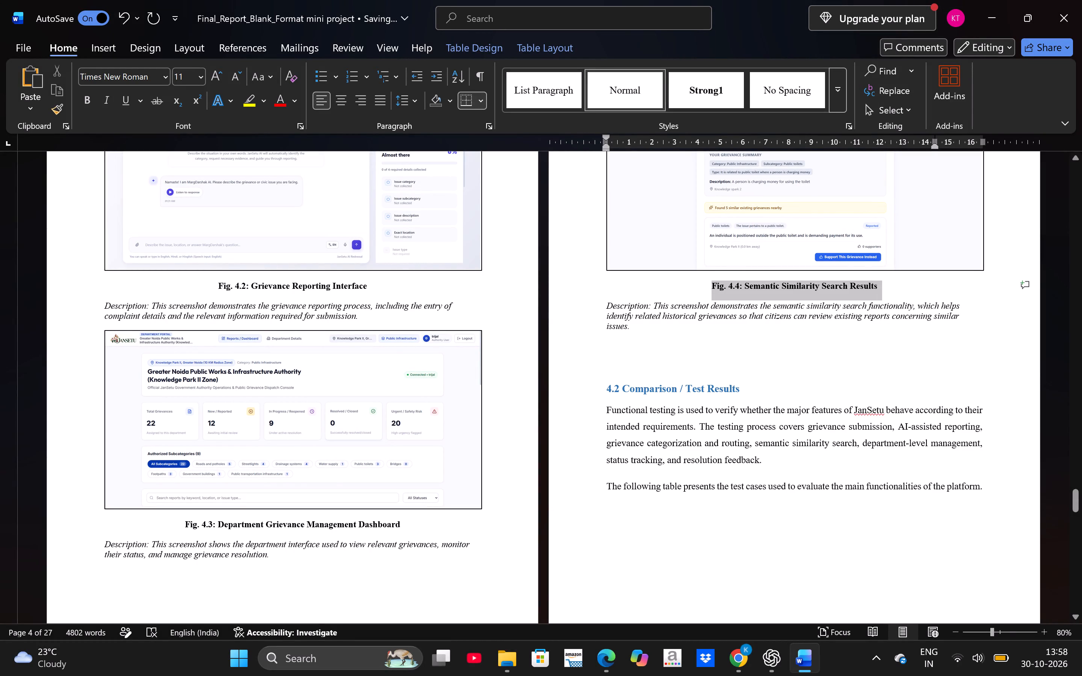
pyautogui.hotkey('ctrl', 'c')
# Add three empty rows below the Figure 4.3 entry at the end of the List of Figures table.
pyautogui.scroll(-4, 674, 372)
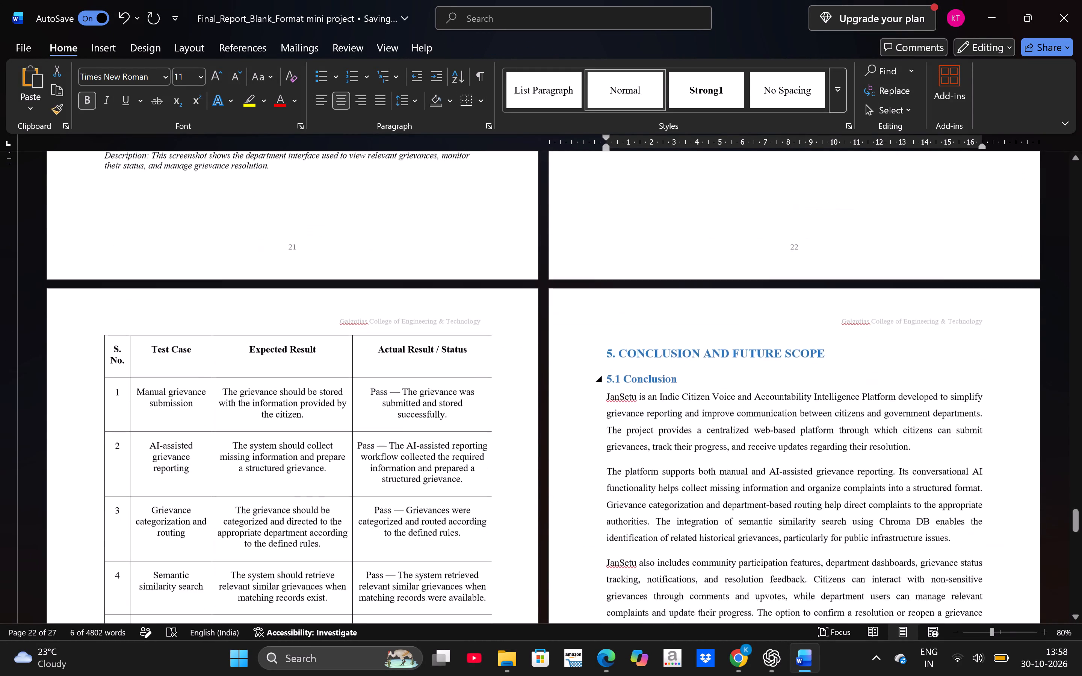
pyautogui.scroll(-2, 674, 372)
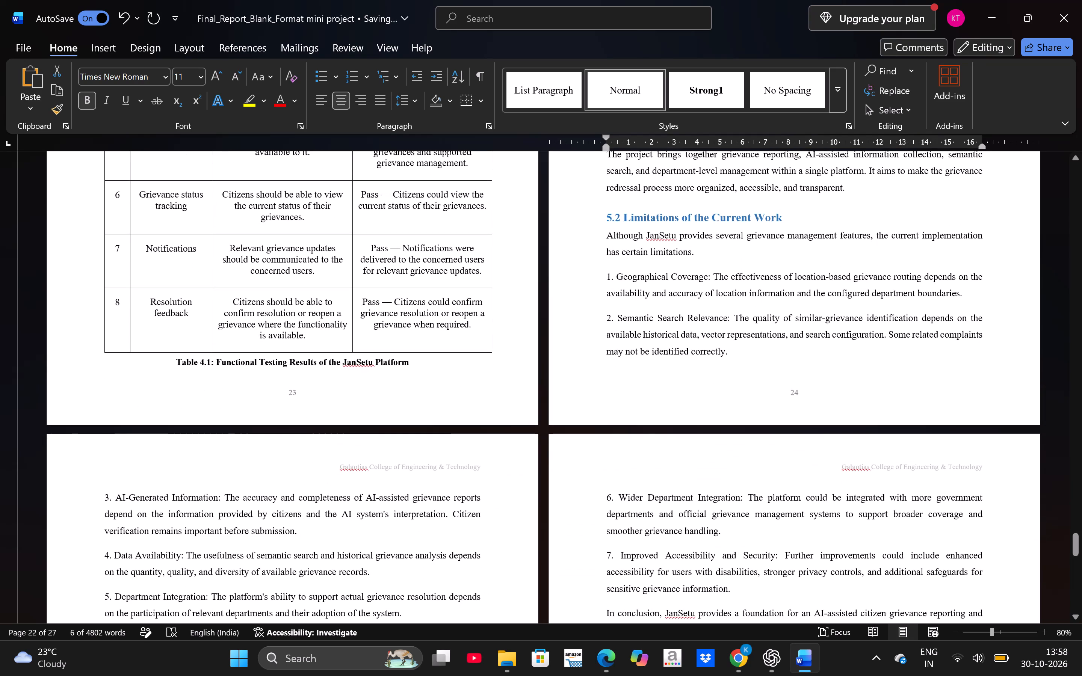
pyautogui.scroll(-6, 674, 372)
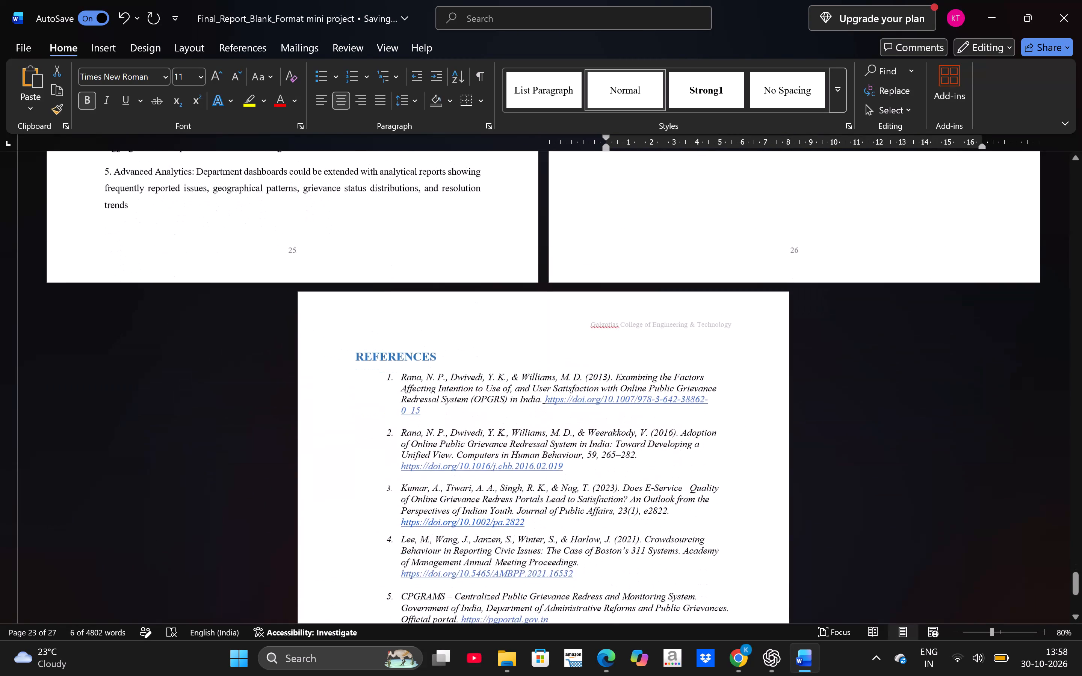
pyautogui.scroll(-2, 674, 372)
pyautogui.scroll(18, 674, 372)
pyautogui.scroll(20, 674, 372)
pyautogui.scroll(20, 674, 372)
pyautogui.scroll(3, 674, 372)
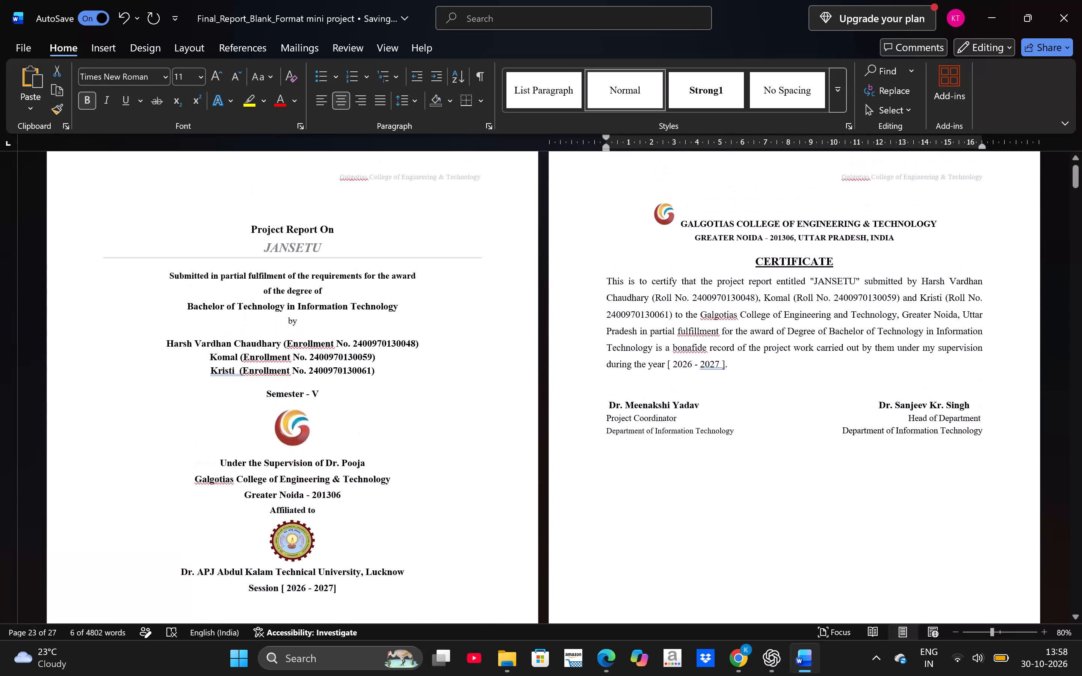
pyautogui.scroll(-5, 674, 372)
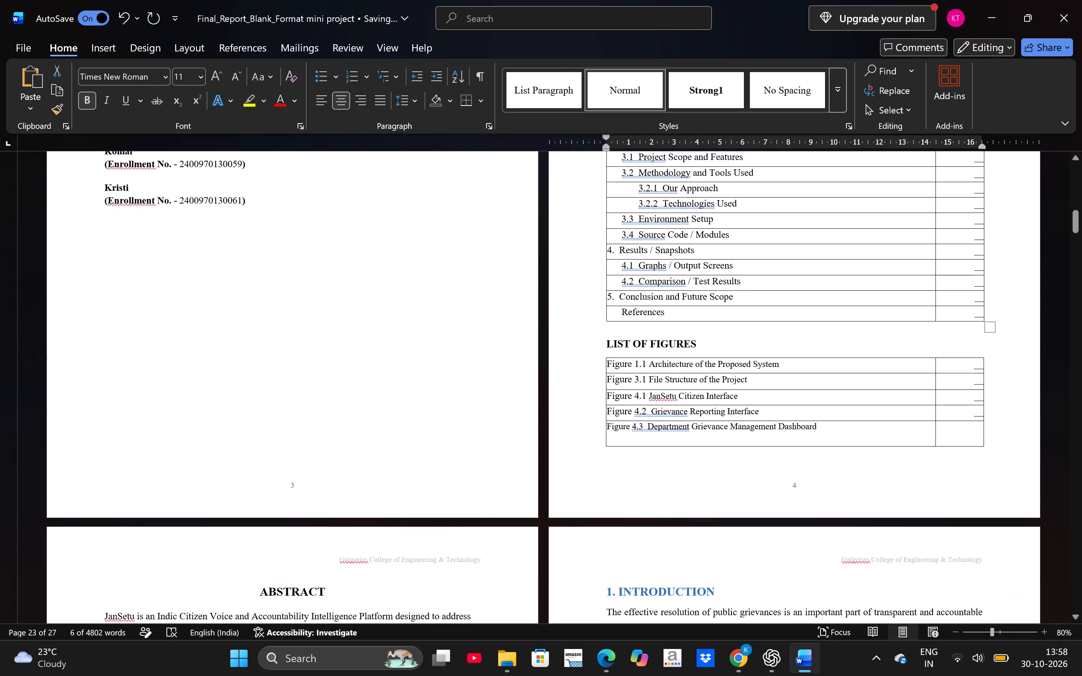
pyautogui.click(606, 447)
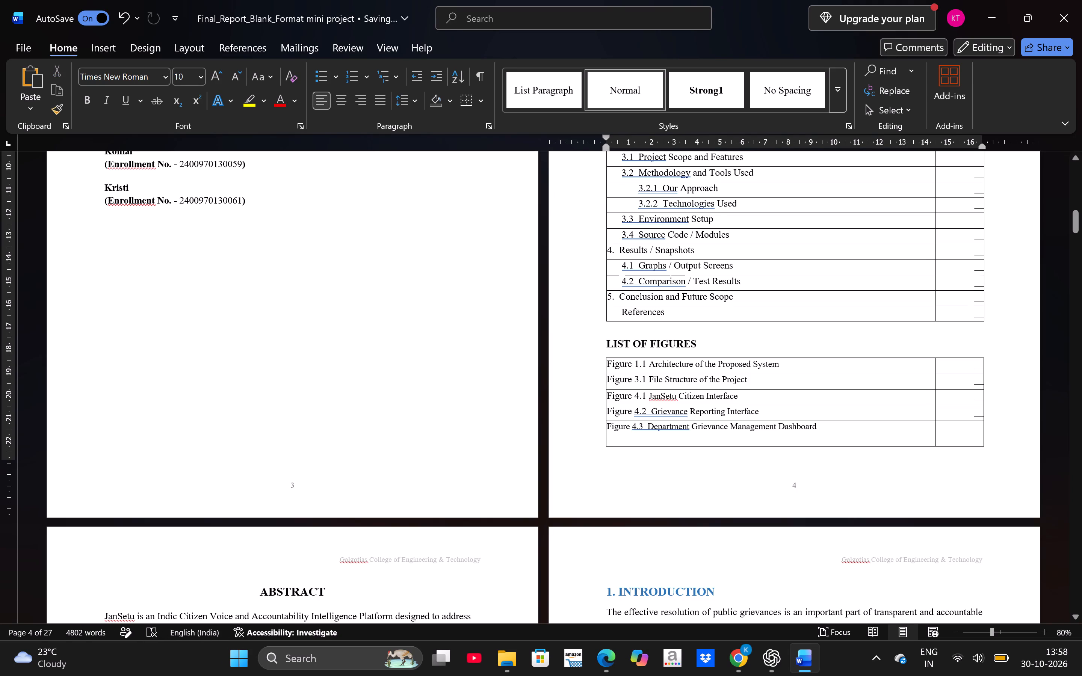
pyautogui.scroll(1, 606, 447)
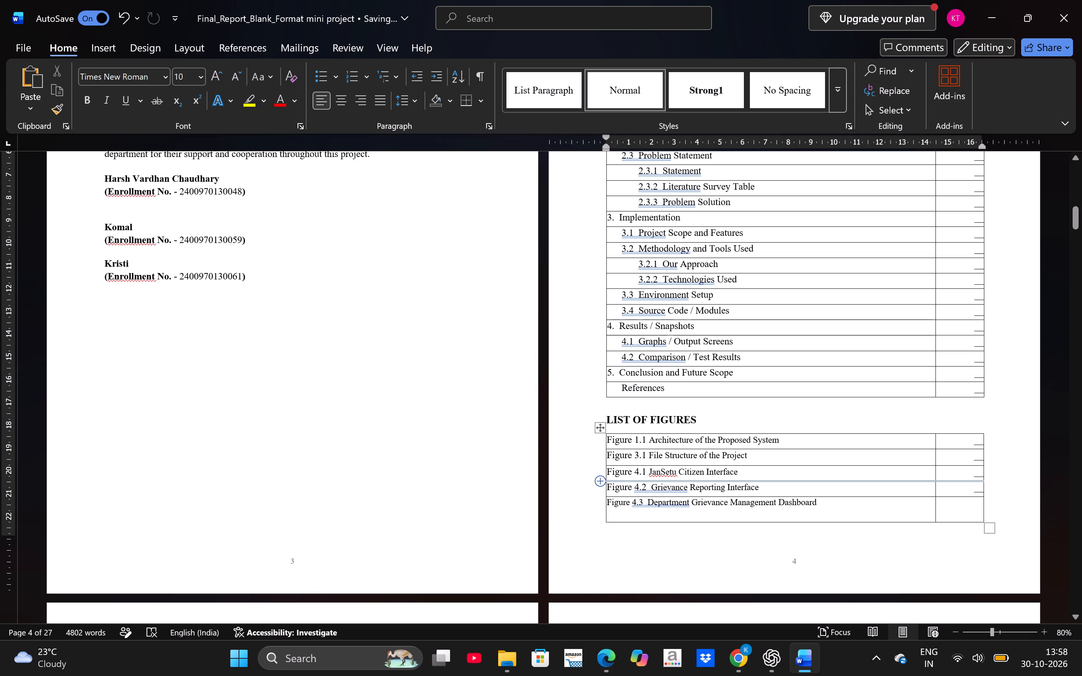
pyautogui.click(604, 521)
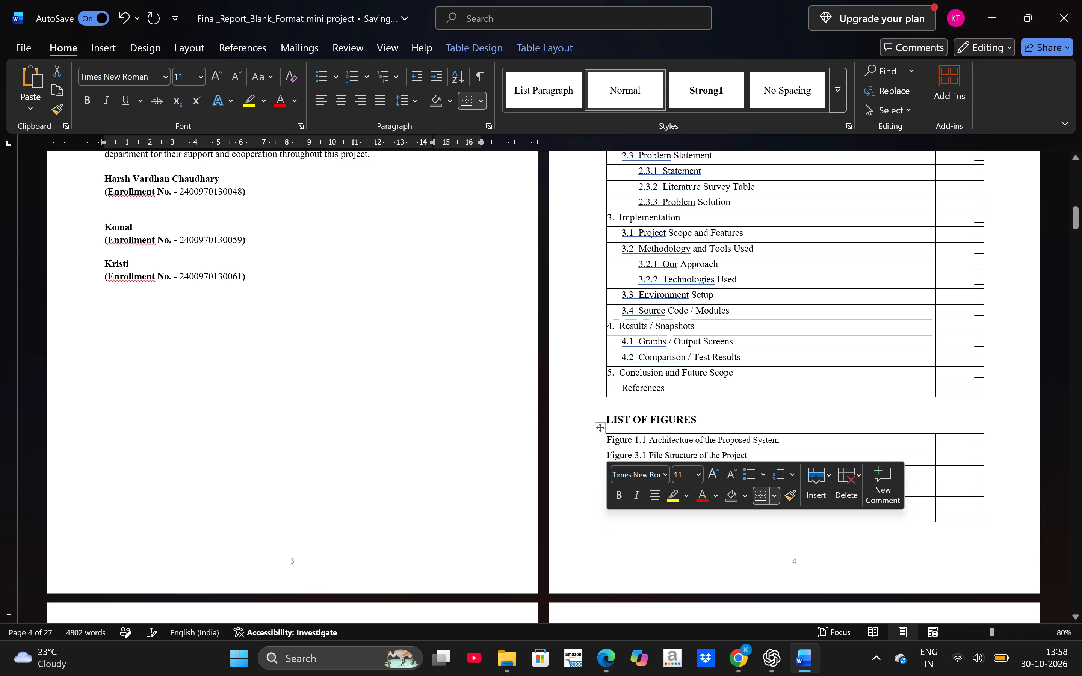
pyautogui.click(599, 517)
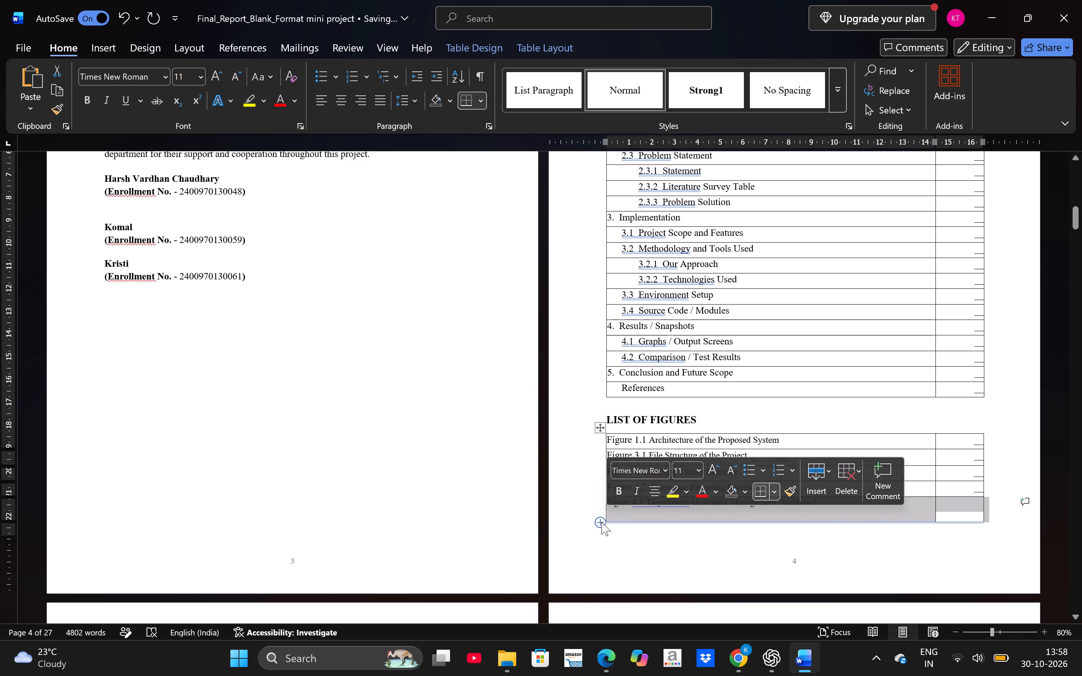
pyautogui.click(598, 528)
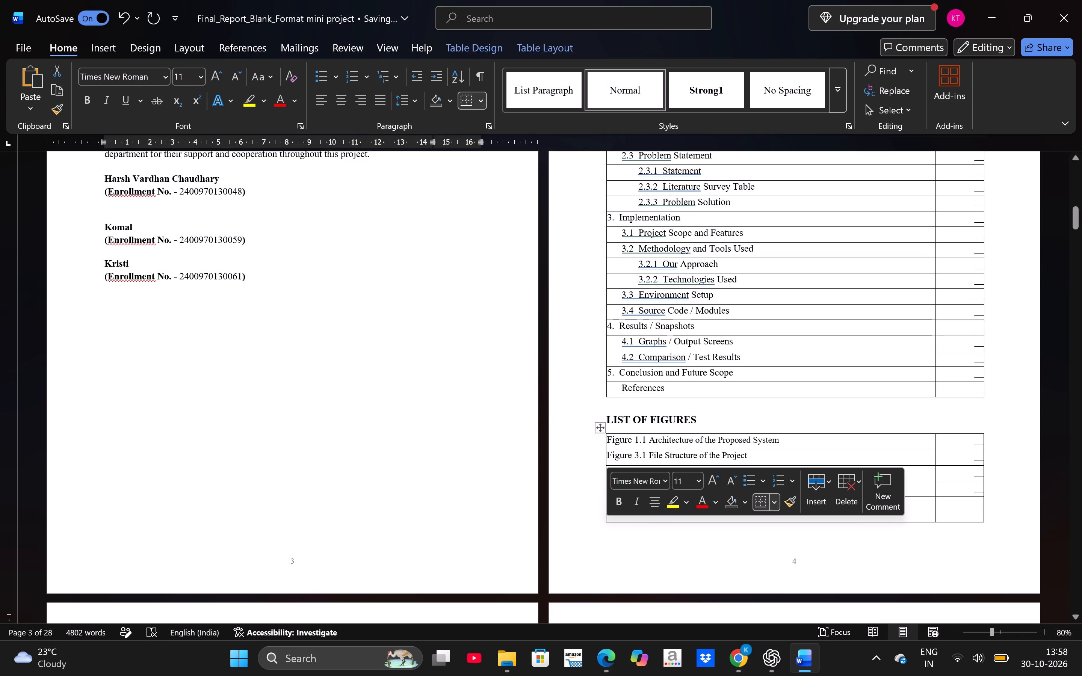
pyautogui.click(605, 524)
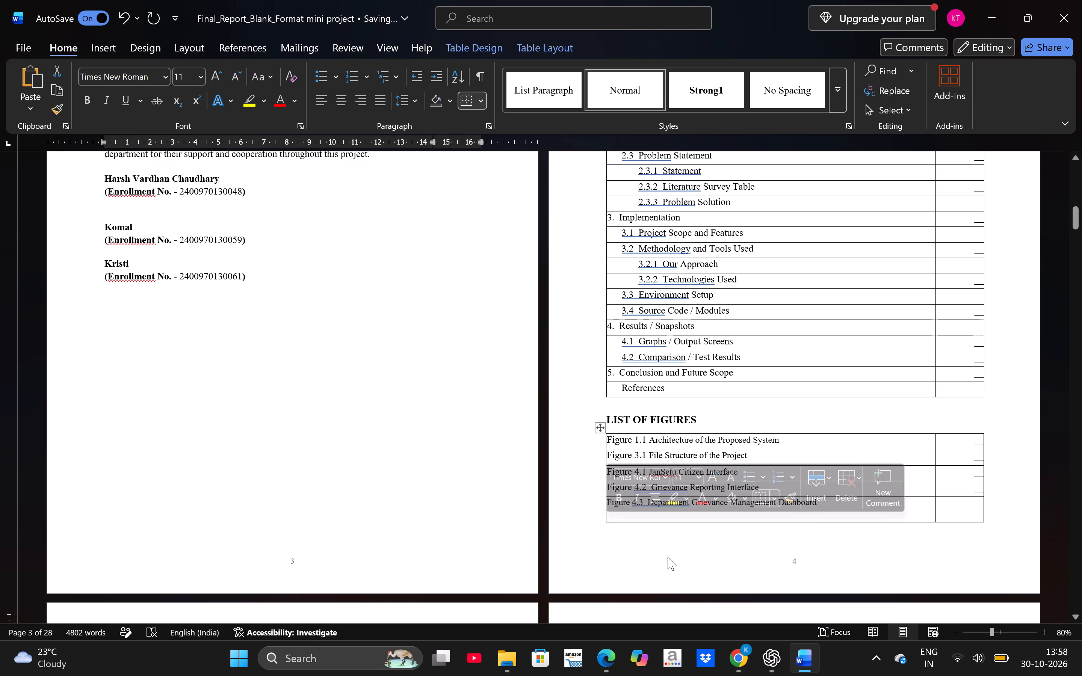
pyautogui.click(670, 557)
pyautogui.scroll(-1, 670, 557)
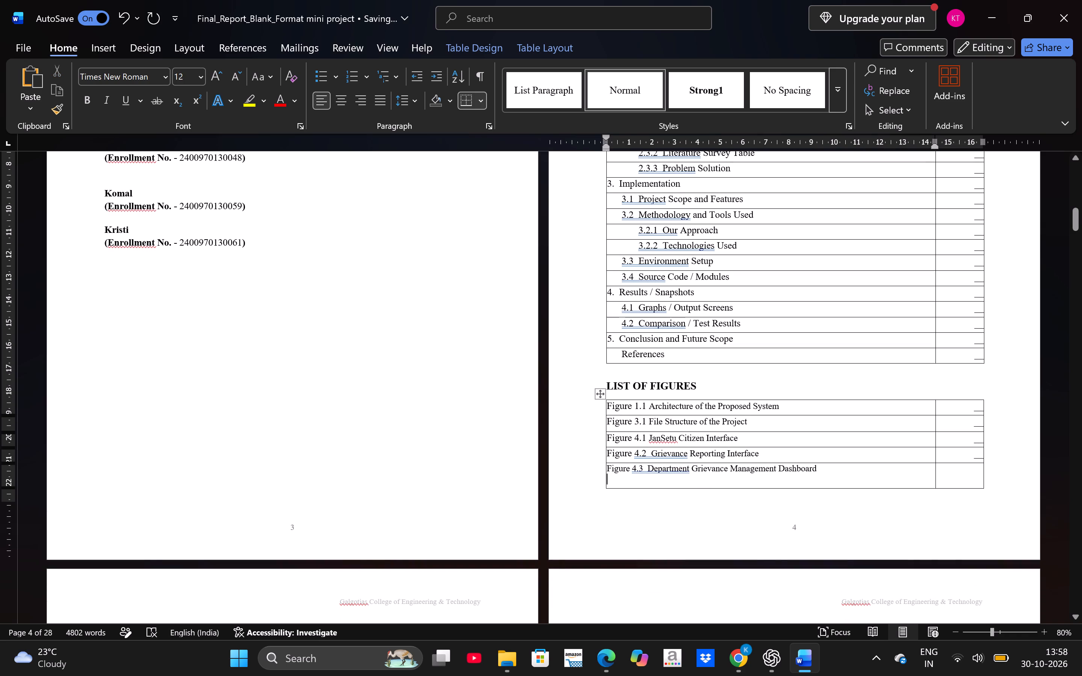
pyautogui.moveTo(786, 487); pyautogui.dragTo(787, 484)
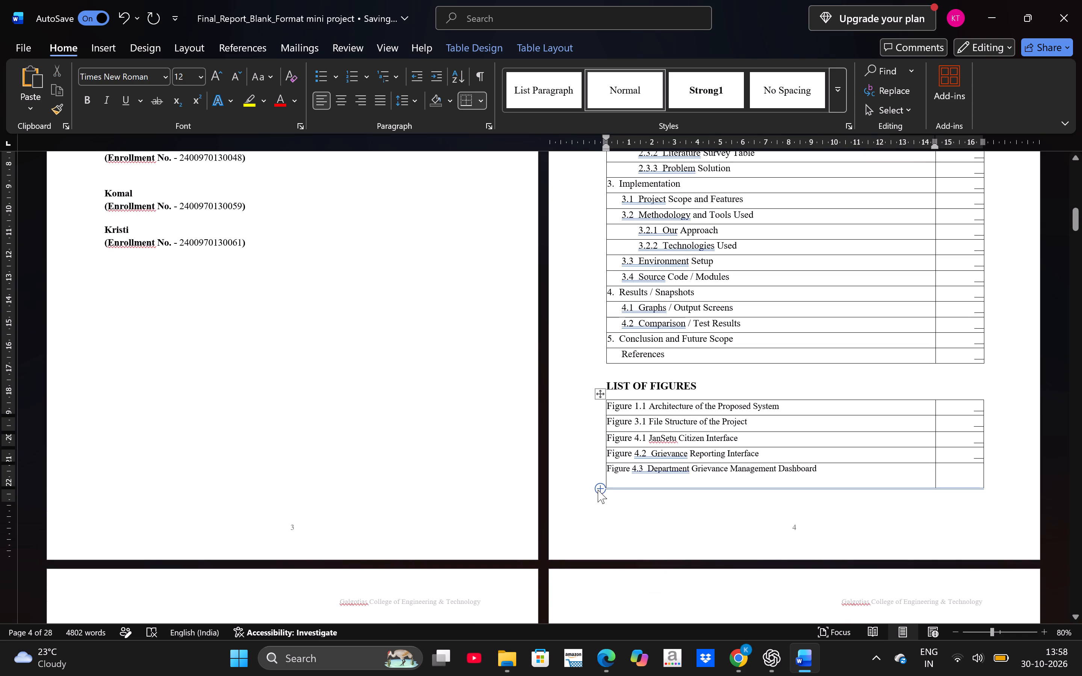
pyautogui.click(602, 488)
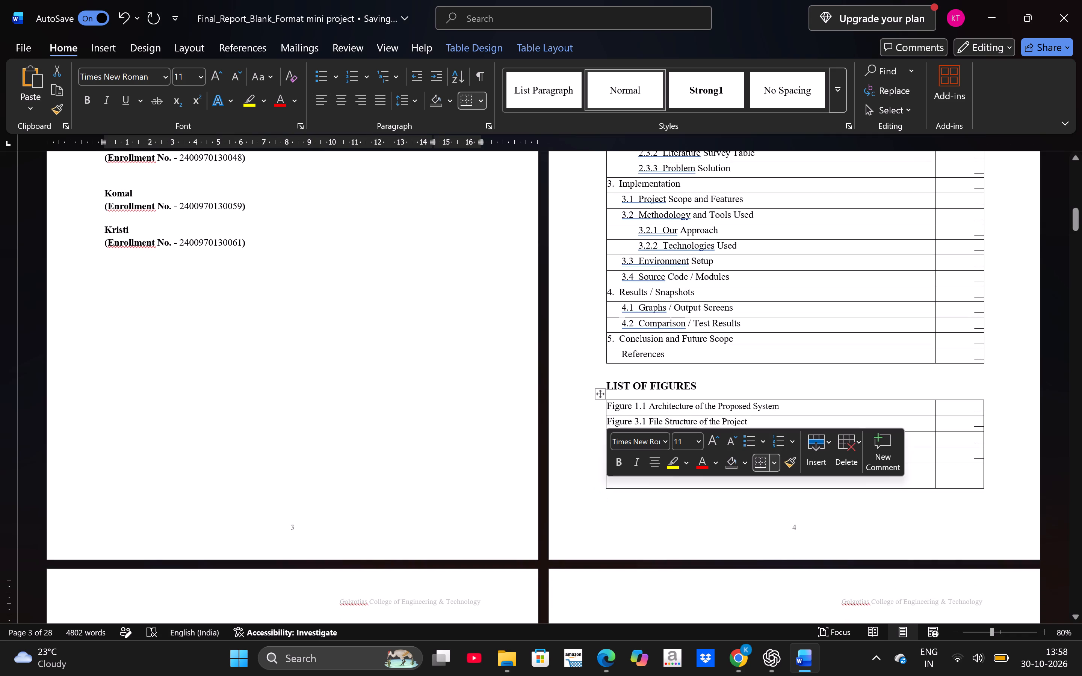
pyautogui.click(724, 502)
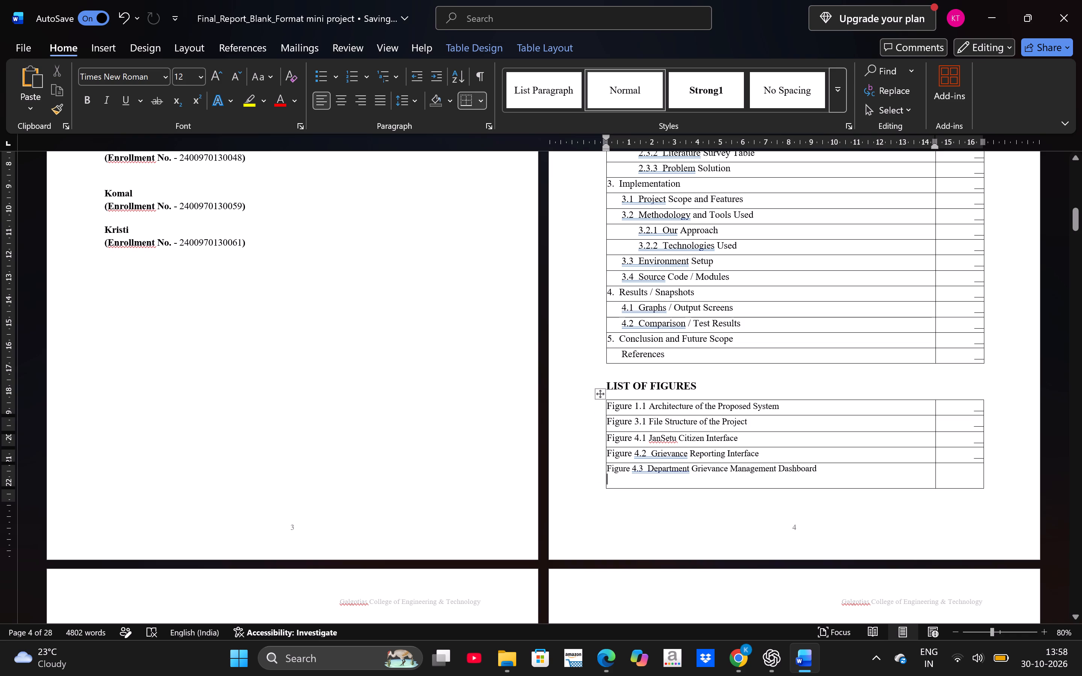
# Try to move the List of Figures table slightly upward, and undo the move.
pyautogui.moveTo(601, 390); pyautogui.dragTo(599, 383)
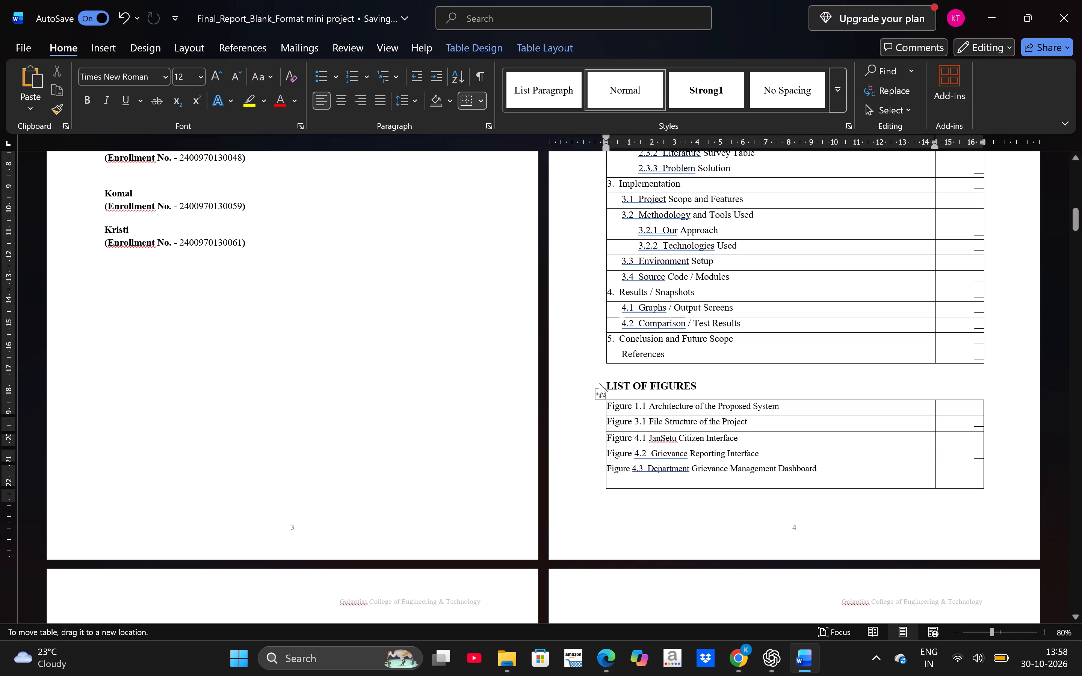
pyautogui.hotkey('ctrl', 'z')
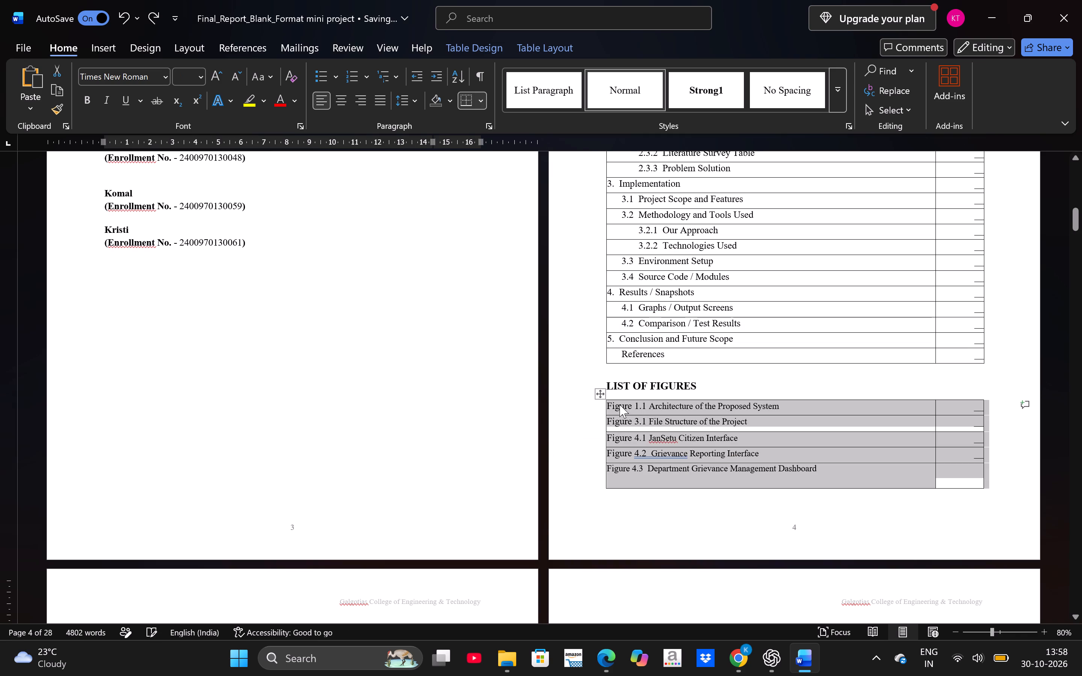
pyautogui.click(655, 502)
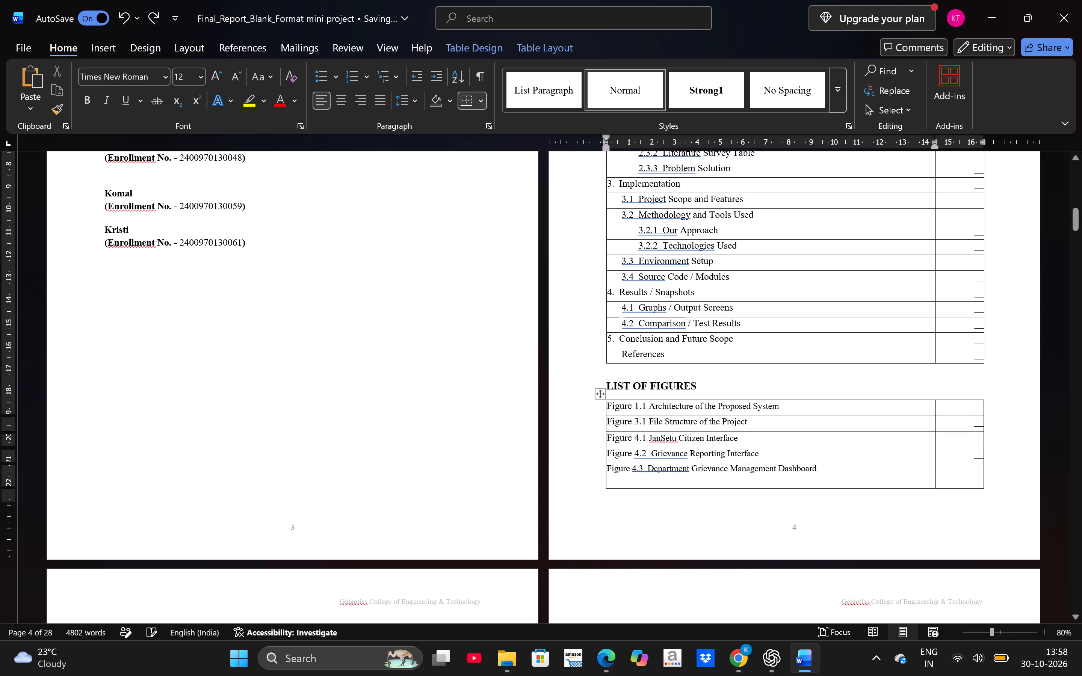
# Paste the Fig. 4.4 caption into the first empty row of the List of Figures.
pyautogui.scroll(-1, 875, 495)
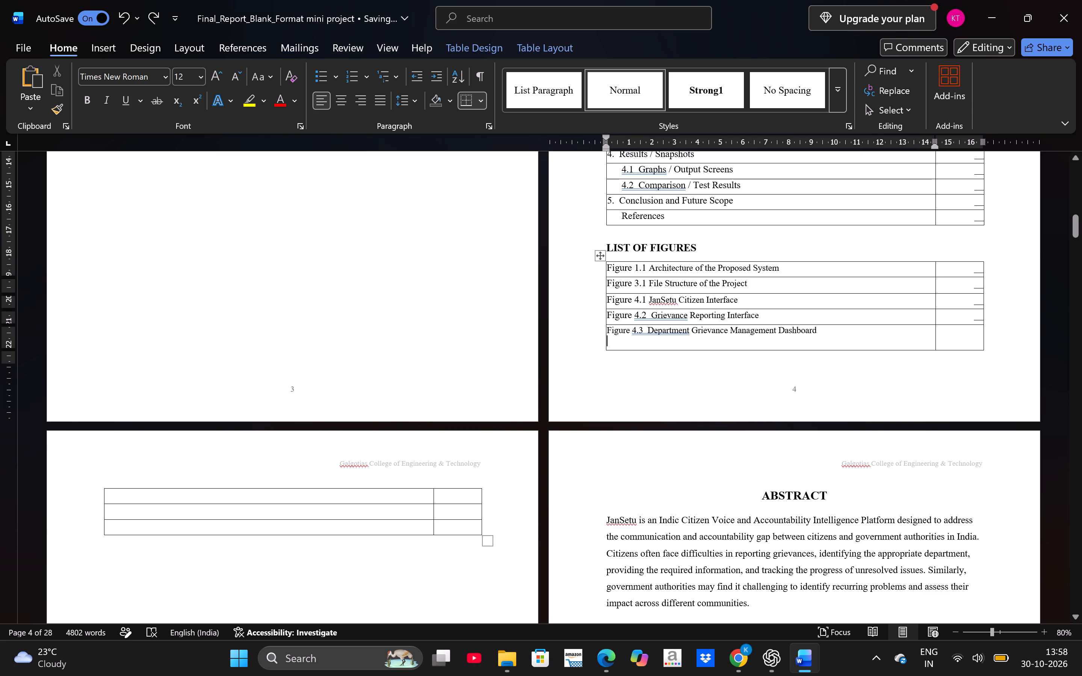
pyautogui.click(240, 491)
pyautogui.hotkey('ctrl', 'v')
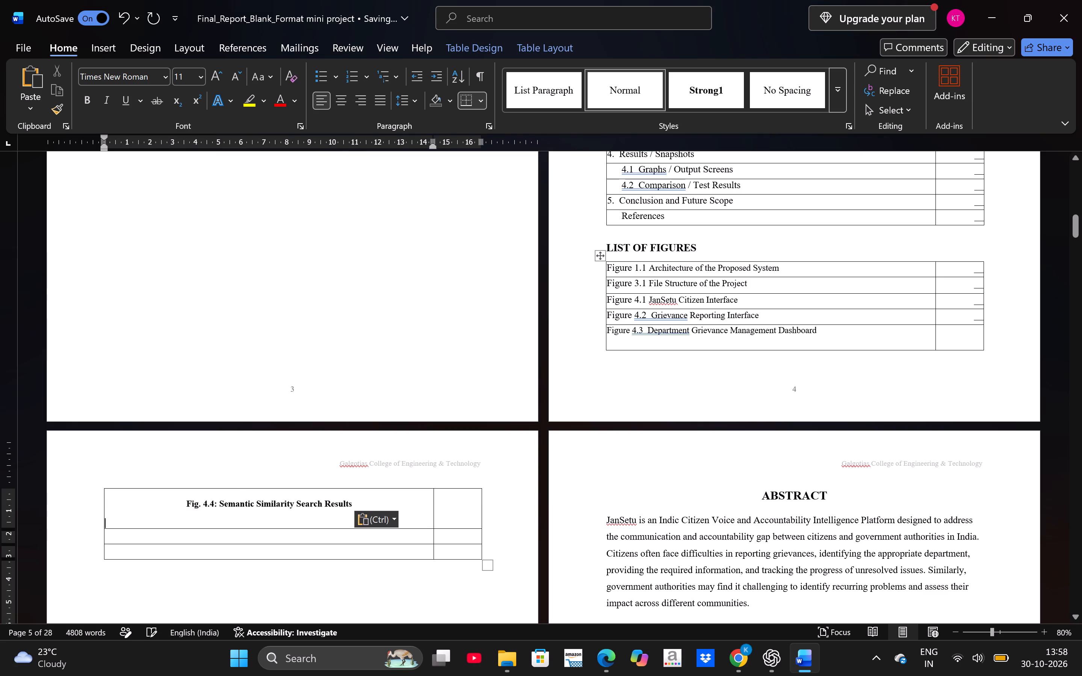
# Delete the empty lines beneath the Fig. 4.4 and Figure 4.3 captions in the List of Figures table.
pyautogui.click(325, 106)
pyautogui.doubleClick(325, 106)
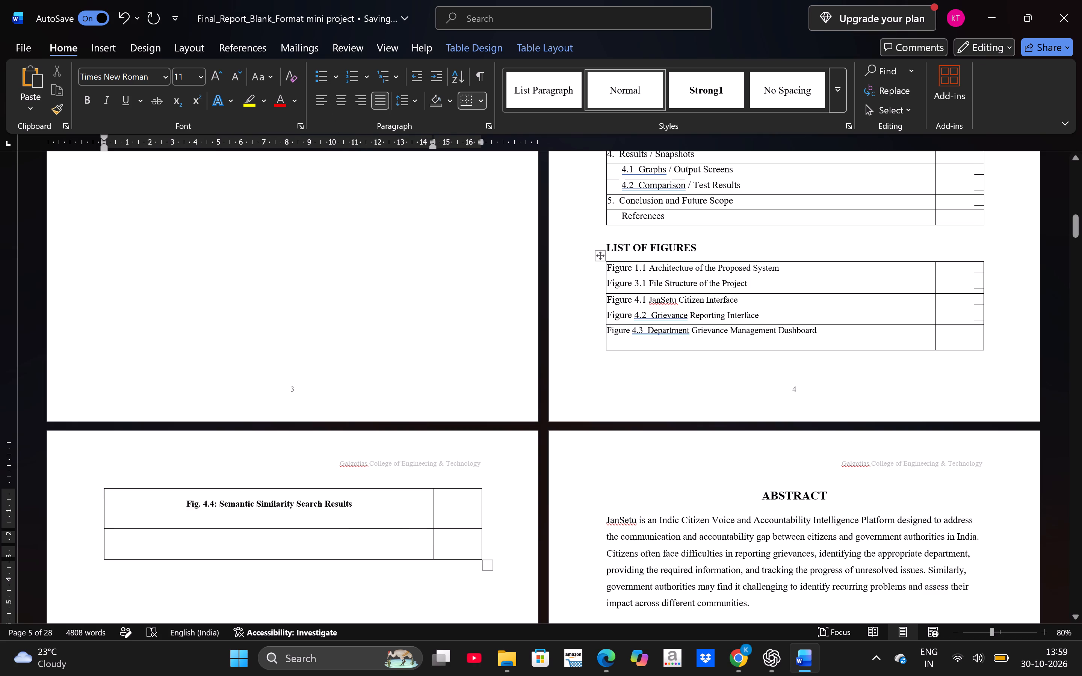
pyautogui.doubleClick(188, 503)
pyautogui.tripleClick(188, 503)
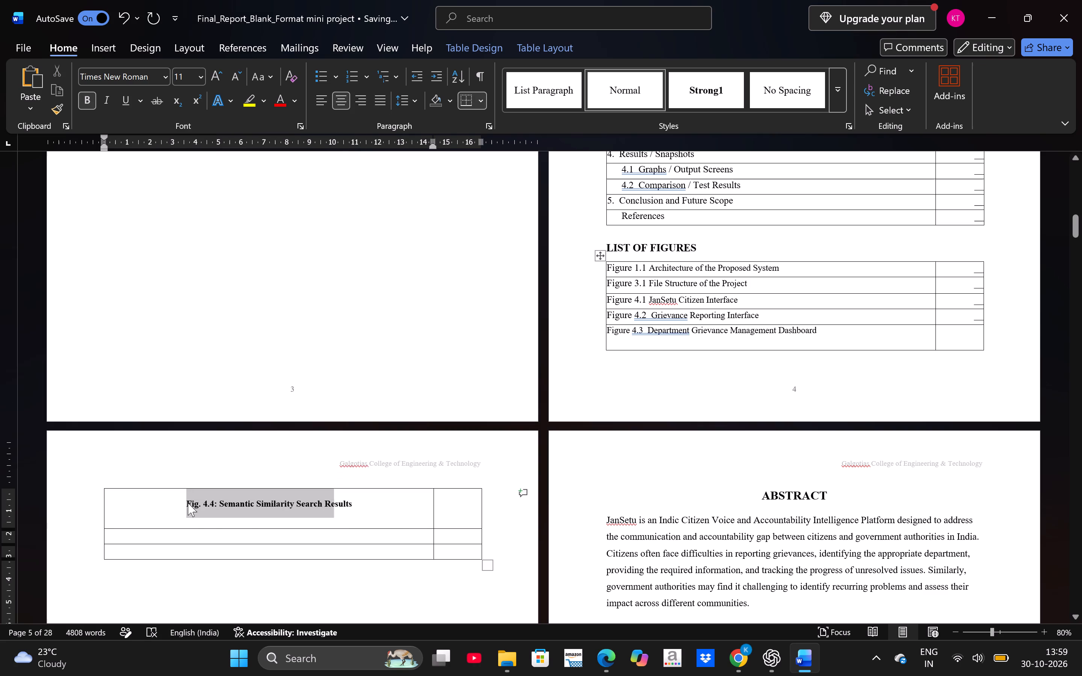
pyautogui.click(188, 503)
pyautogui.click(144, 516)
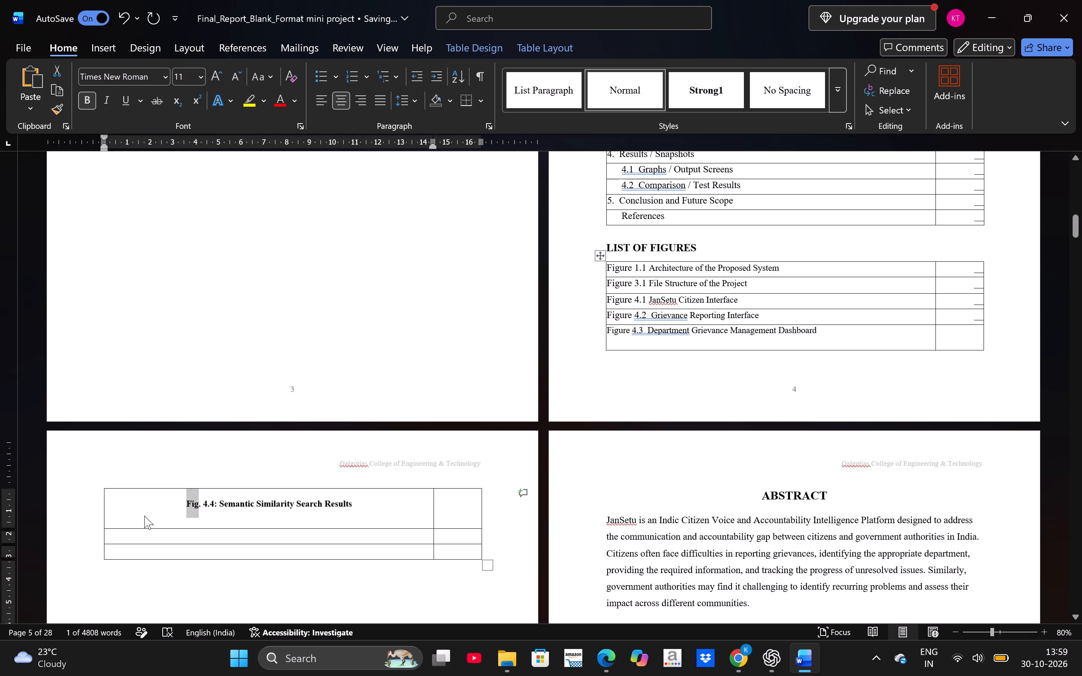
pyautogui.click(130, 519)
pyautogui.press('BackSpace')
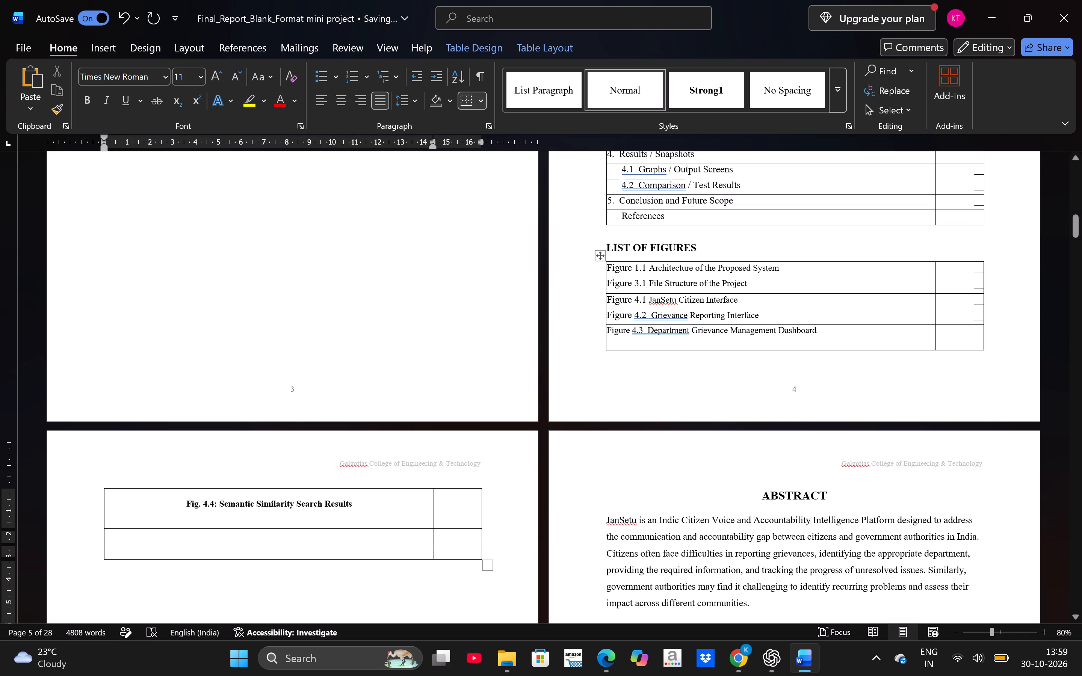
pyautogui.click(614, 345)
pyautogui.press('BackSpace')
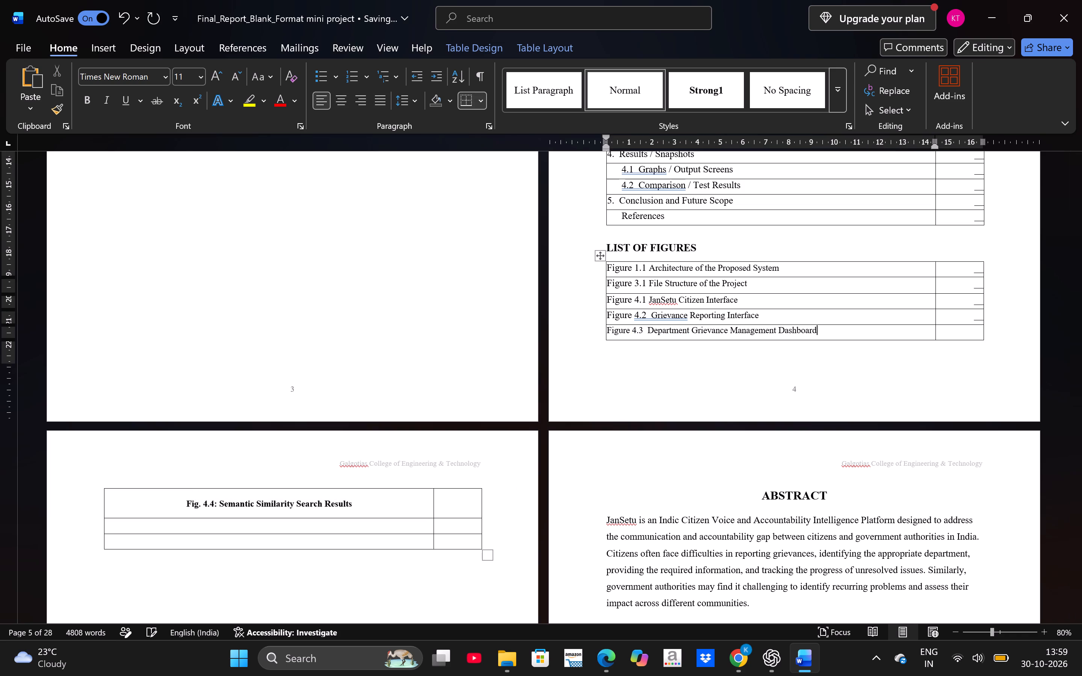
# Left-align the Fig. 4.4 caption in the List of Figures and remove its bold formatting.
pyautogui.tripleClick(187, 503)
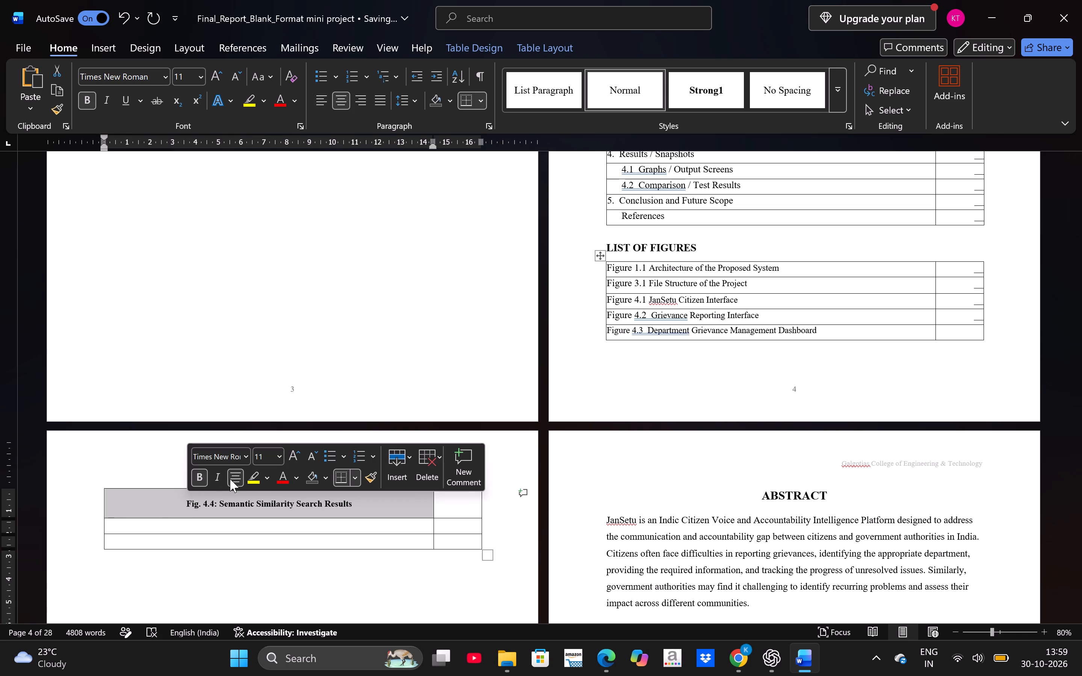
pyautogui.click(230, 479)
pyautogui.click(200, 478)
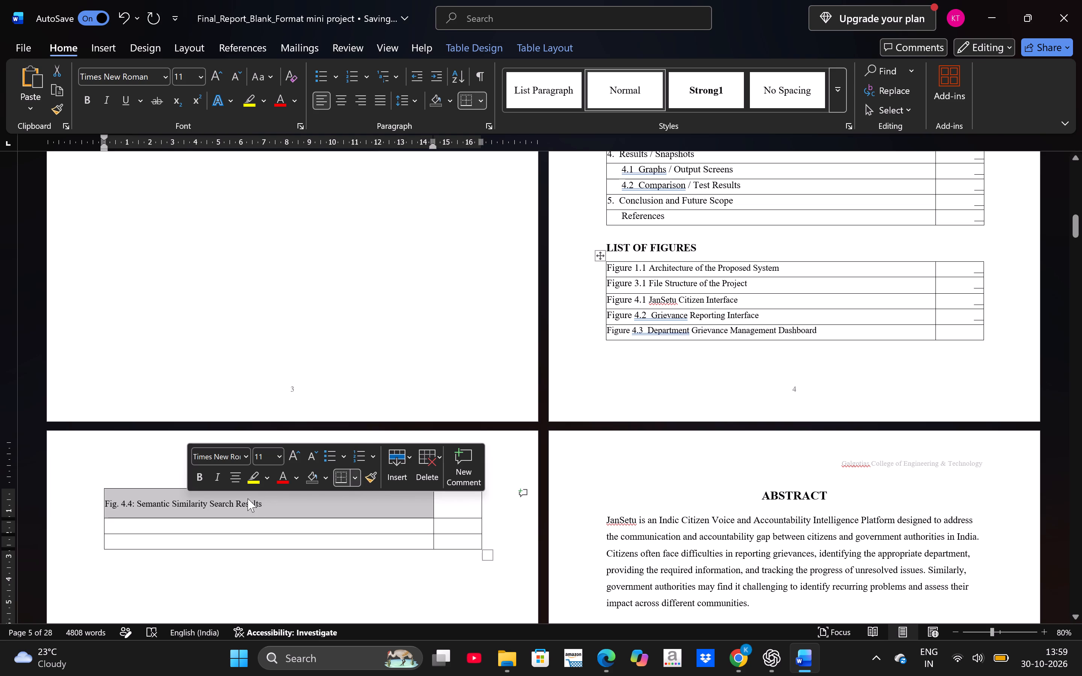
# Remove the paragraph spacing before and after the Fig. 4.4 caption in the List of Figures.
pyautogui.click(481, 101)
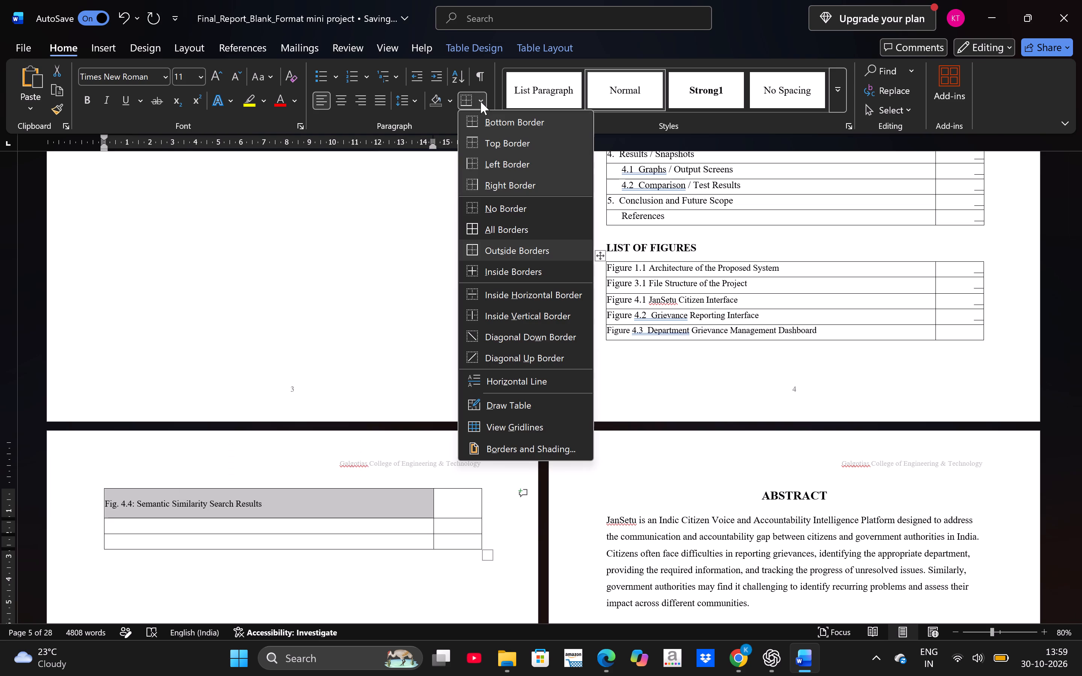
pyautogui.click(455, 101)
pyautogui.click(417, 97)
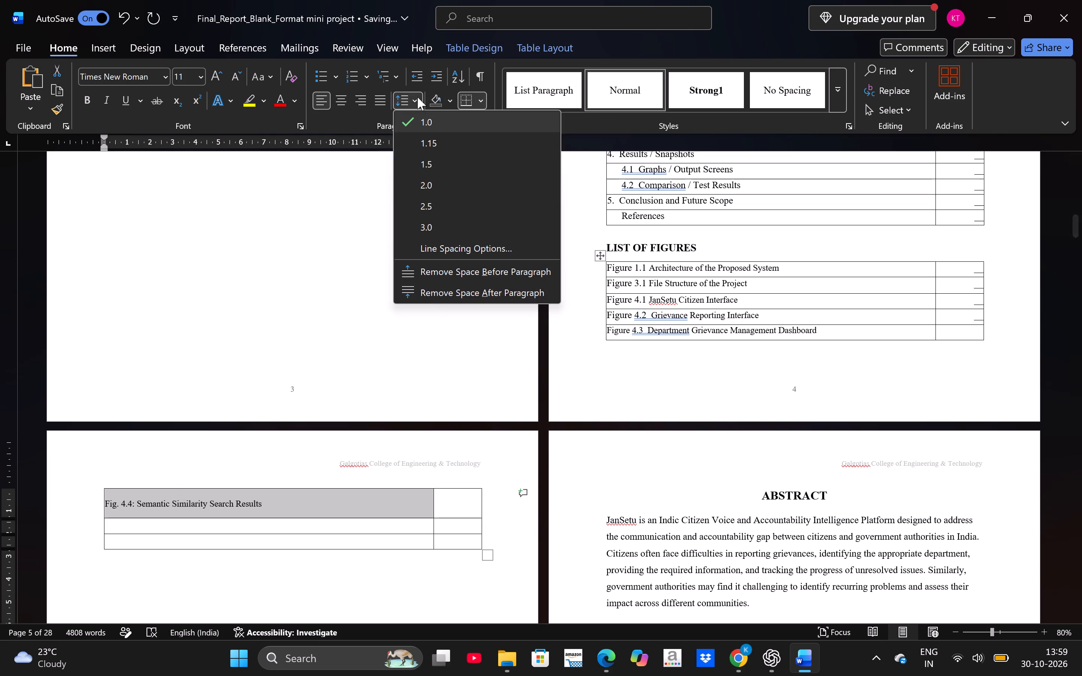
pyautogui.click(458, 267)
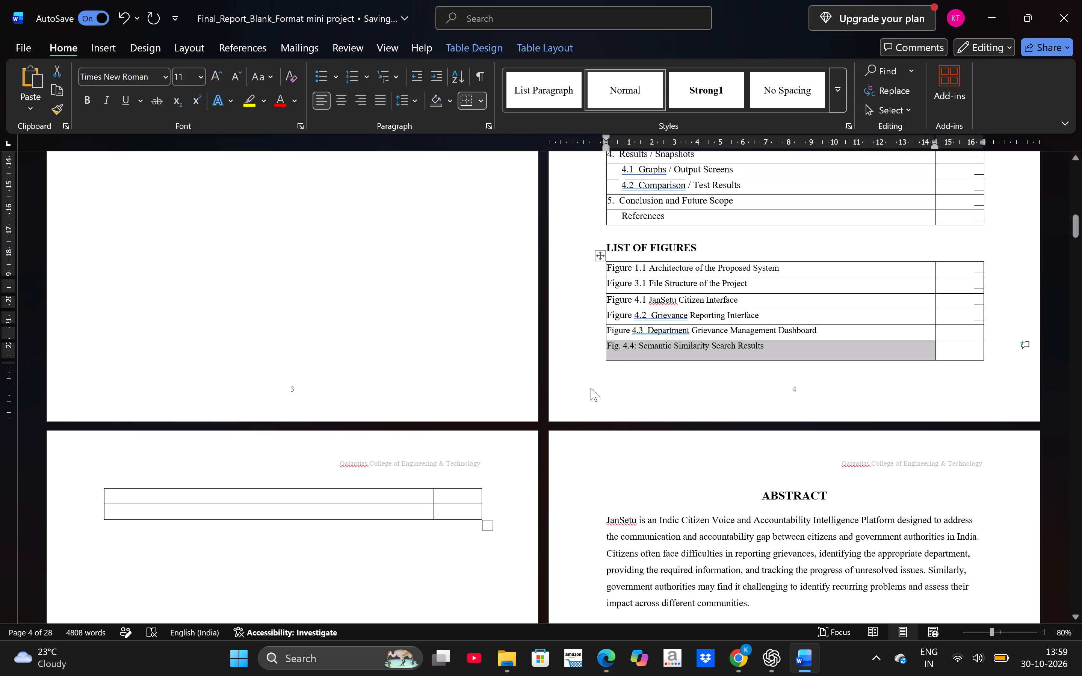
pyautogui.click(590, 388)
pyautogui.click(538, 483)
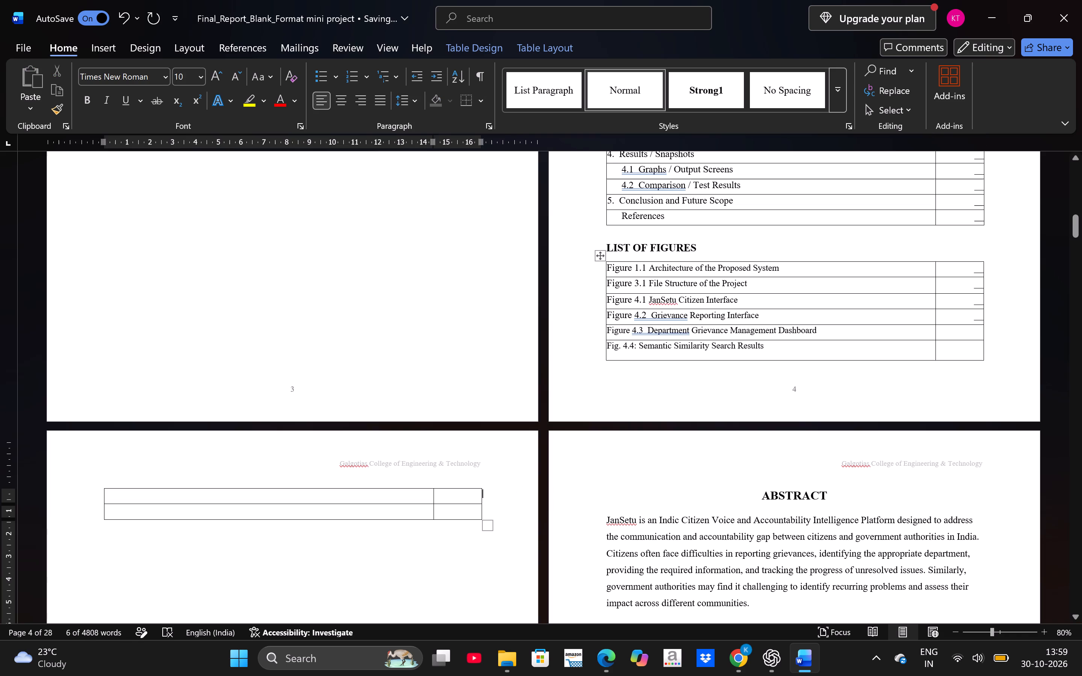
pyautogui.click(661, 358)
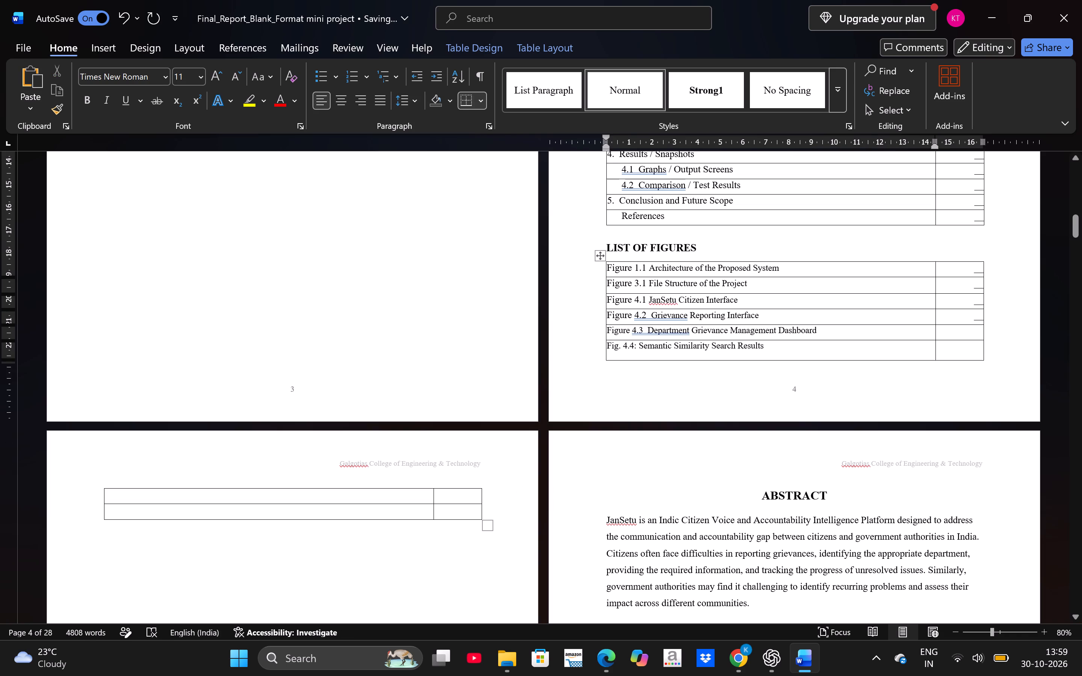
pyautogui.tripleClick(742, 344)
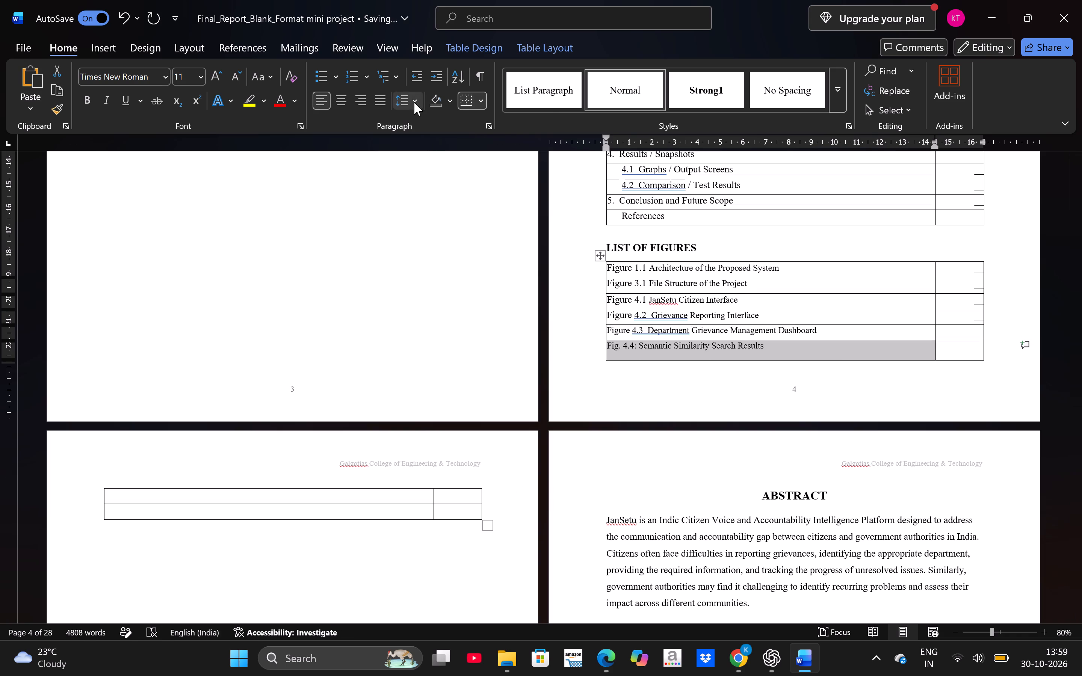
pyautogui.click(414, 102)
pyautogui.click(465, 288)
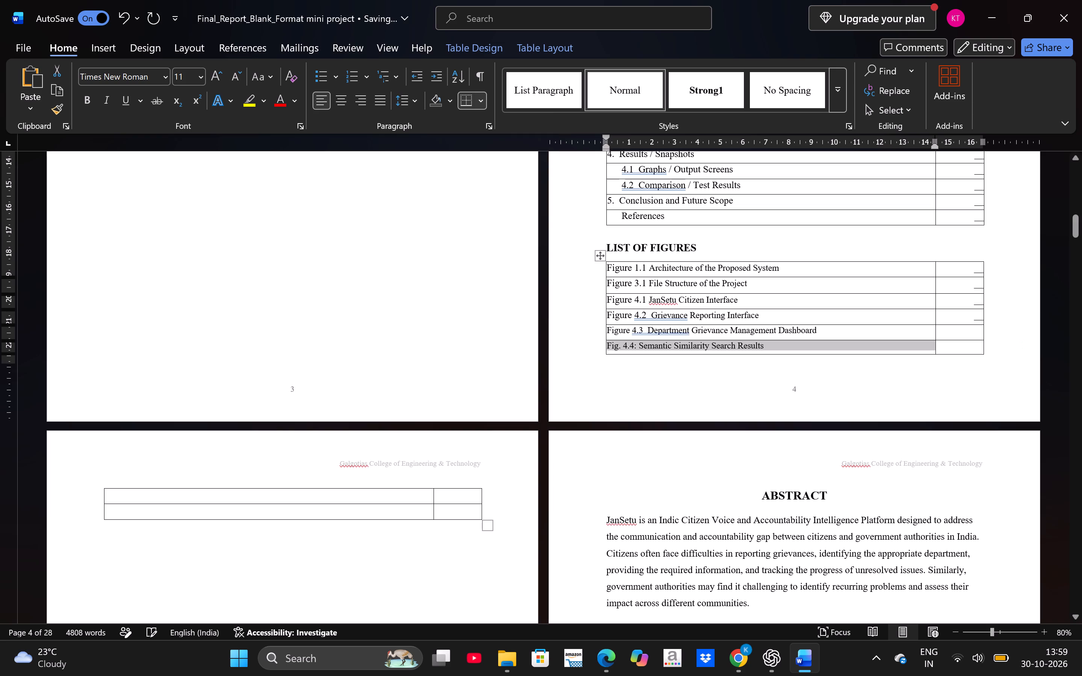
pyautogui.click(514, 403)
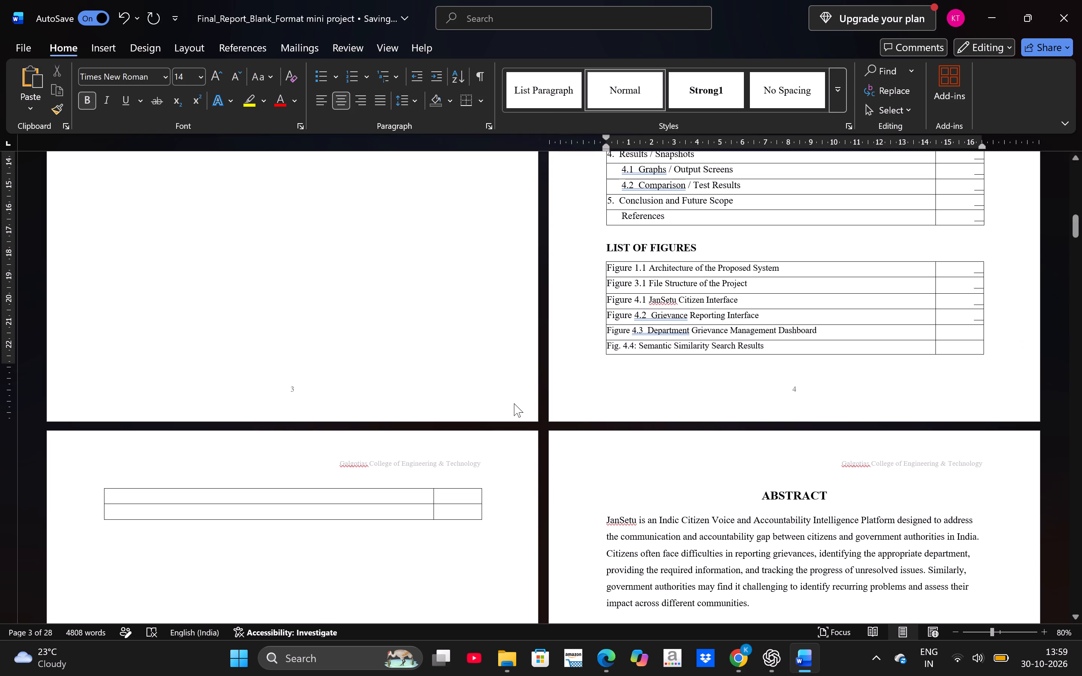
# Reword the Fig. 4.4 entry's label as "Figure 4.4" with no colon, followed by a space.
pyautogui.doubleClick(623, 348)
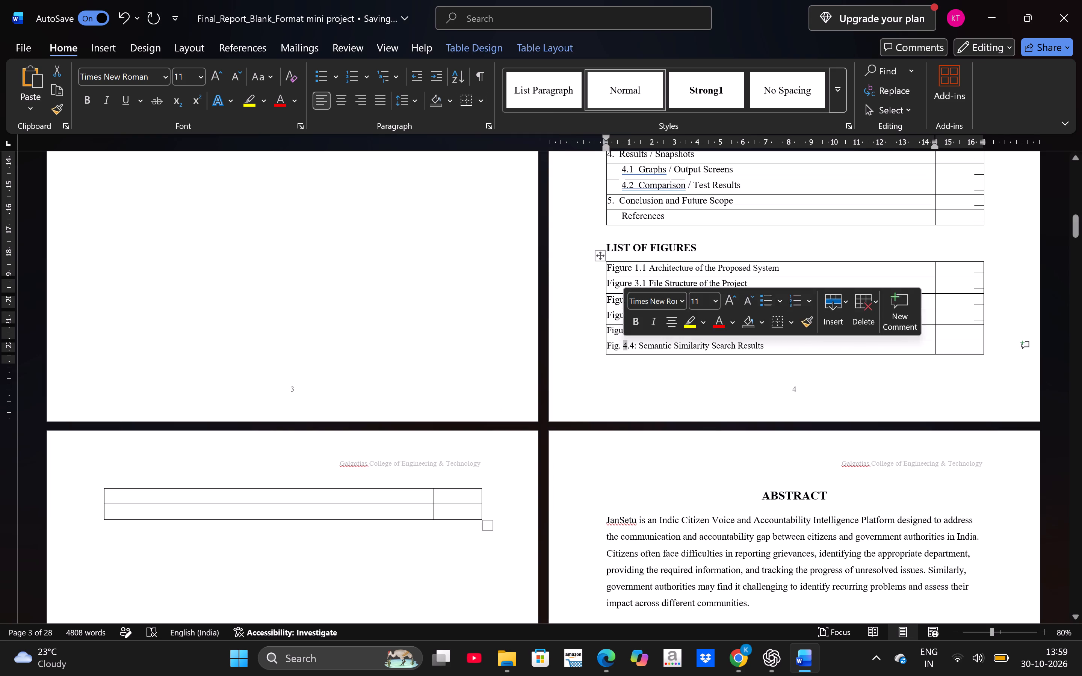
pyautogui.press('BackSpace')
pyautogui.press('BackSpace')
pyautogui.write('ure')
pyautogui.press('space')
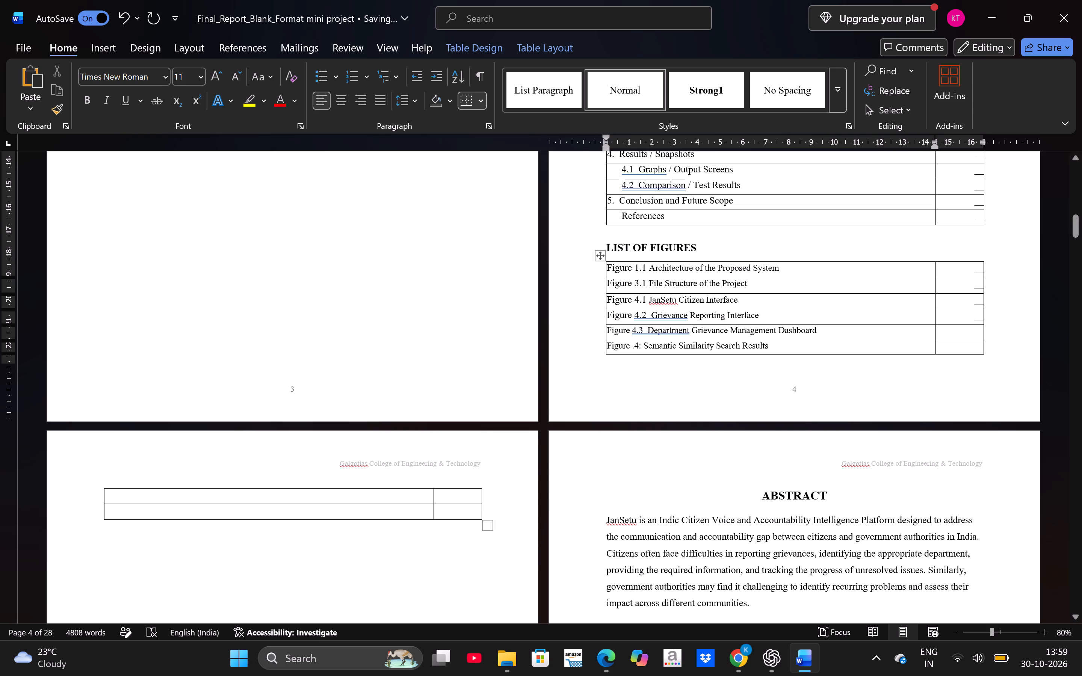
pyautogui.press('4')
pyautogui.click(647, 344)
pyautogui.press('BackSpace')
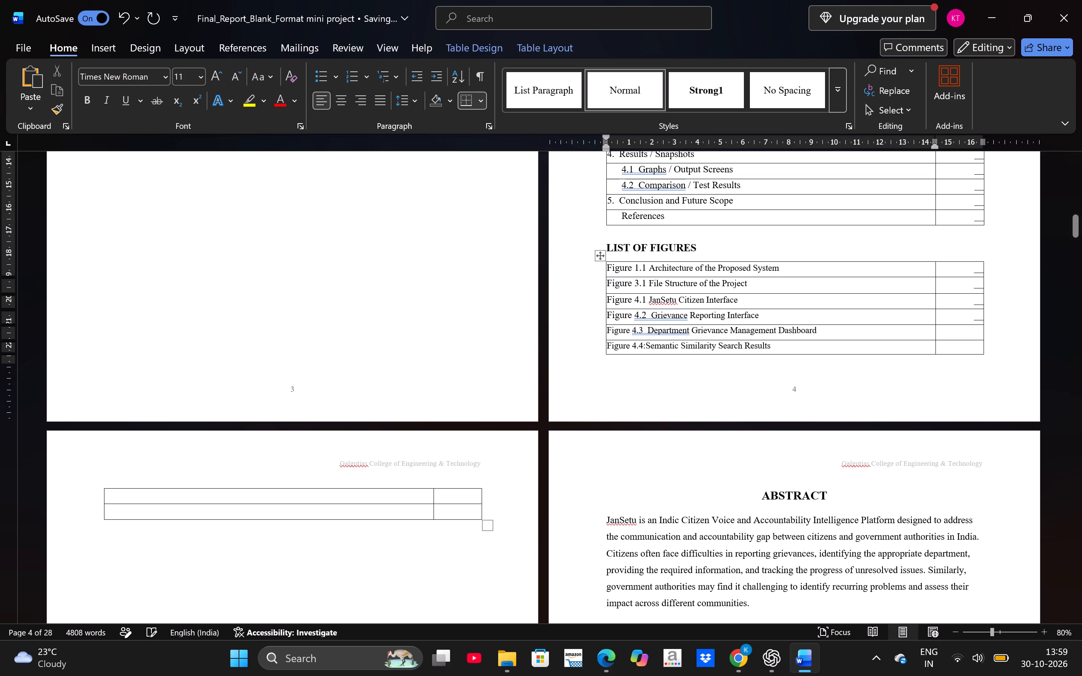
pyautogui.press('BackSpace')
pyautogui.press('space')
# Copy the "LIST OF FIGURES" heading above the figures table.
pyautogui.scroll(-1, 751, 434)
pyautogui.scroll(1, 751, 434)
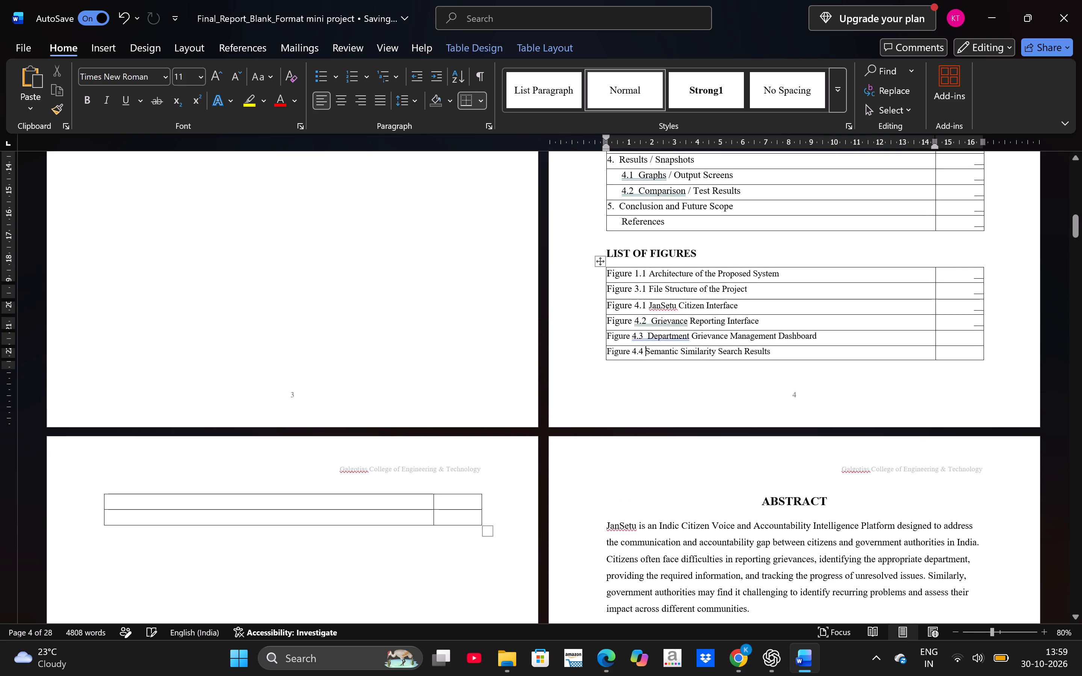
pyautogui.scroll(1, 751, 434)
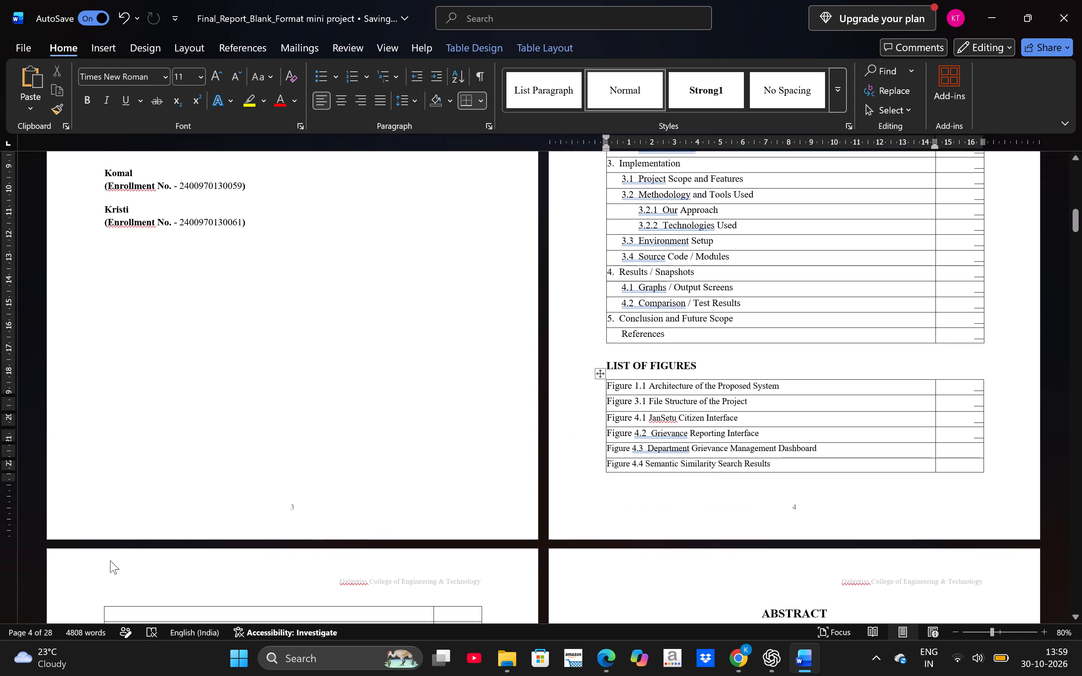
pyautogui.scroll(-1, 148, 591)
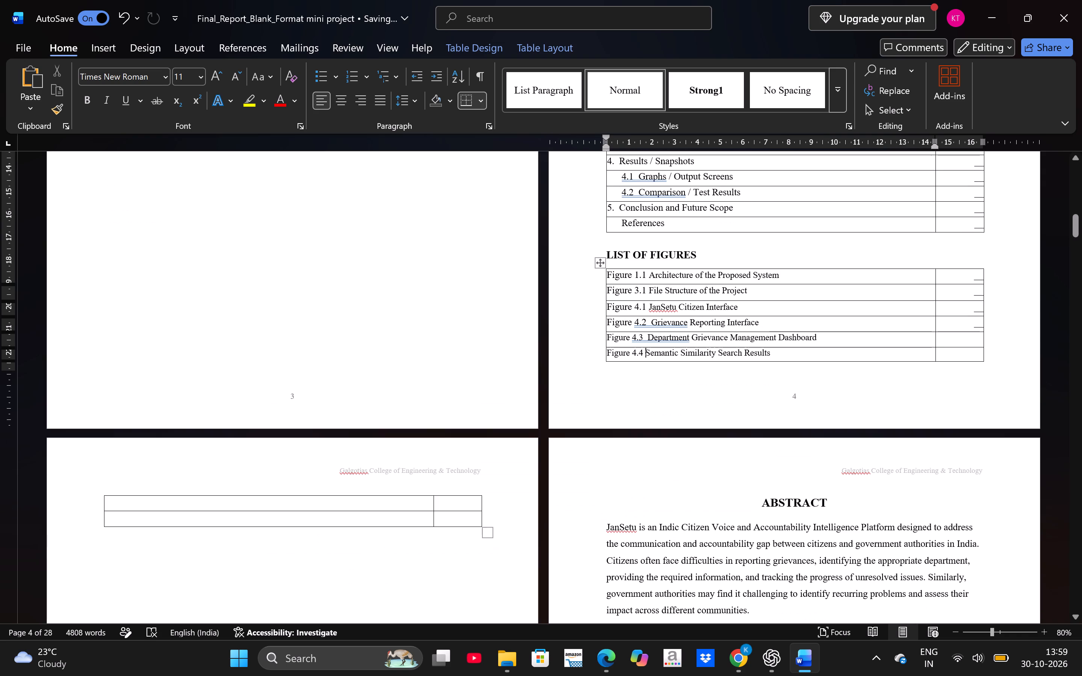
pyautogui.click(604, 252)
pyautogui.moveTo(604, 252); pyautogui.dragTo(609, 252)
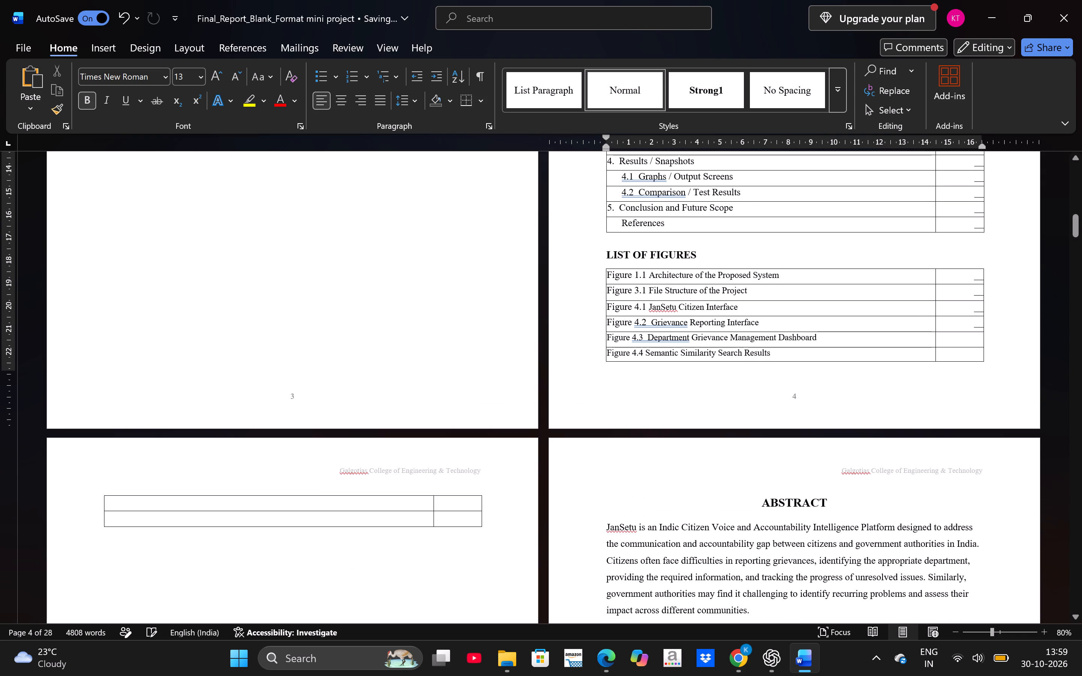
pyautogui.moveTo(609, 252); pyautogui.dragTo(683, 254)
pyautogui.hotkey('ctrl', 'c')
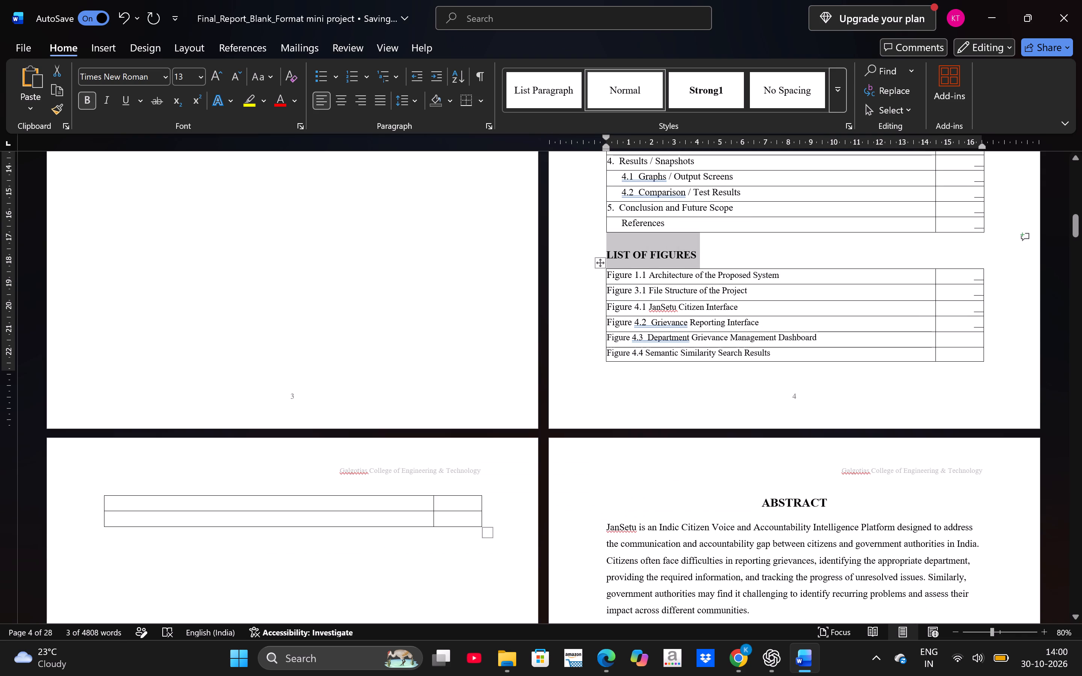
# Add a blank line in the first empty row where the List of Figures table continues on page 5.
pyautogui.click(158, 488)
pyautogui.click(149, 482)
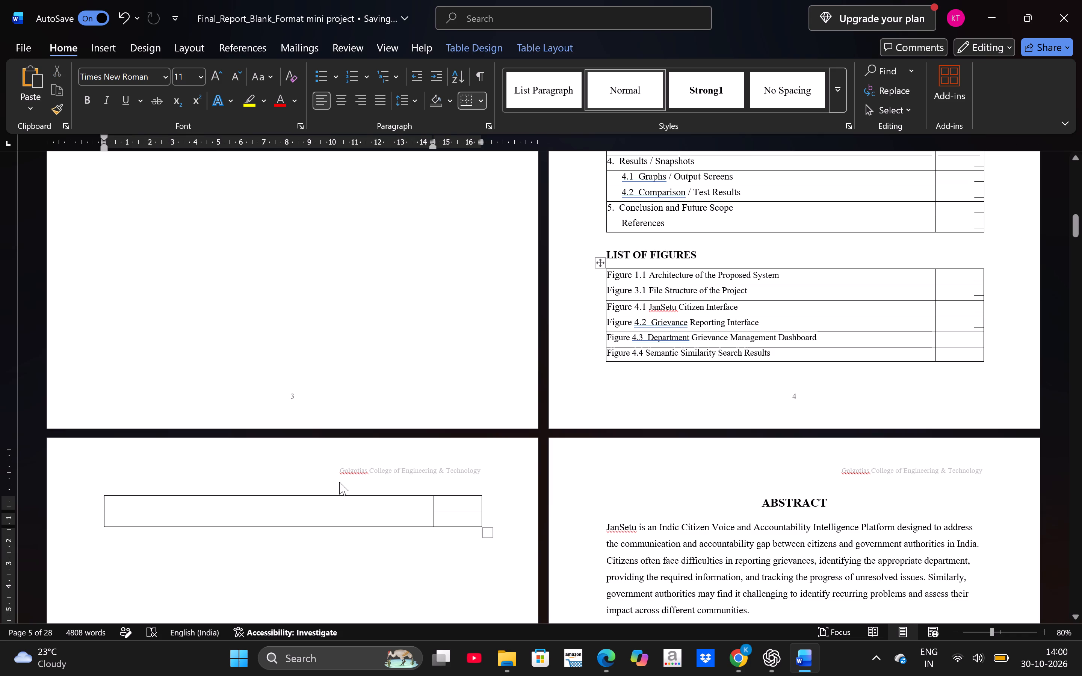
pyautogui.press('Return')
pyautogui.click(137, 483)
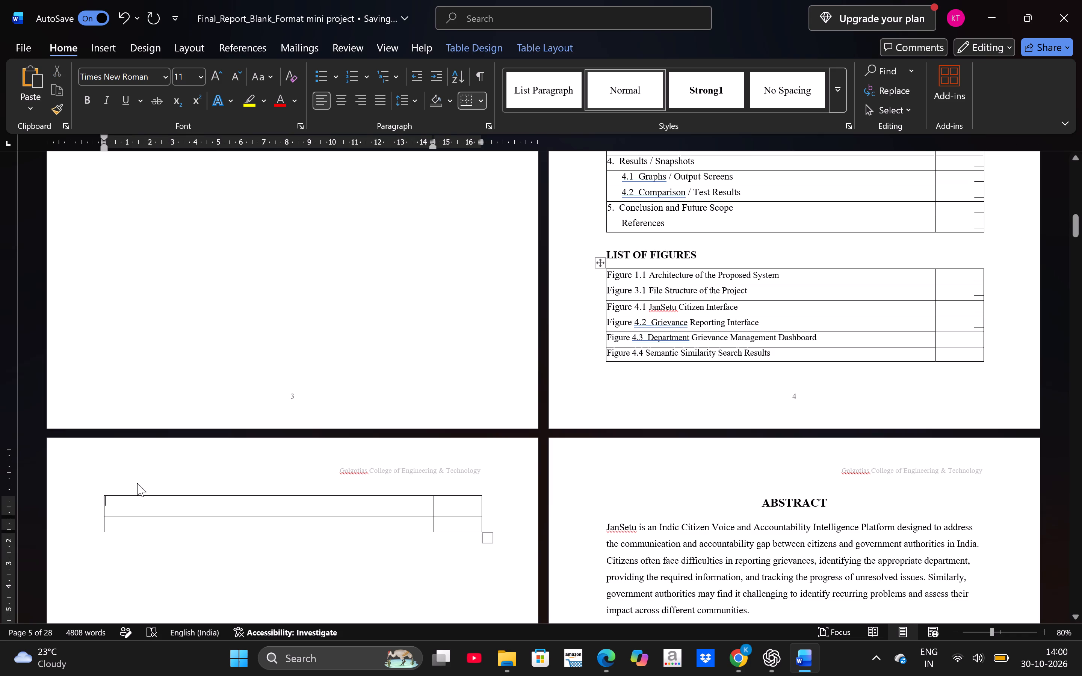
pyautogui.click(137, 483)
pyautogui.click(196, 495)
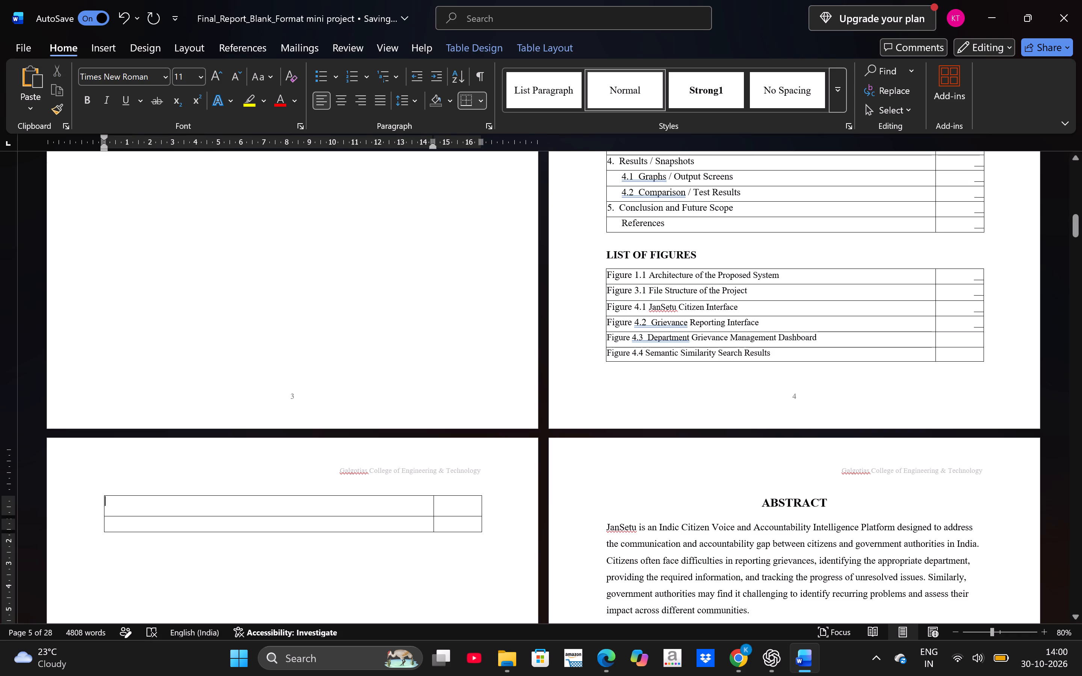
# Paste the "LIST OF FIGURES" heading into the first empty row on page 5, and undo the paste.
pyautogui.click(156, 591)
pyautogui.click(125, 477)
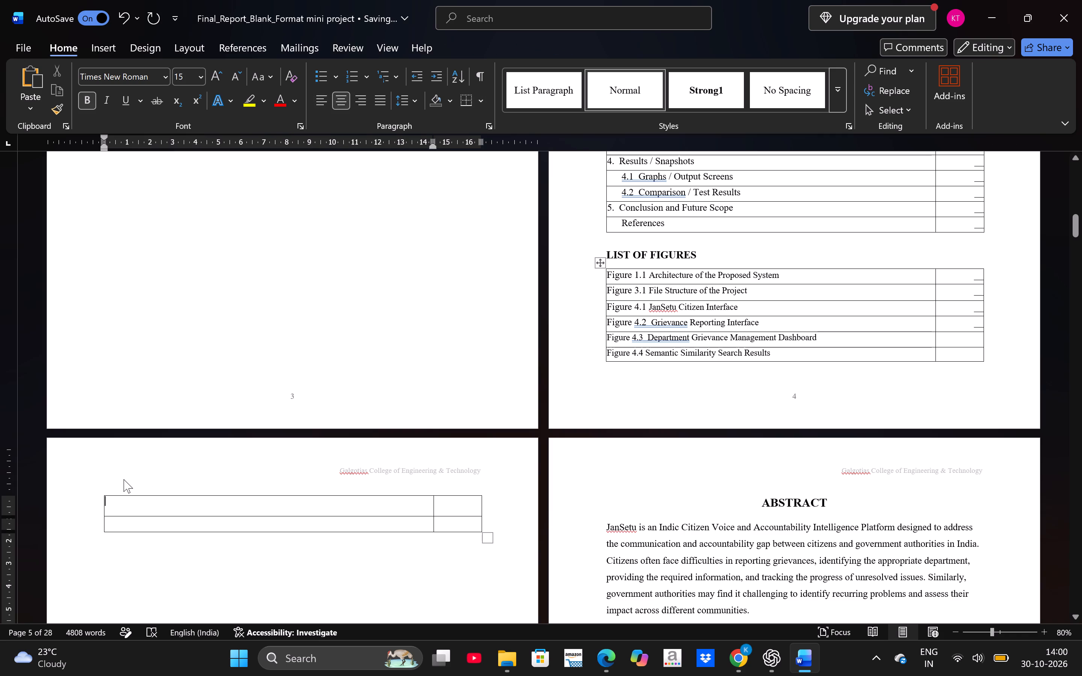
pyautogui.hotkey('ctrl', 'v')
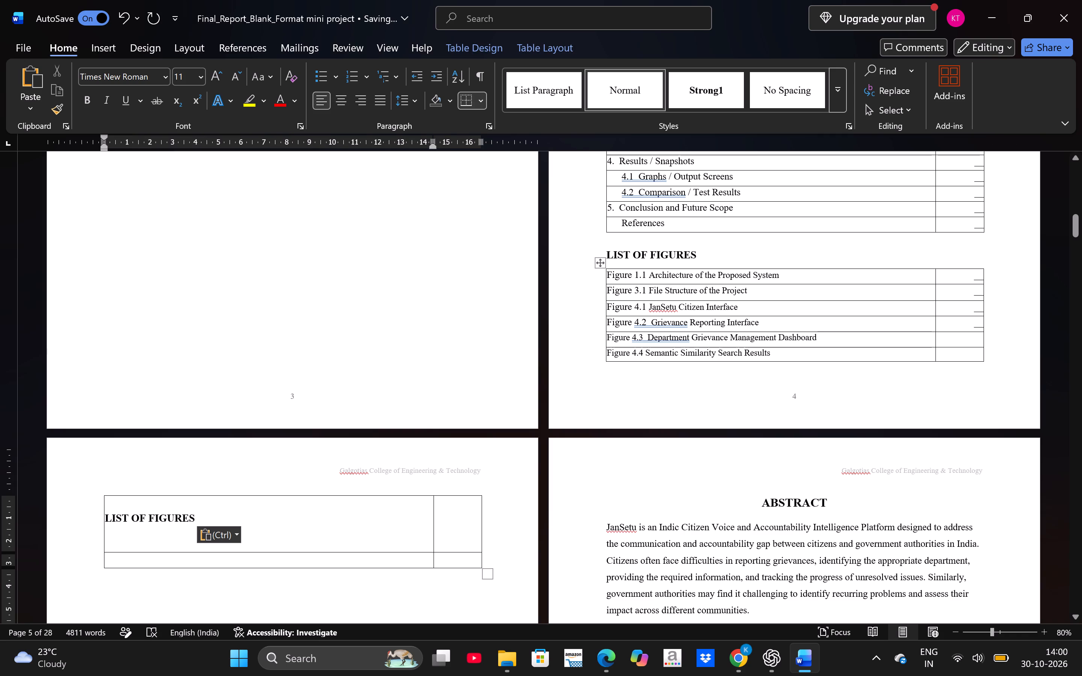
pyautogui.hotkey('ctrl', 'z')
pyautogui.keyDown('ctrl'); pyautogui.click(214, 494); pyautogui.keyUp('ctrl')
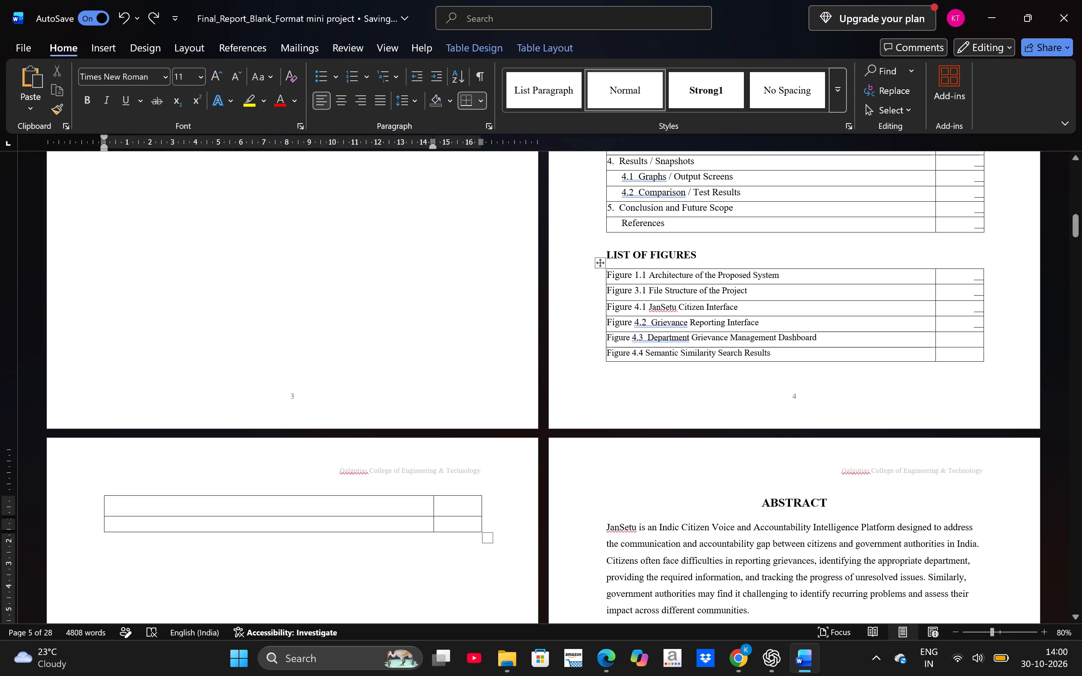
# Increase the height of the last empty row of the List of Figures table on page 5.
pyautogui.click(486, 484)
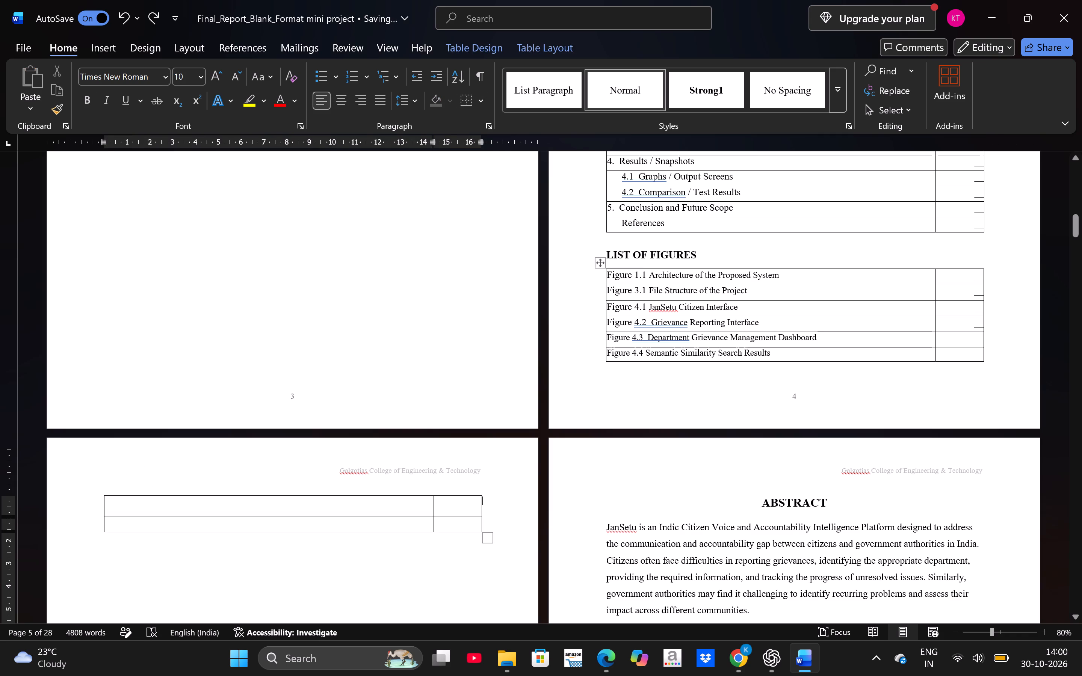
pyautogui.click(490, 546)
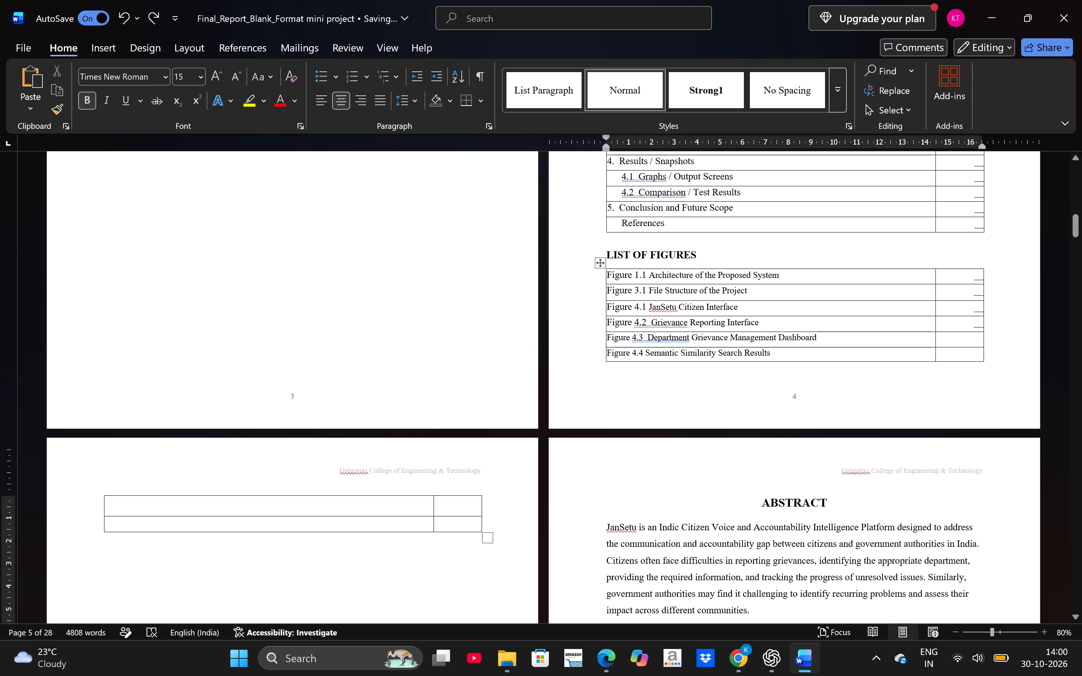
pyautogui.click(488, 541)
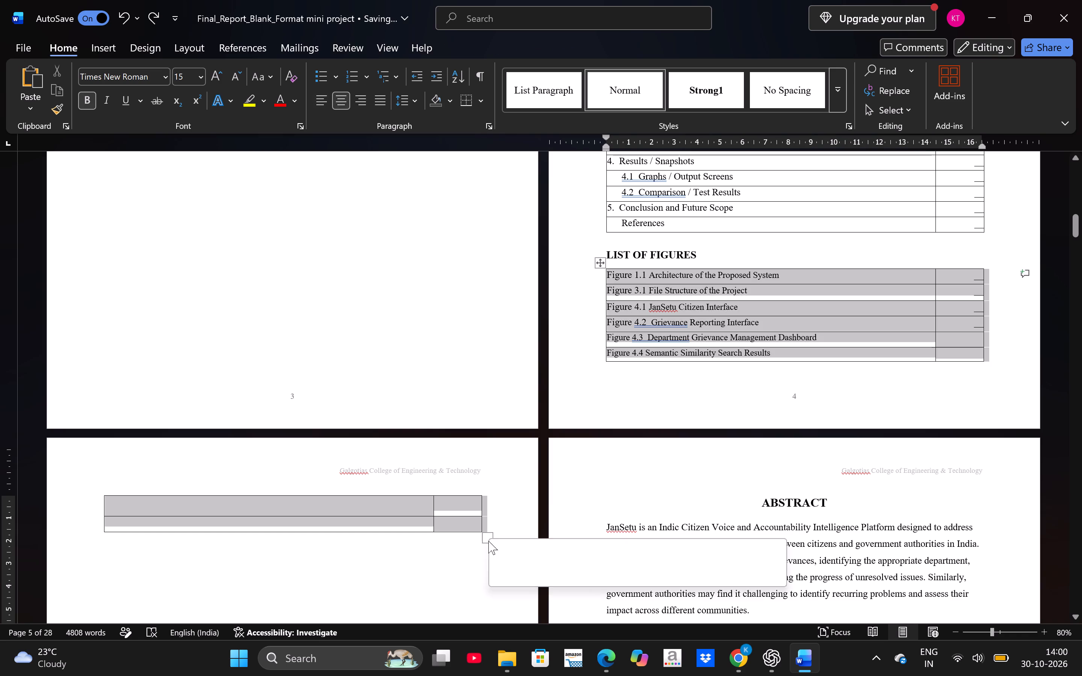
pyautogui.moveTo(488, 541); pyautogui.dragTo(485, 576)
pyautogui.click(463, 554)
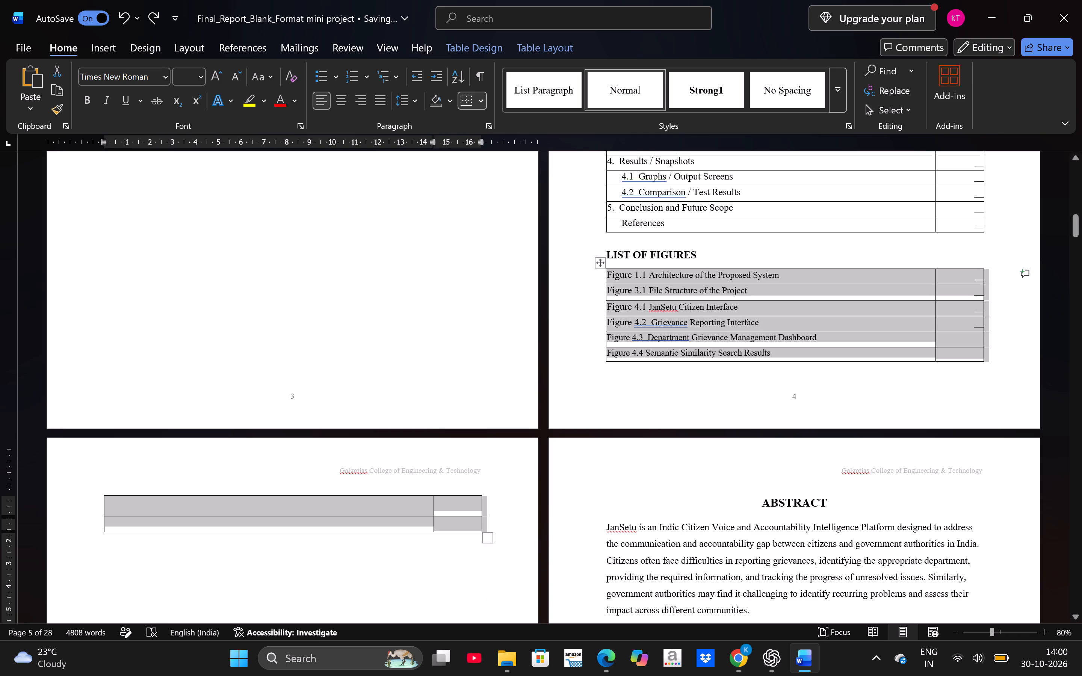
pyautogui.click(481, 531)
pyautogui.moveTo(481, 531); pyautogui.dragTo(484, 554)
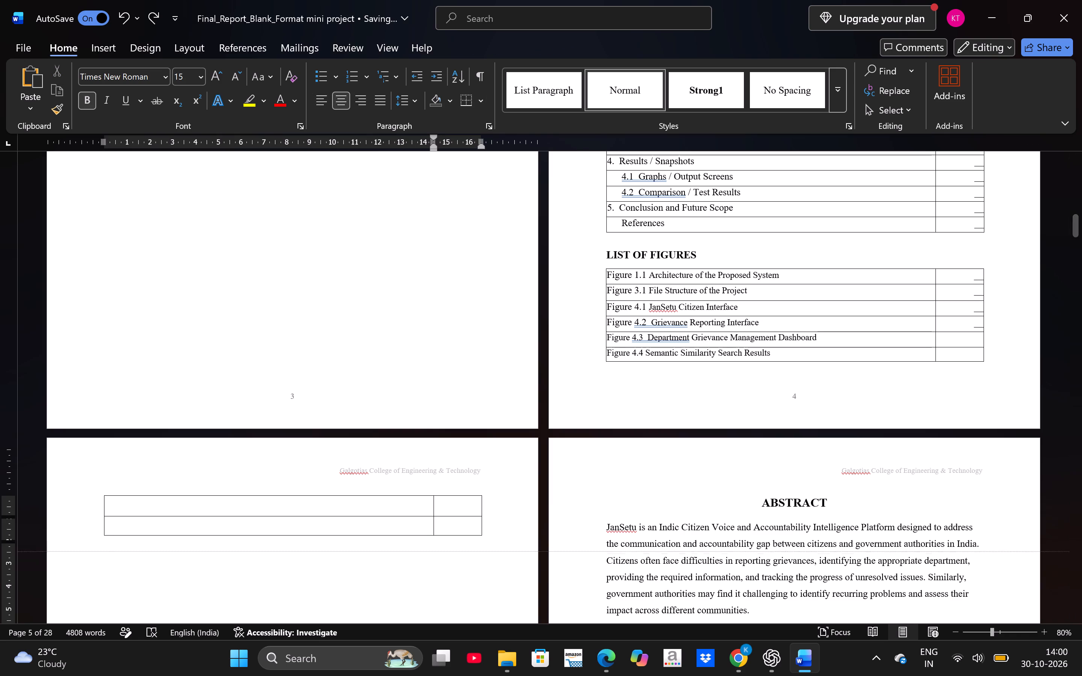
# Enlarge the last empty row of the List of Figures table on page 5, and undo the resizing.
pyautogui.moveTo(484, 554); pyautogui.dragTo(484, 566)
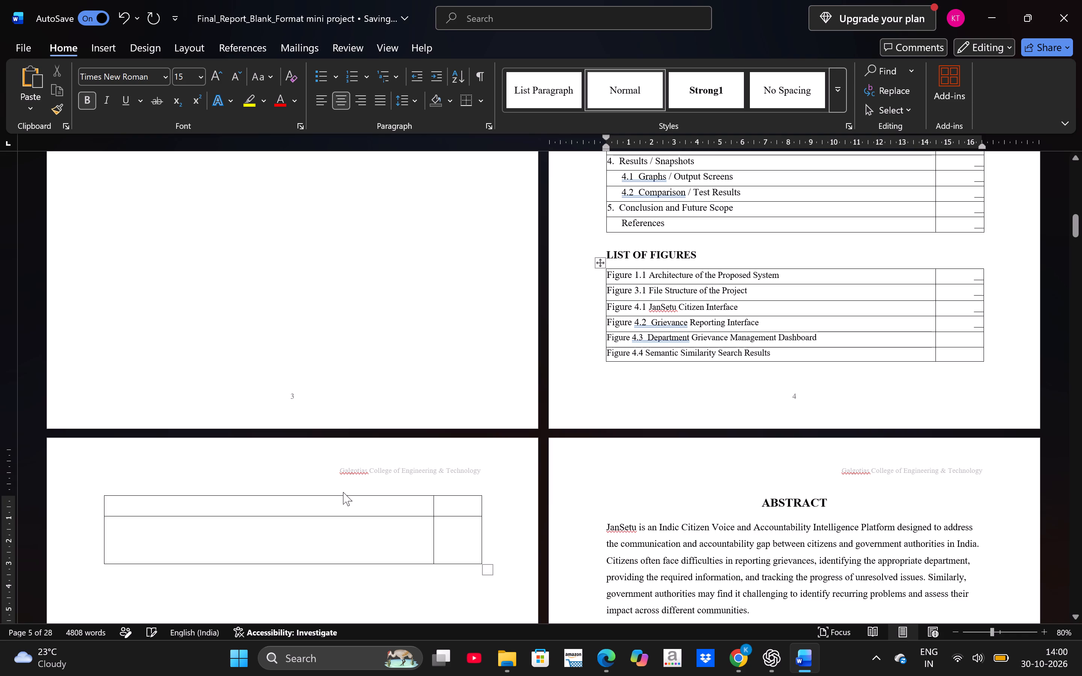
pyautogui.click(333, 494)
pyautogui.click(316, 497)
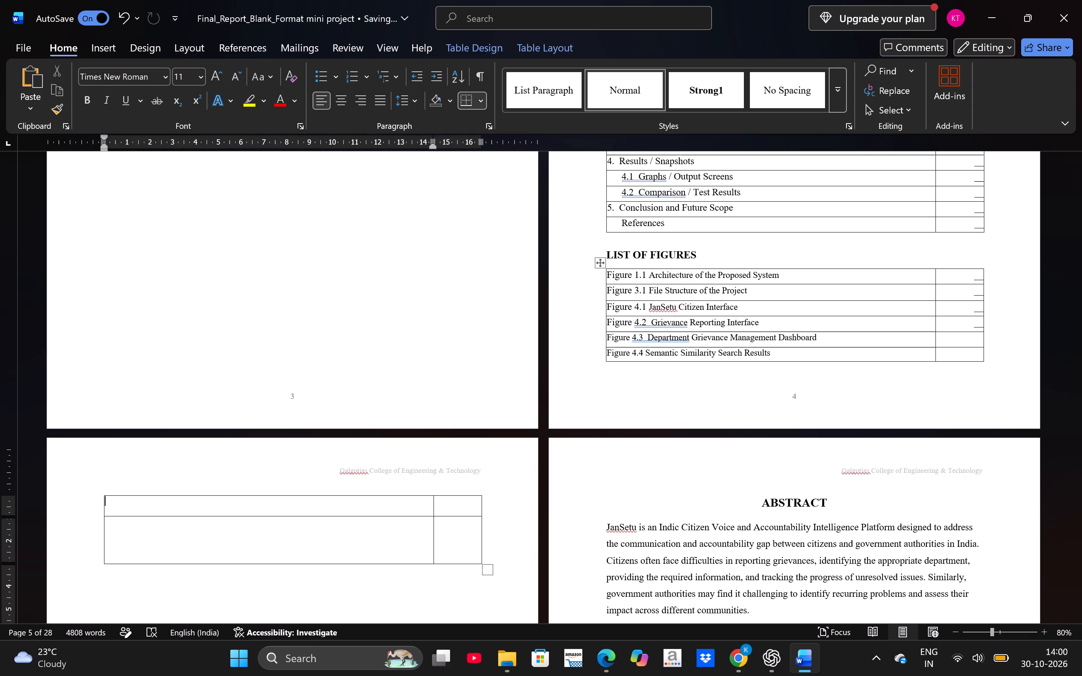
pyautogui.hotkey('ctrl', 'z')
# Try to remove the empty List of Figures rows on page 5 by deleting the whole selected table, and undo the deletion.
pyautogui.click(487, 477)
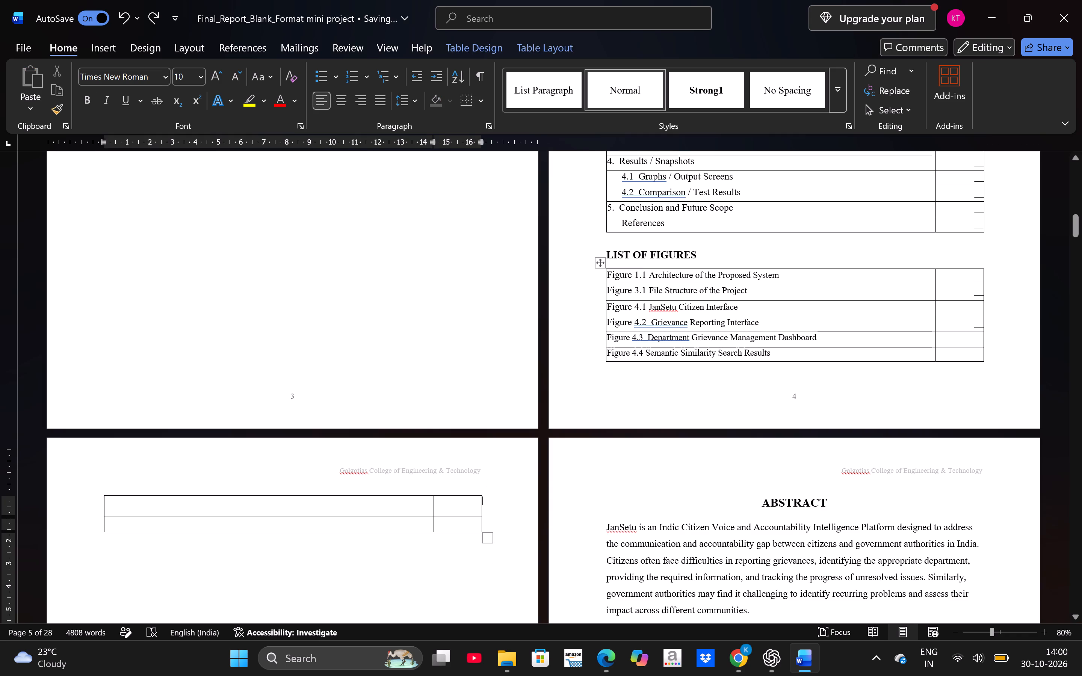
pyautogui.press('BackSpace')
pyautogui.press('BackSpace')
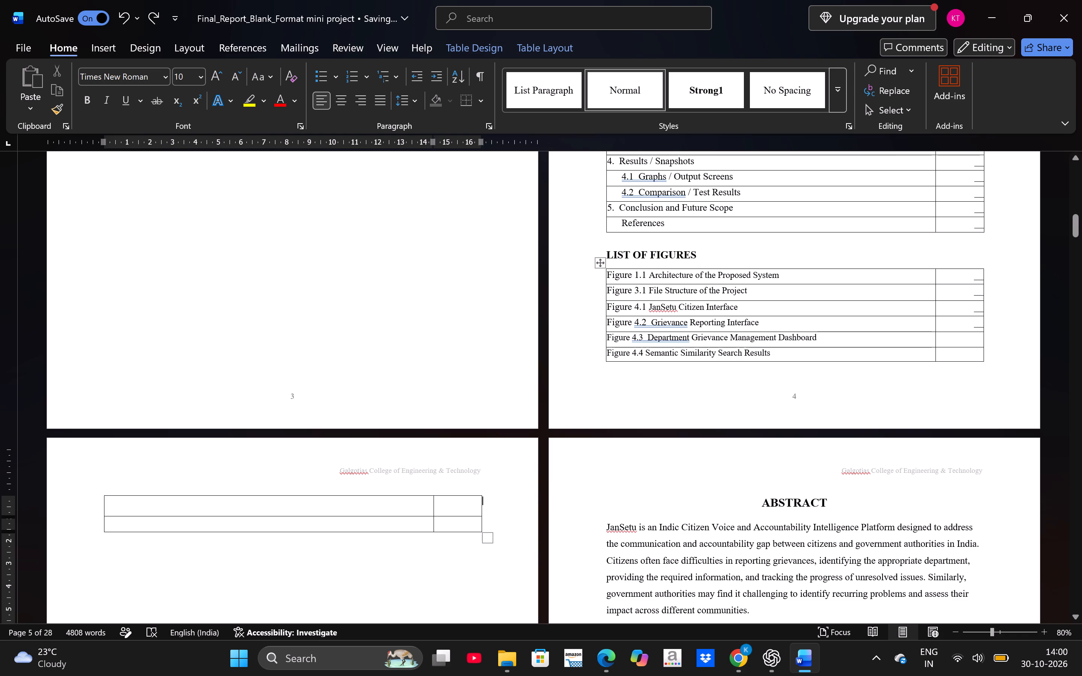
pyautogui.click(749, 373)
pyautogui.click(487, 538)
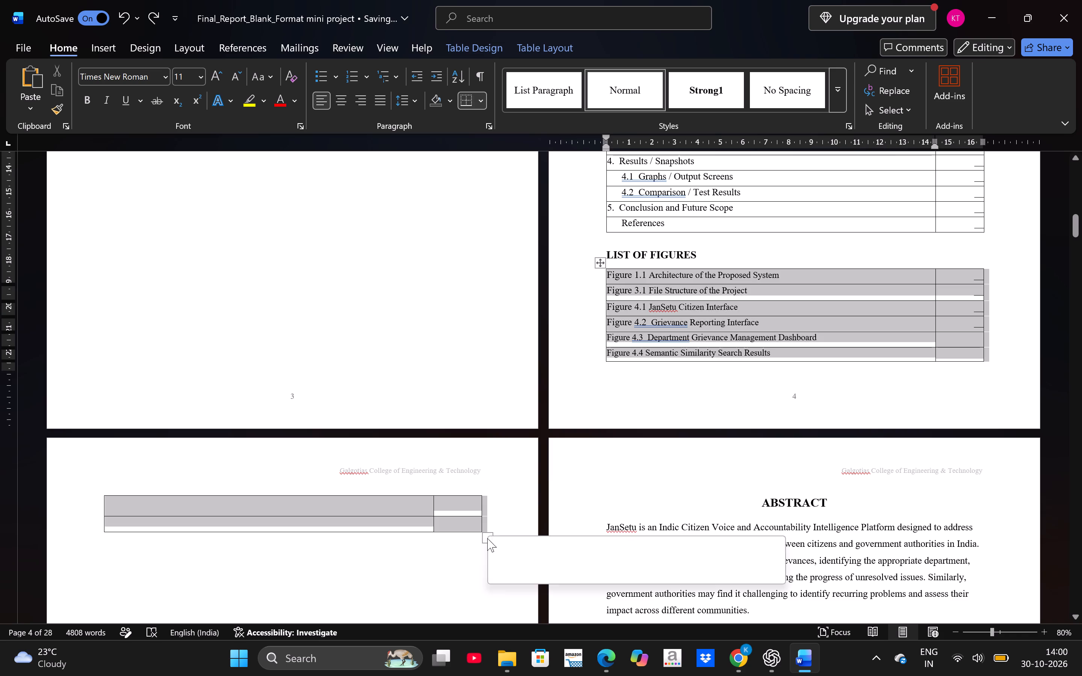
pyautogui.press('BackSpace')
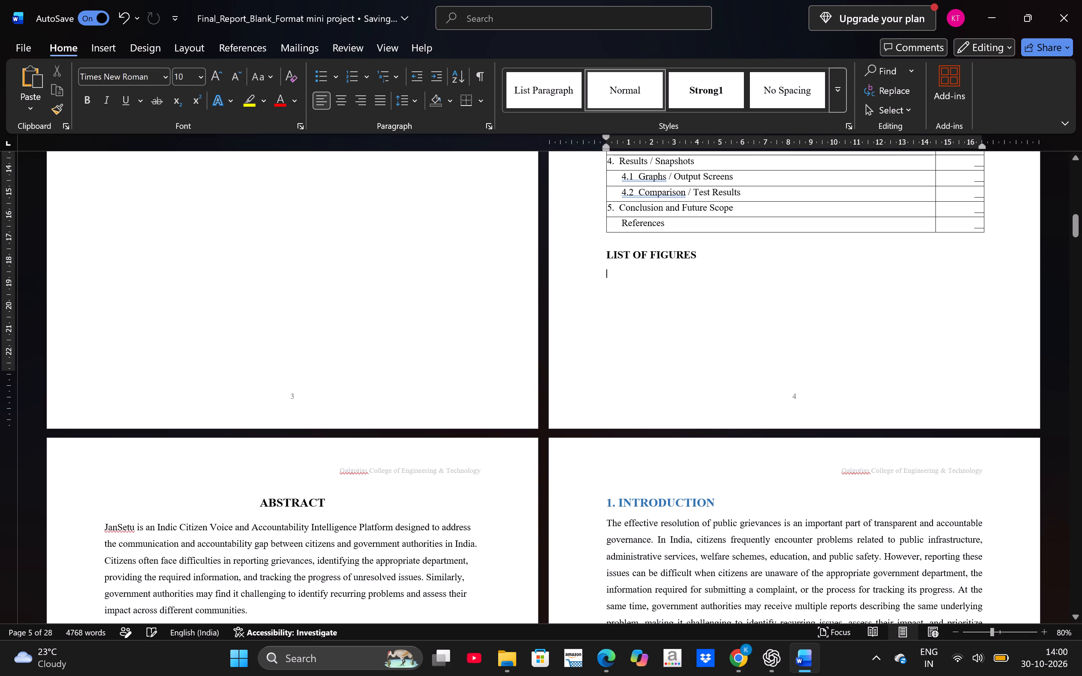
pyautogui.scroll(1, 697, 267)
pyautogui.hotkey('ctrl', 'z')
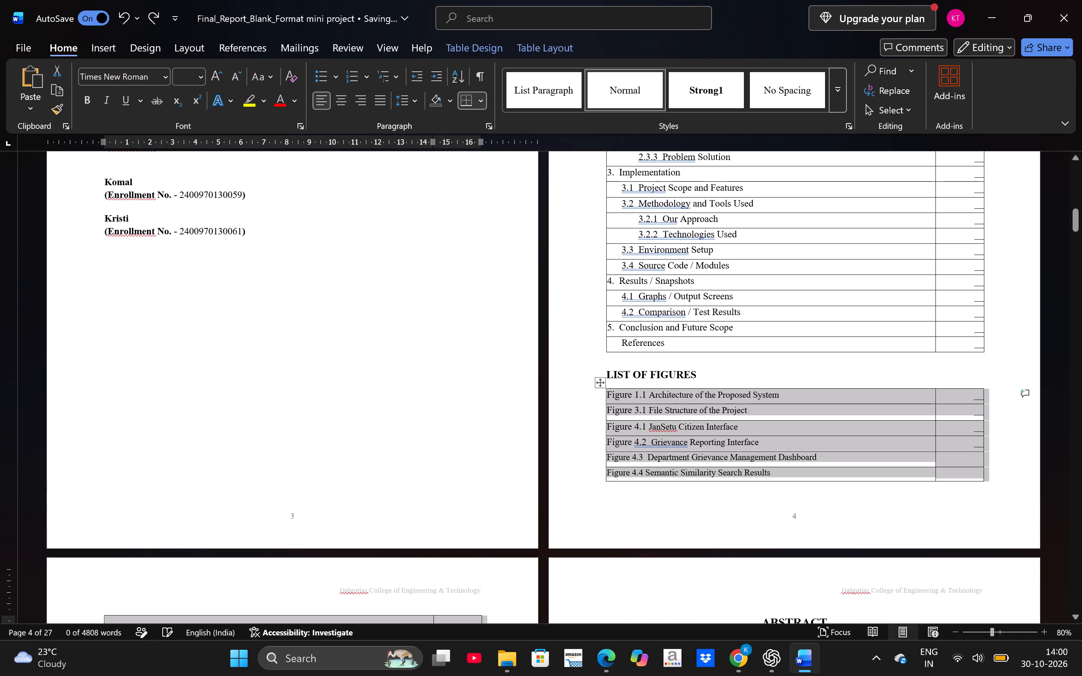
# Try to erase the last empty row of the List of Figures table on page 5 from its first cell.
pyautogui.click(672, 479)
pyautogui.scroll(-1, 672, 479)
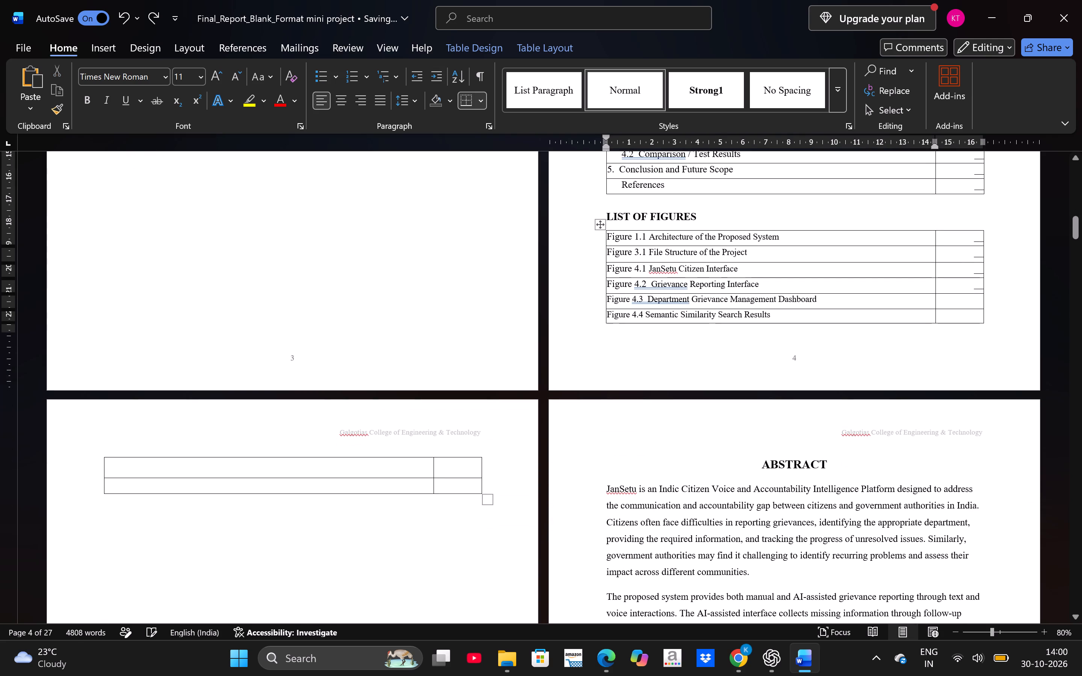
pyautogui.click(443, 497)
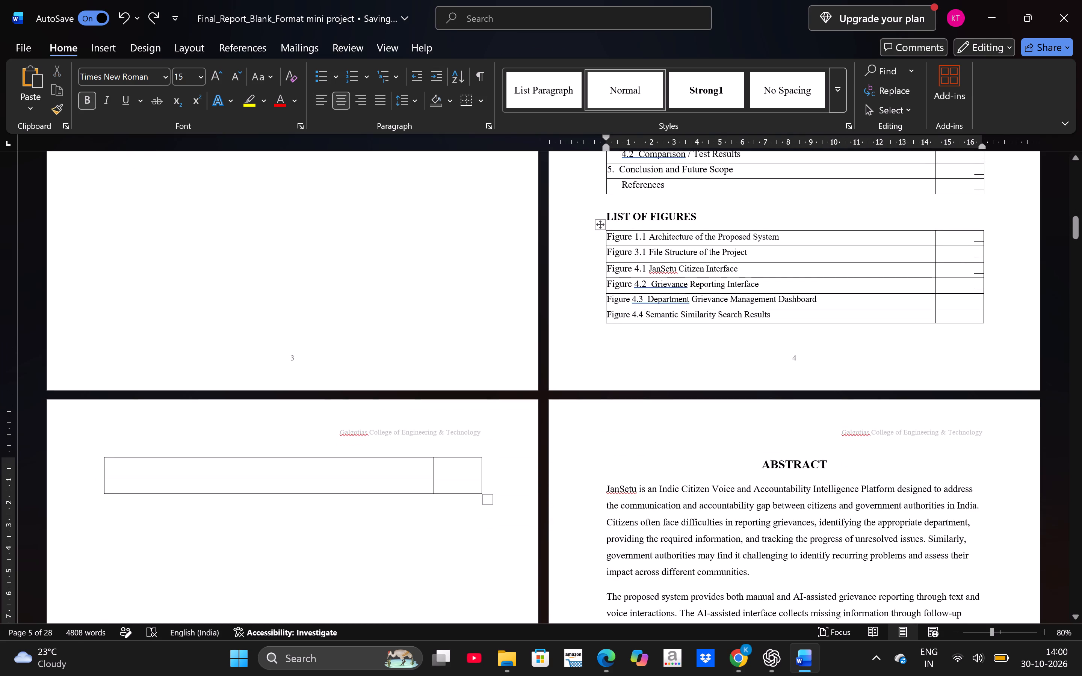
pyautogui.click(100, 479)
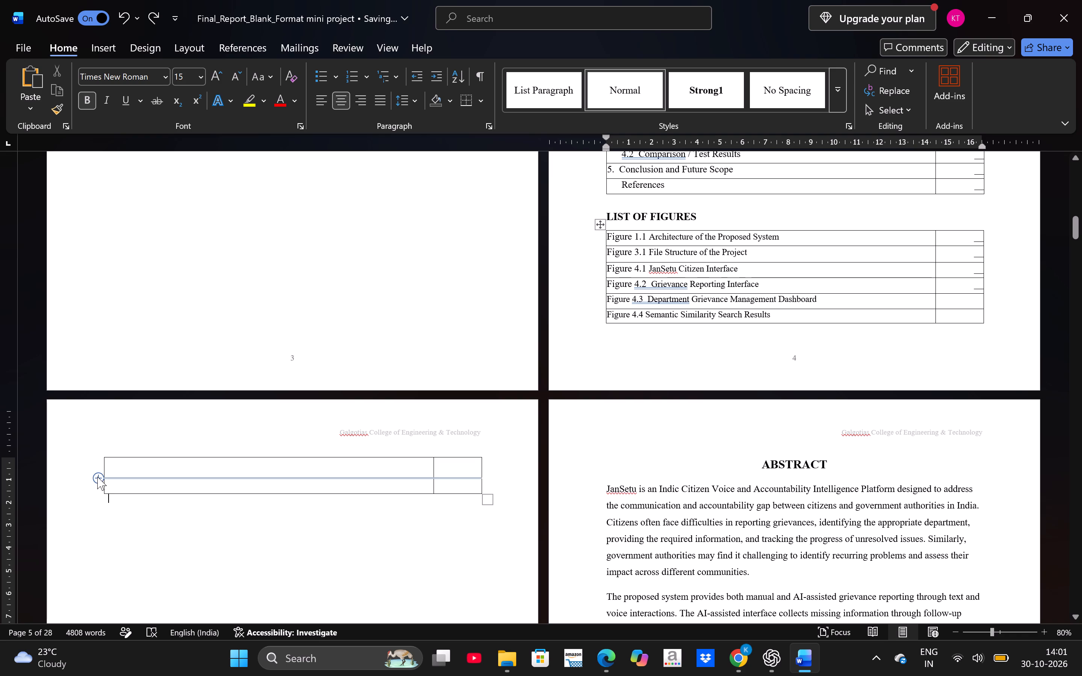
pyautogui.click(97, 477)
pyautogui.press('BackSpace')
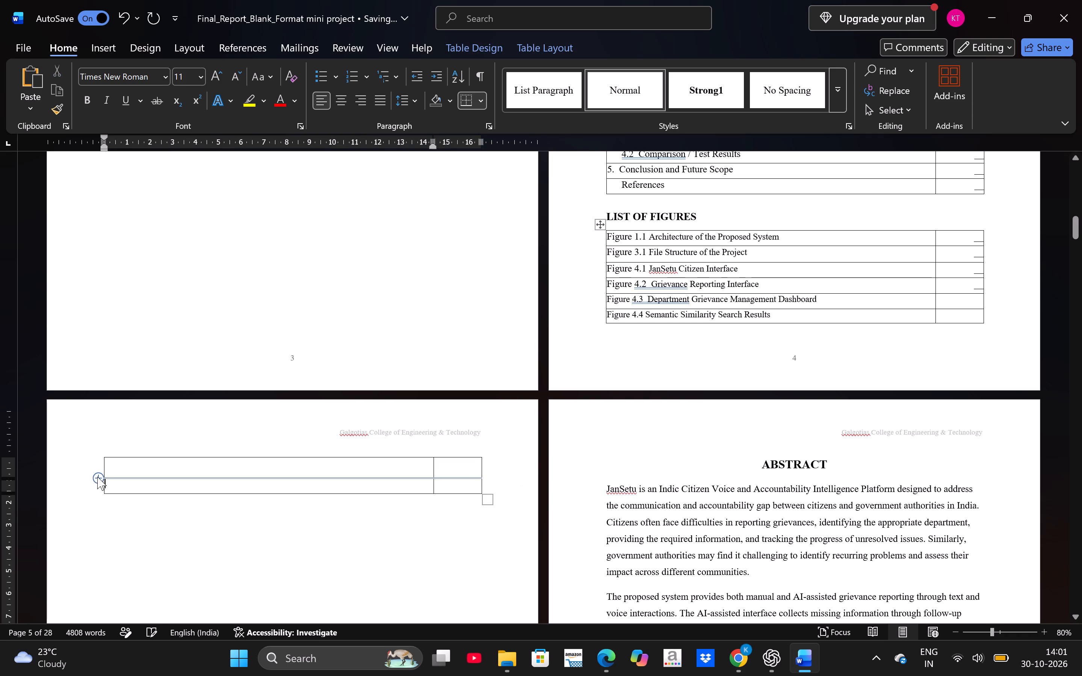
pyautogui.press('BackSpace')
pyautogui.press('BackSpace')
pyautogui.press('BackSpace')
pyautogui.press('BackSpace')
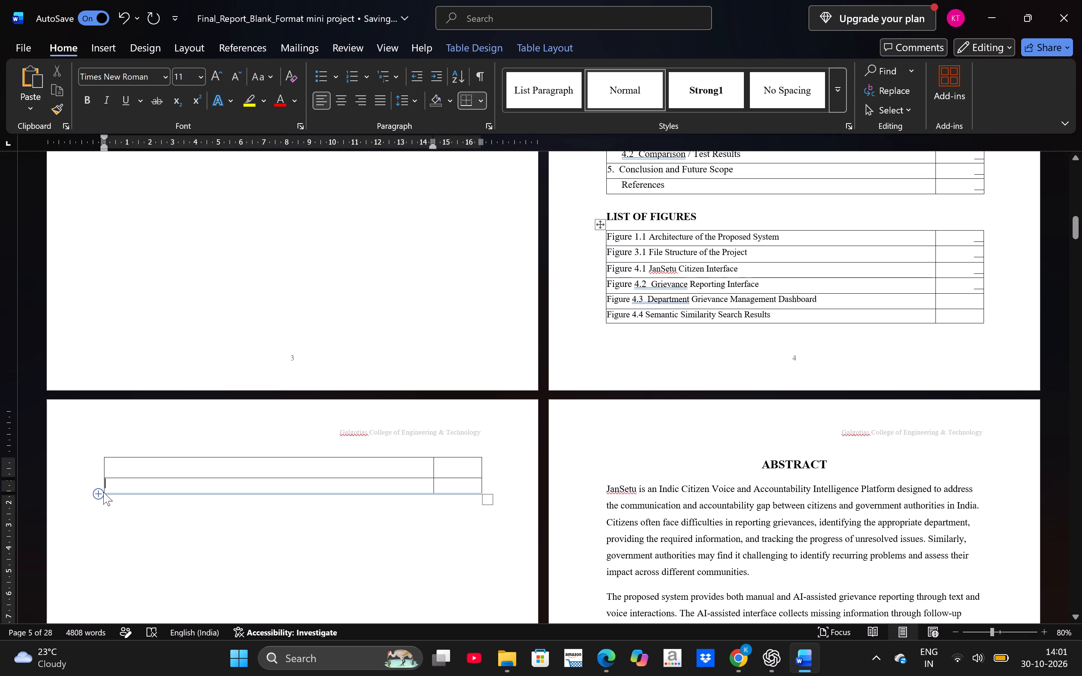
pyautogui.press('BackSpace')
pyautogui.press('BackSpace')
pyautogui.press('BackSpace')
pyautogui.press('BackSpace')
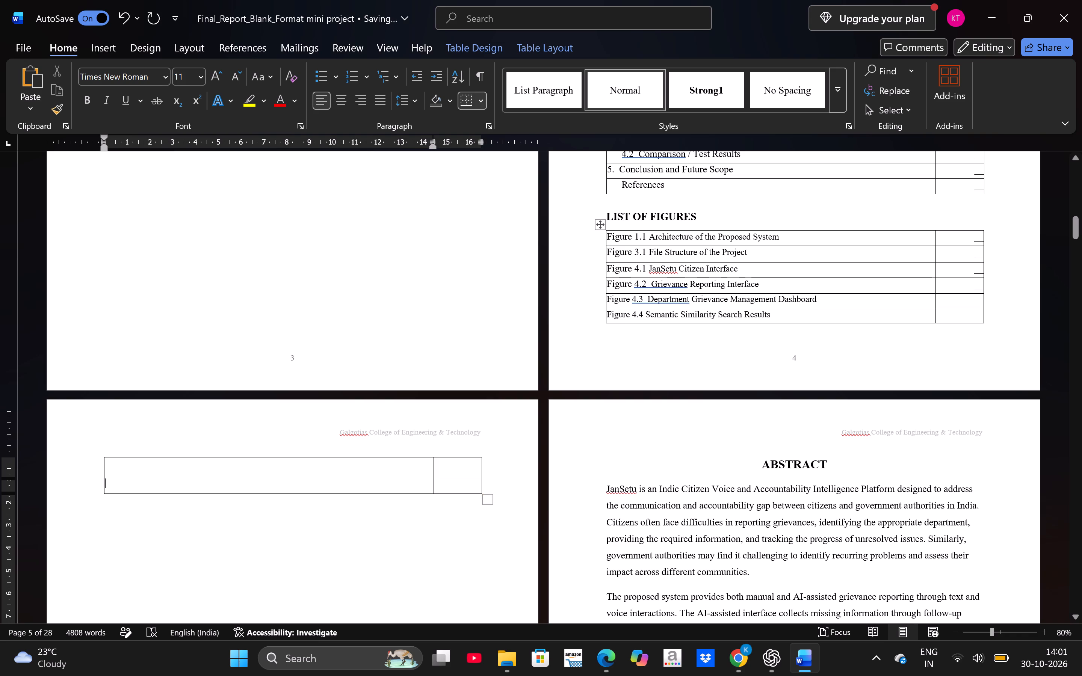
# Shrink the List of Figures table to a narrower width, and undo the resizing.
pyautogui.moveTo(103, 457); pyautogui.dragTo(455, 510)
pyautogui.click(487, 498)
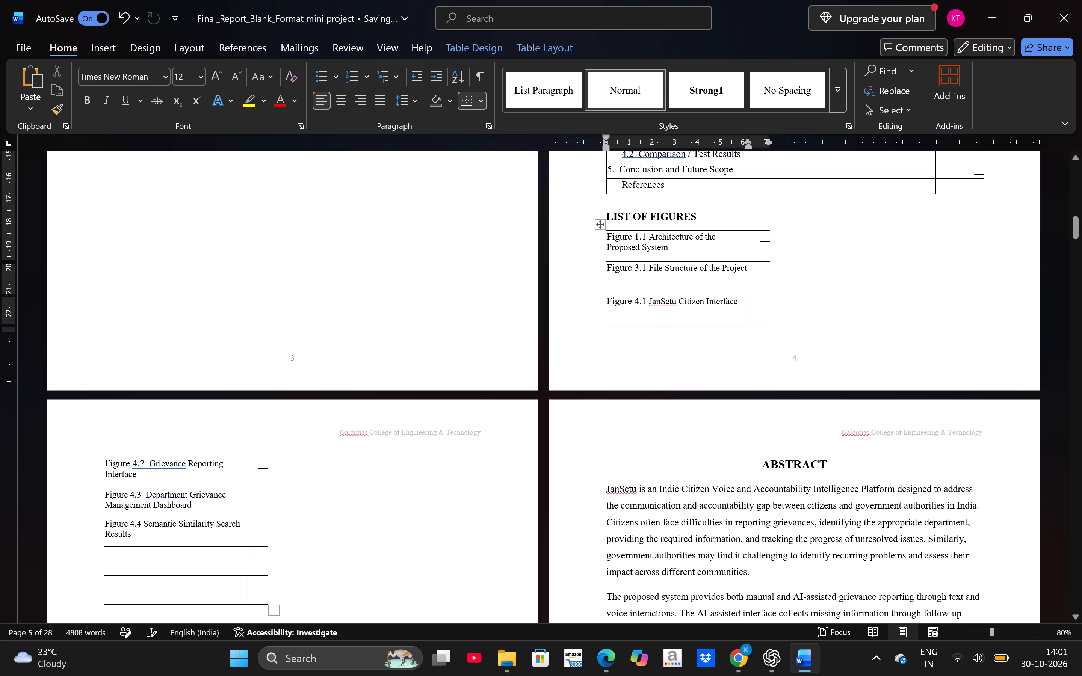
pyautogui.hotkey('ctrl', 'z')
# Delete the two empty List of Figures rows on page 5, using the option to delete the entire row.
pyautogui.click(479, 495)
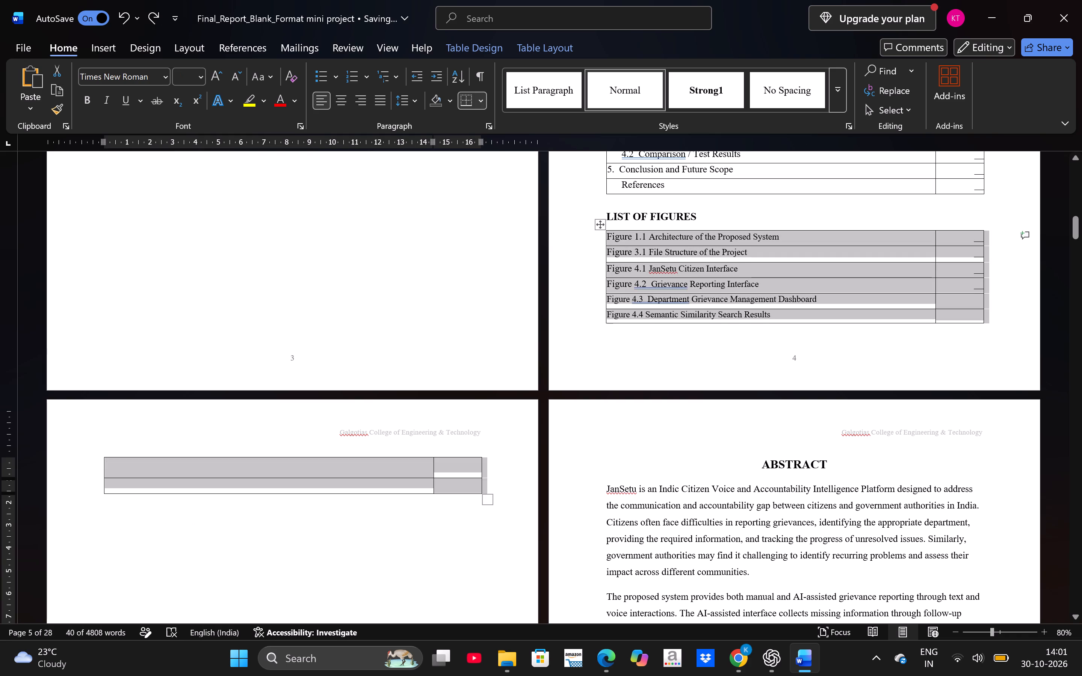
pyautogui.moveTo(468, 485); pyautogui.dragTo(109, 474)
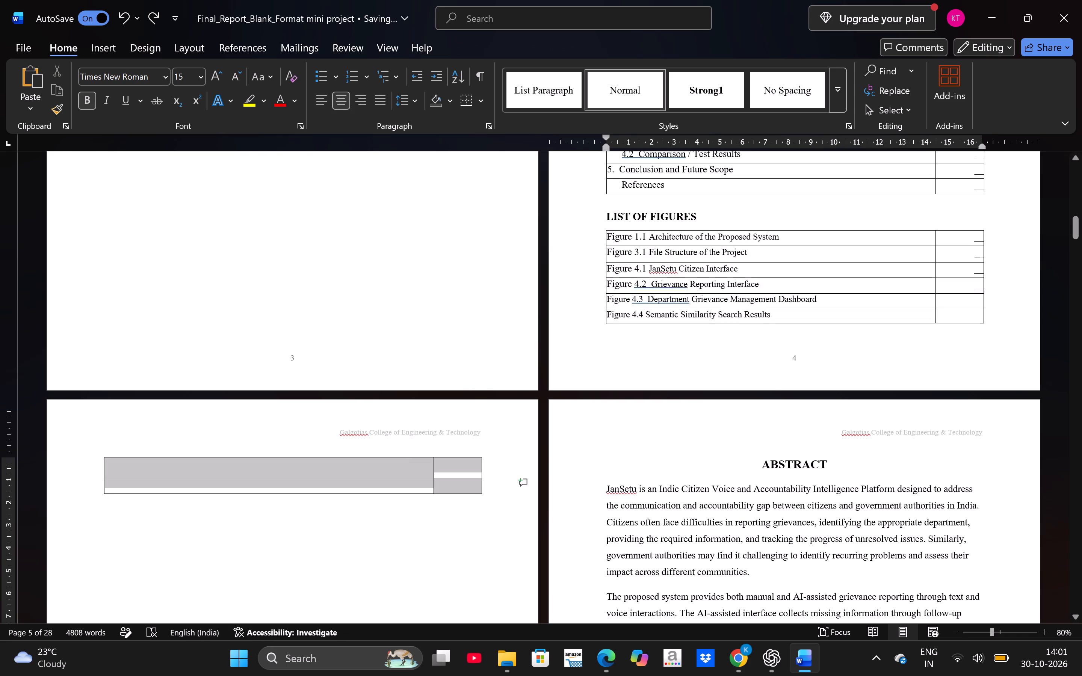
pyautogui.moveTo(109, 474); pyautogui.dragTo(109, 474)
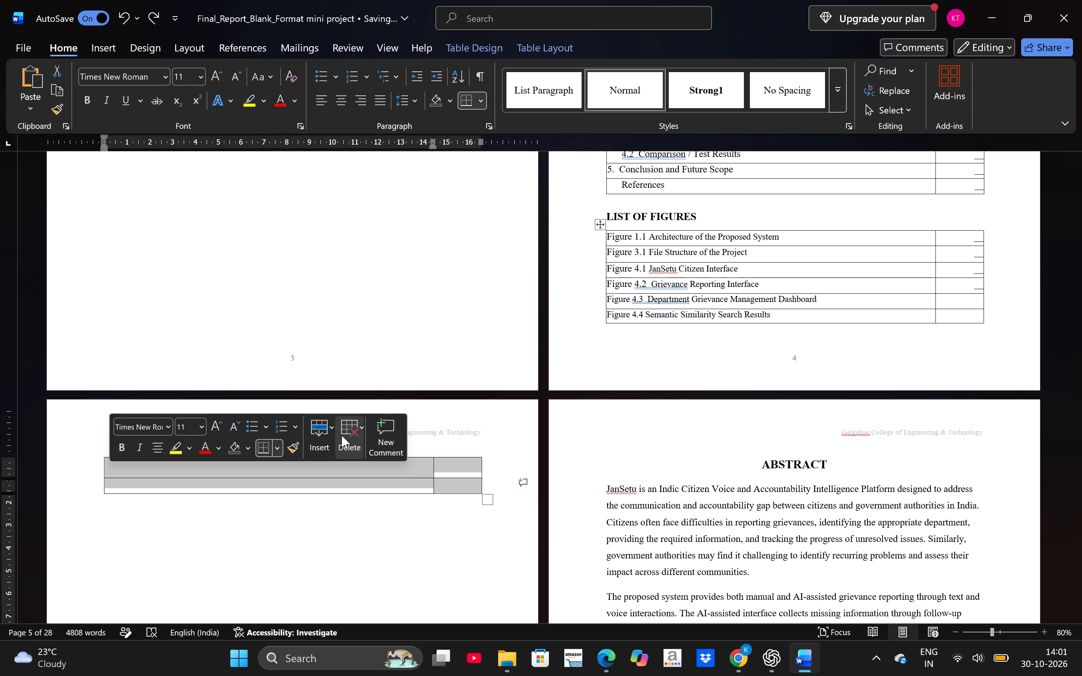
pyautogui.click(362, 425)
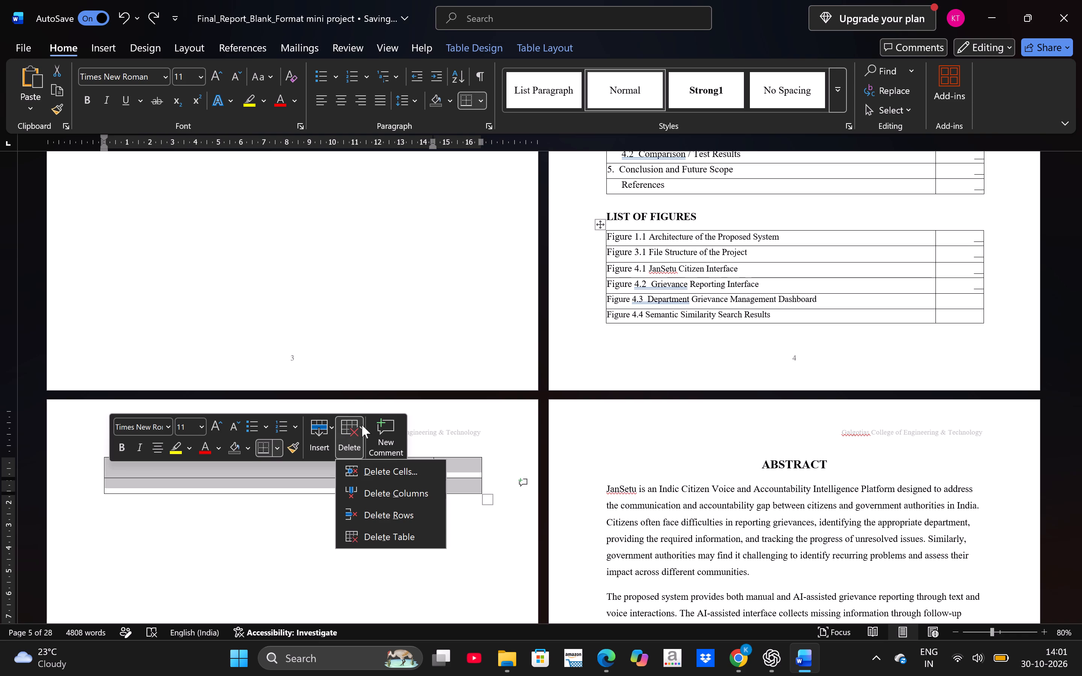
pyautogui.click(406, 471)
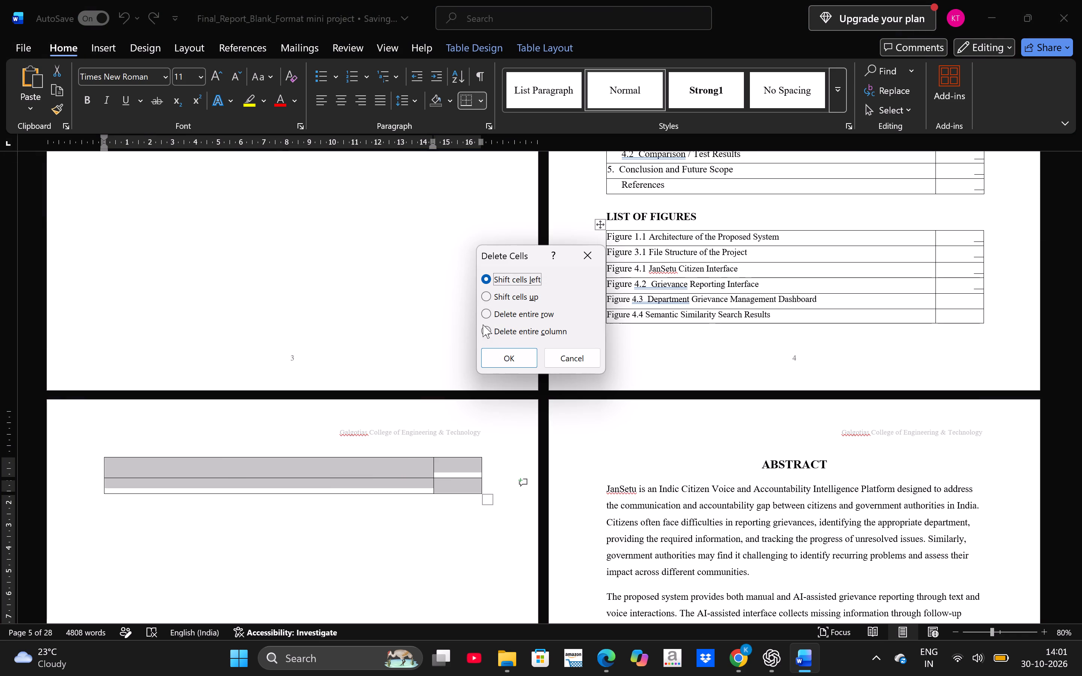
pyautogui.click(484, 310)
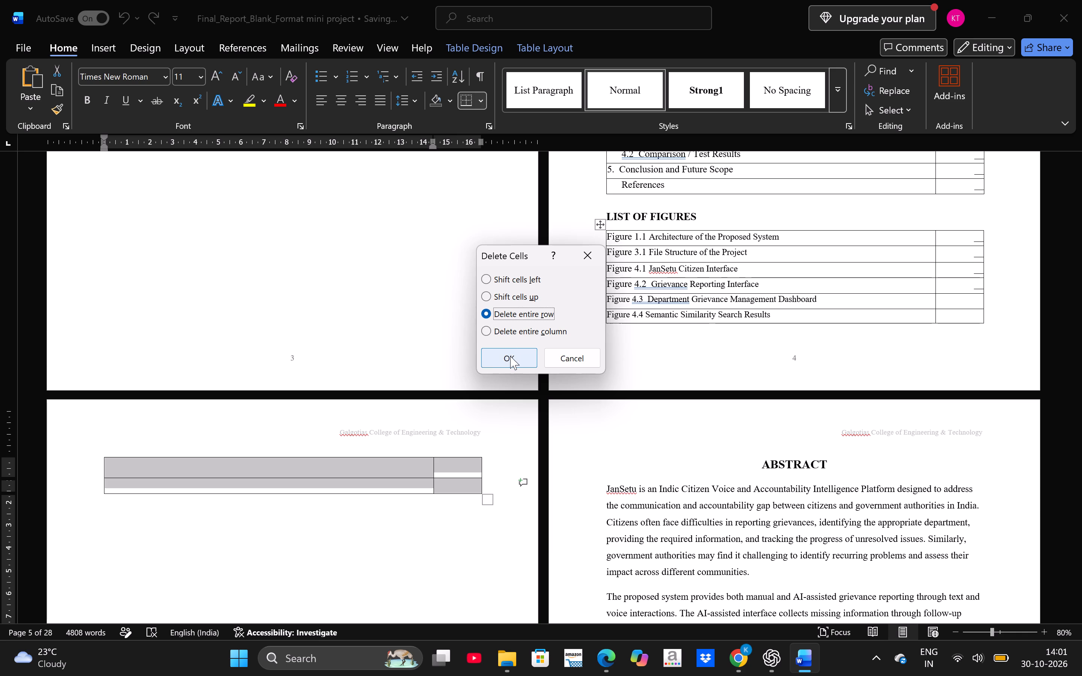
pyautogui.click(510, 356)
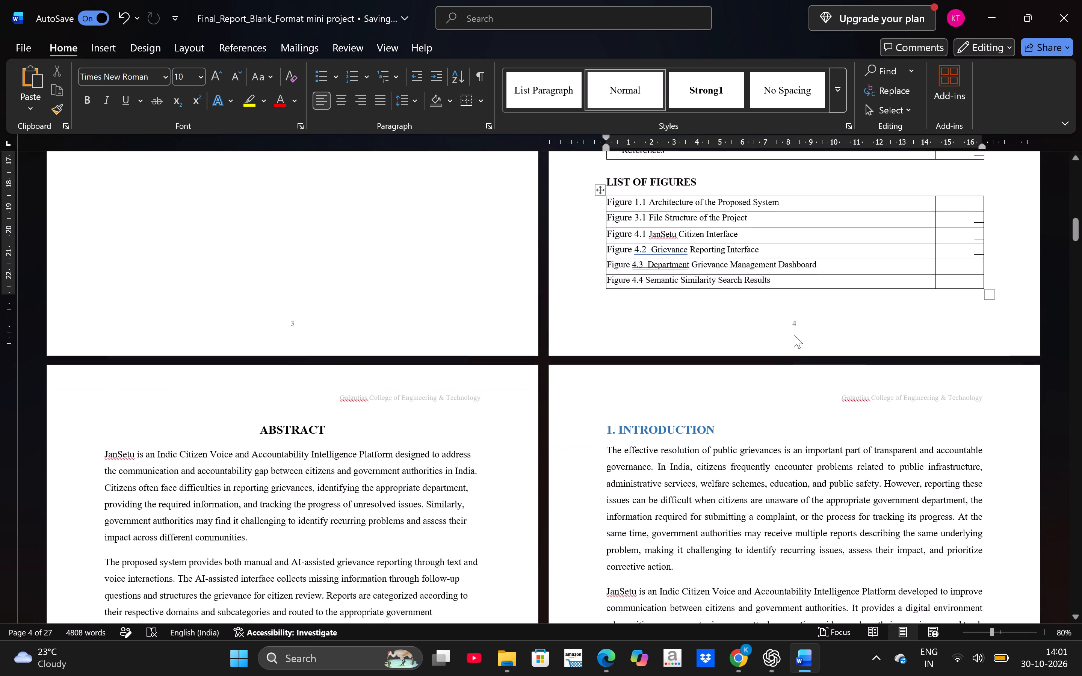
# Replace the page placeholder for Figure 1.1 in the List of Figures with its page number, 8.
pyautogui.scroll(2, 794, 335)
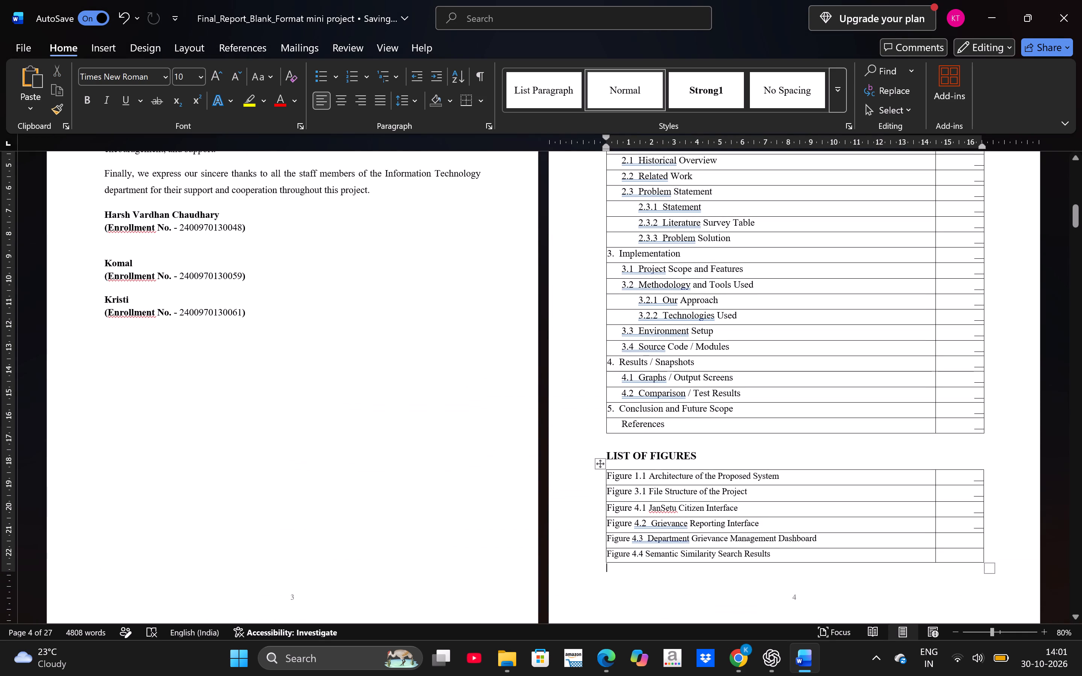
pyautogui.click(980, 482)
pyautogui.press('BackSpace')
pyautogui.press('BackSpace')
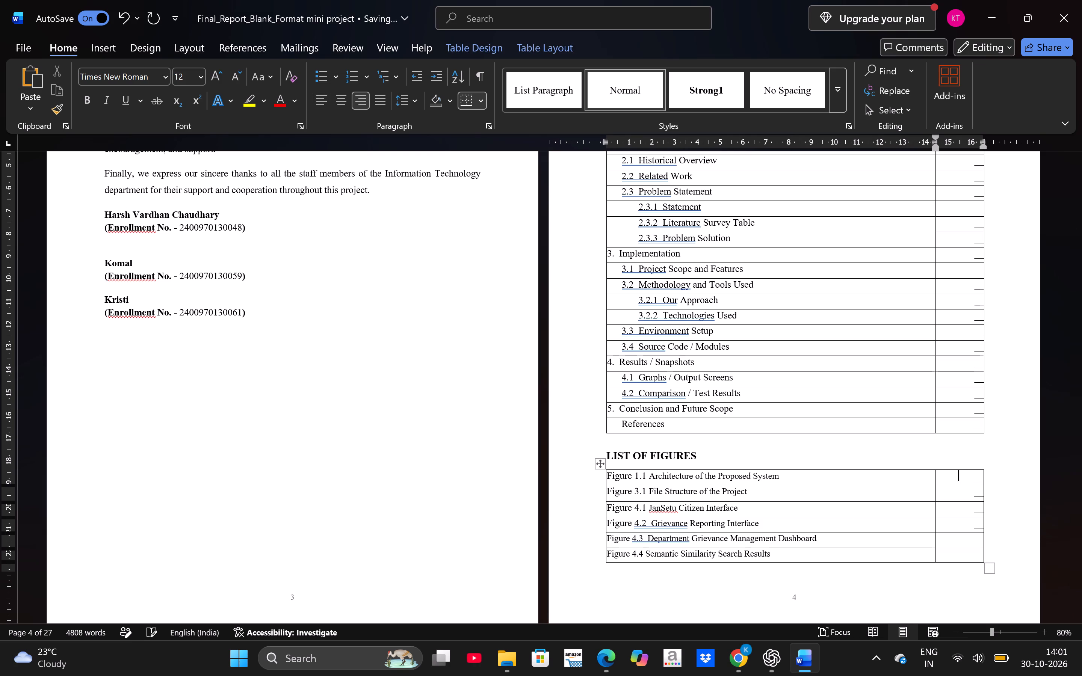
pyautogui.press('Right')
pyautogui.press('BackSpace')
pyautogui.scroll(-6, 955, 504)
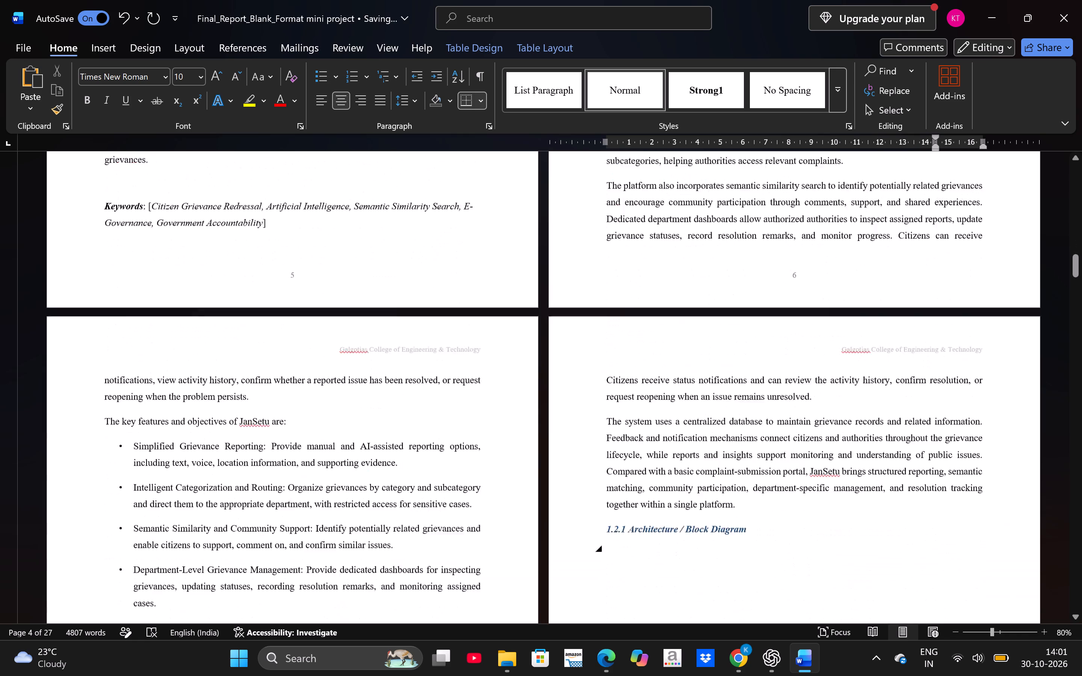
pyautogui.scroll(-2, 955, 504)
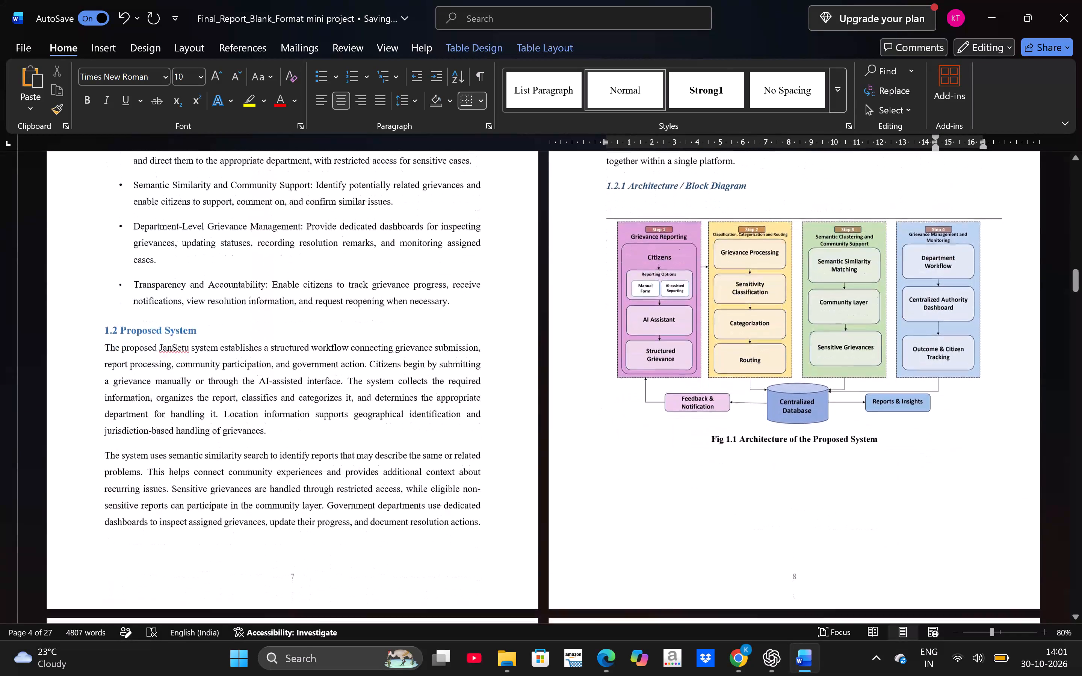
pyautogui.scroll(7, 955, 504)
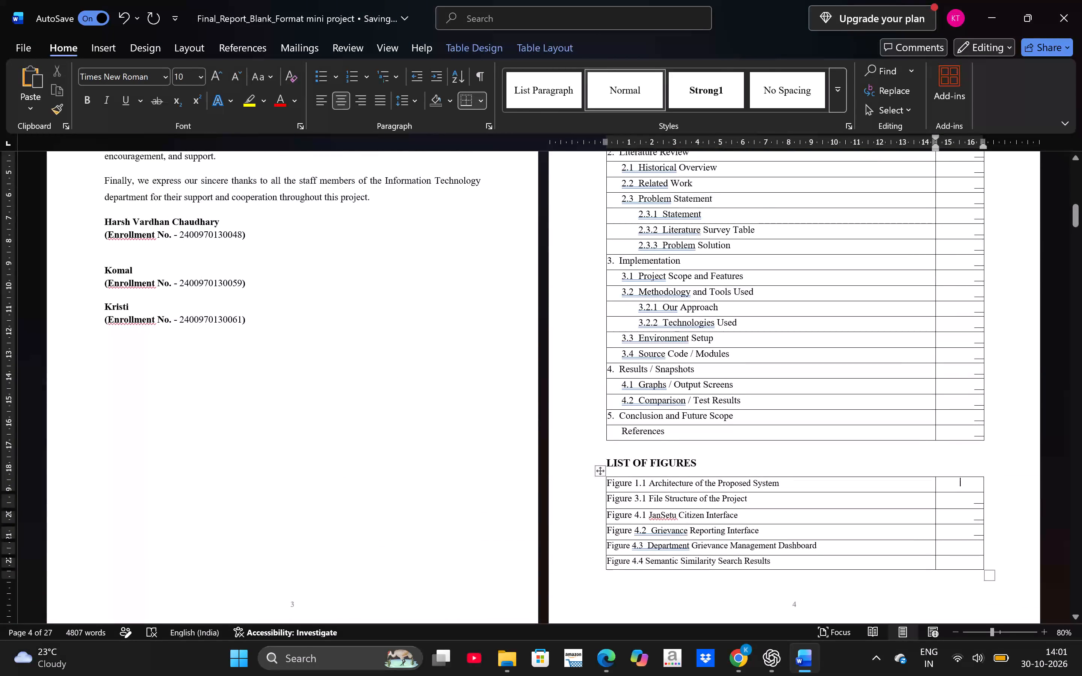
pyautogui.press('8')
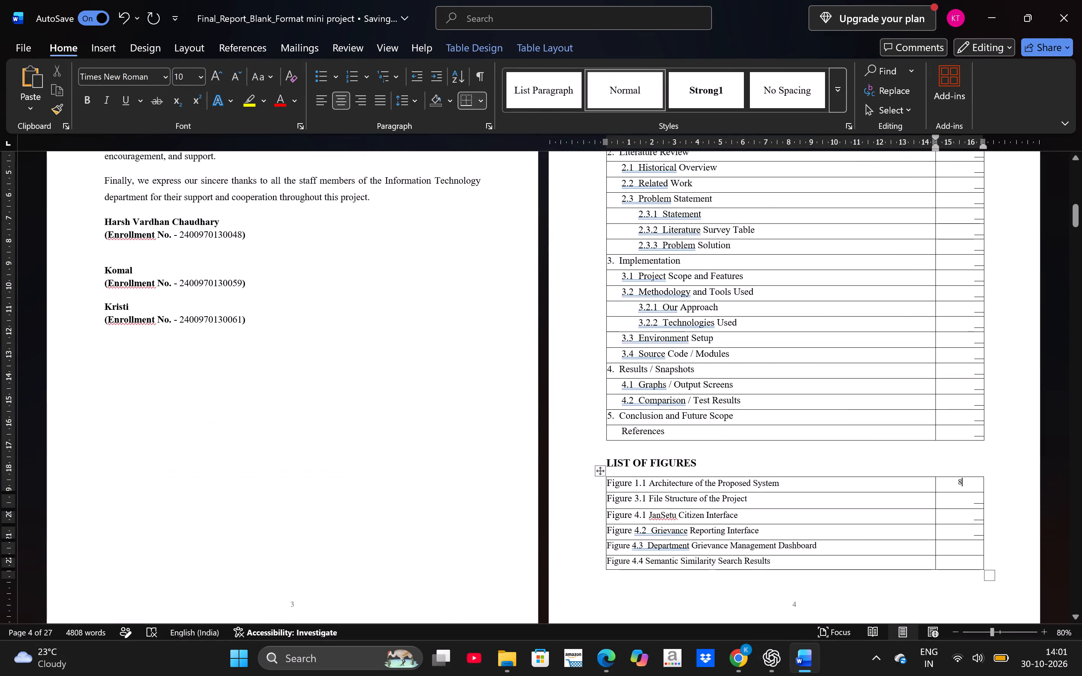
pyautogui.press('BackSpace')
pyautogui.press('8')
# Clear the page placeholder for Figure 3.1 in the List of Figures table.
pyautogui.press('Down')
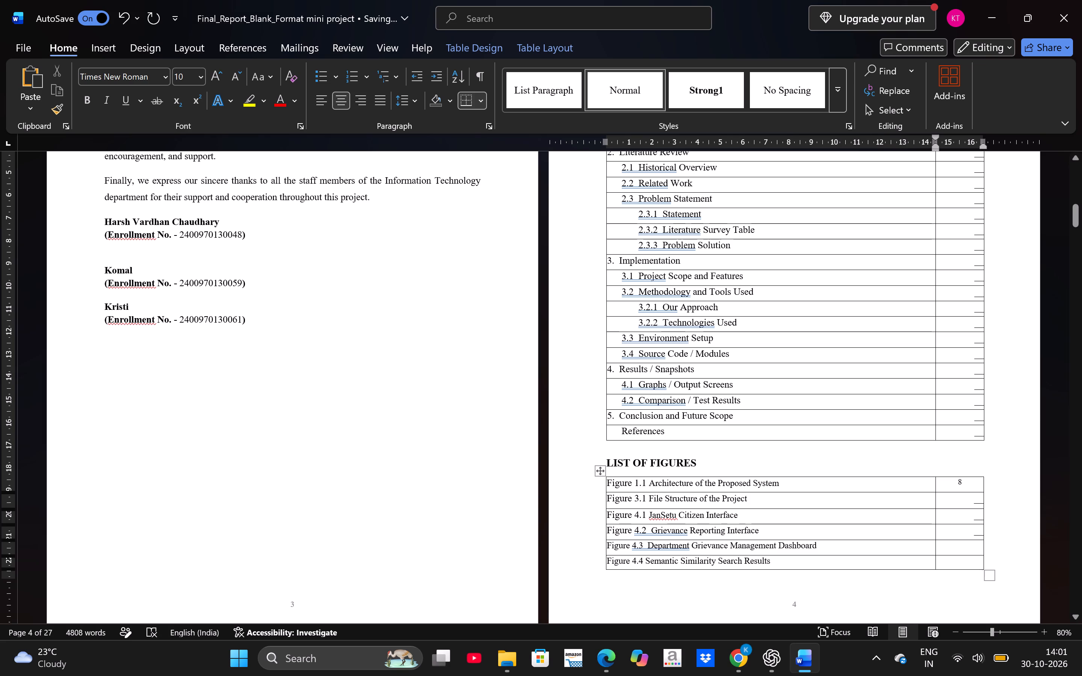
pyautogui.press('Right')
pyautogui.press('Right')
pyautogui.press('BackSpace')
pyautogui.press('BackSpace')
# Look through the report pages to find which pages hold Figures 3.1 and 4.1 to 4.4.
pyautogui.scroll(-9, 978, 505)
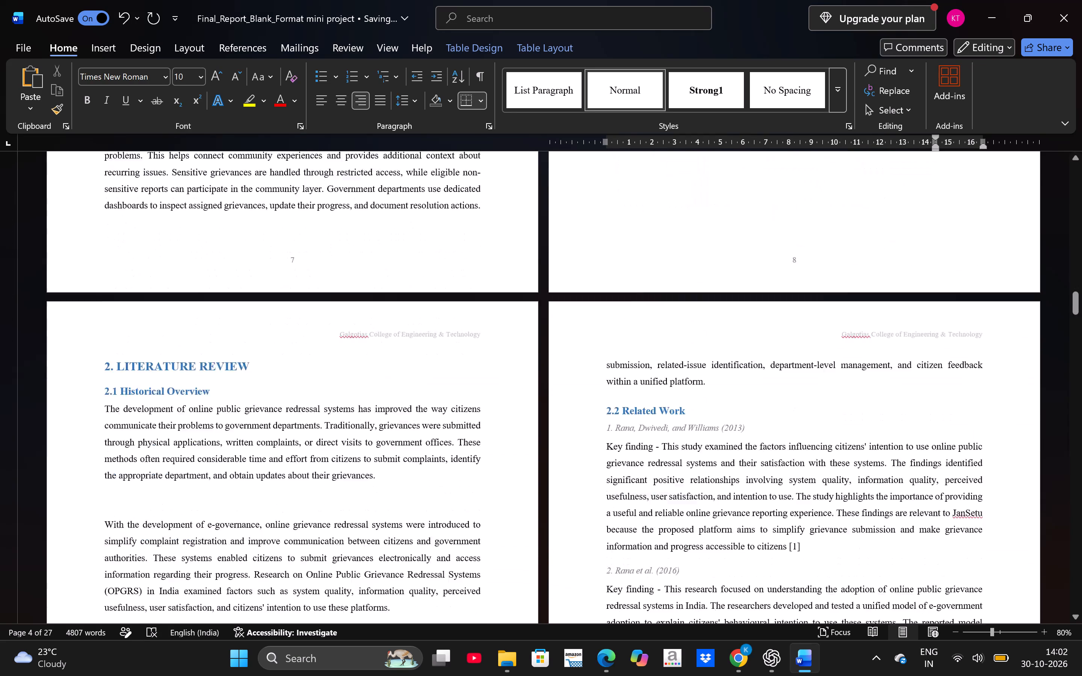
pyautogui.scroll(-12, 978, 505)
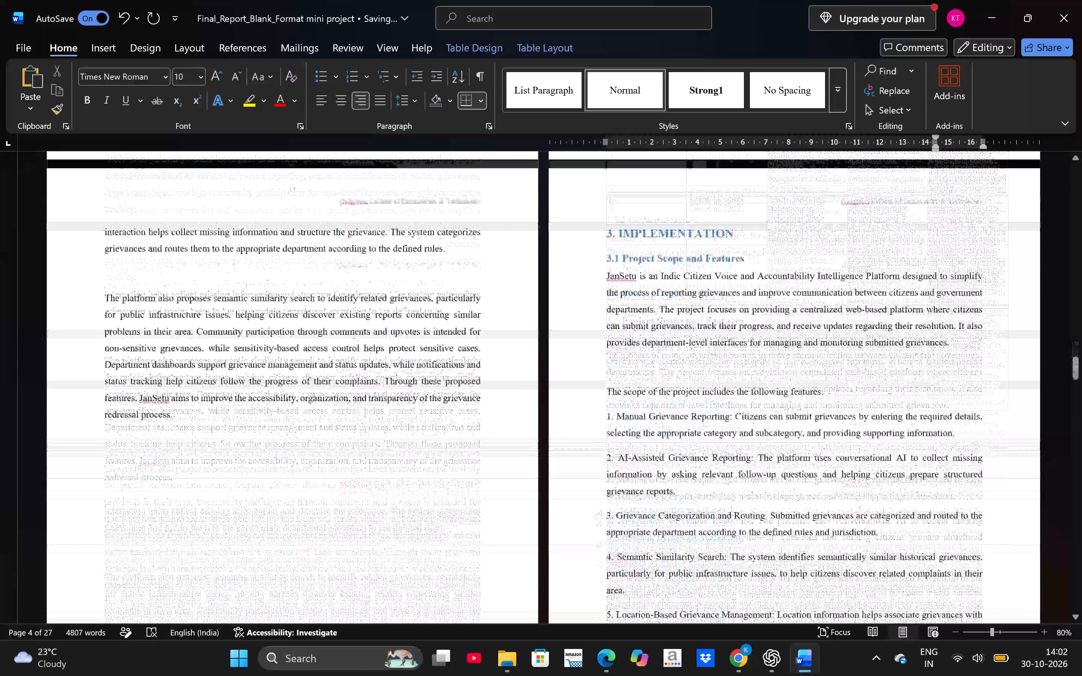
pyautogui.scroll(-11, 978, 505)
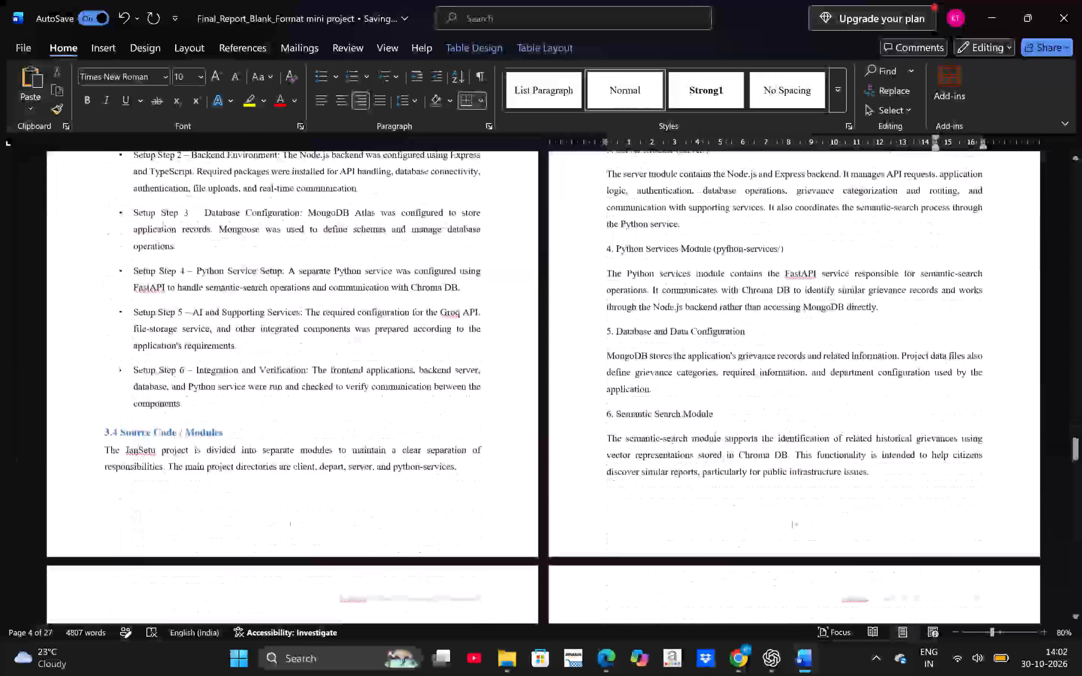
pyautogui.scroll(-4, 978, 505)
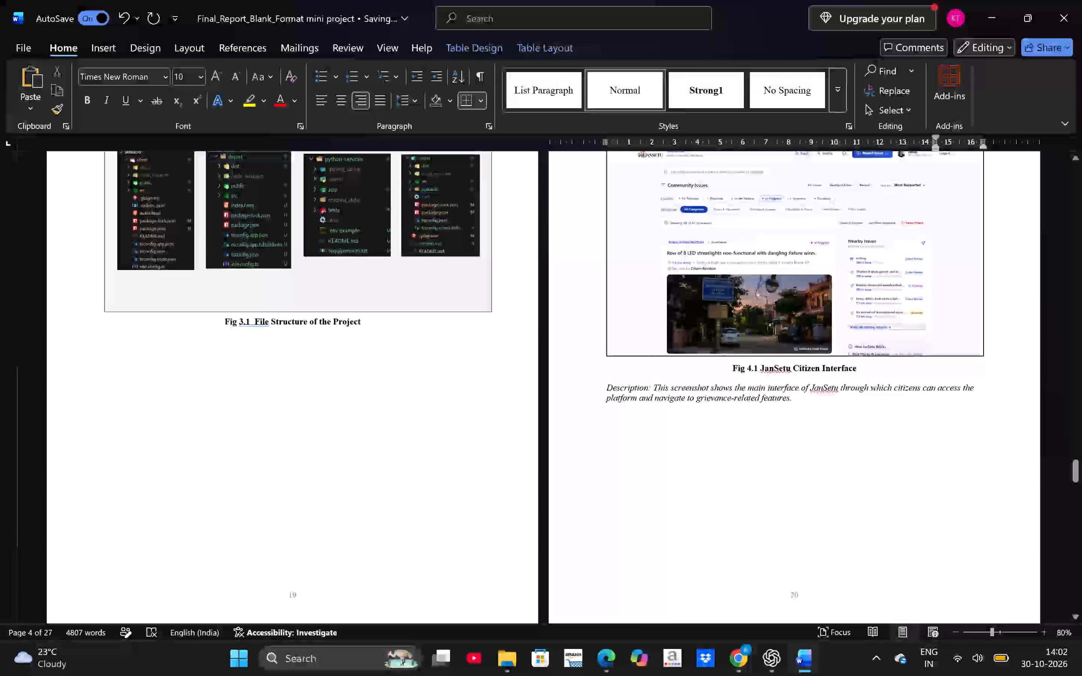
pyautogui.scroll(1, 978, 505)
pyautogui.scroll(-1, 978, 505)
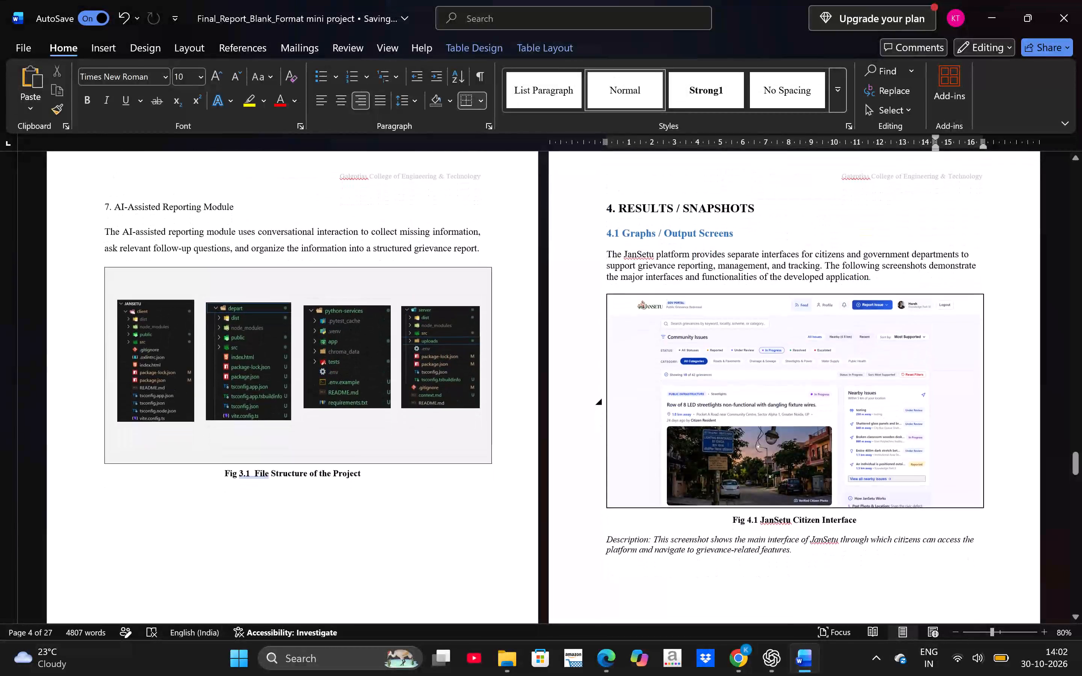
pyautogui.scroll(-4, 978, 505)
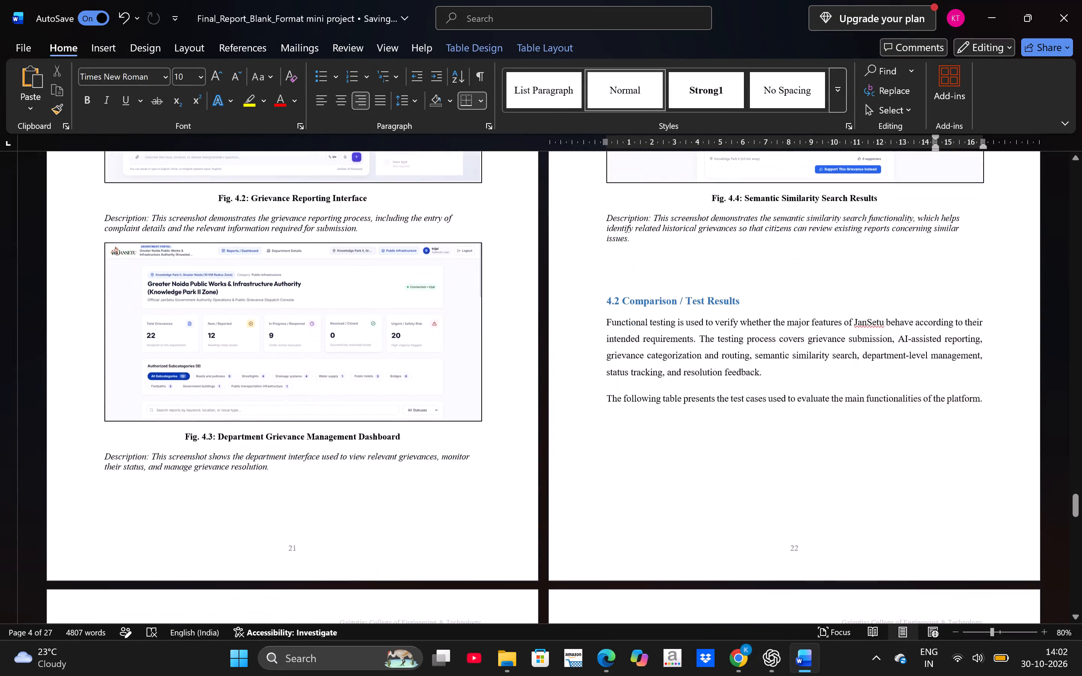
pyautogui.scroll(-2, 978, 505)
pyautogui.scroll(1, 978, 505)
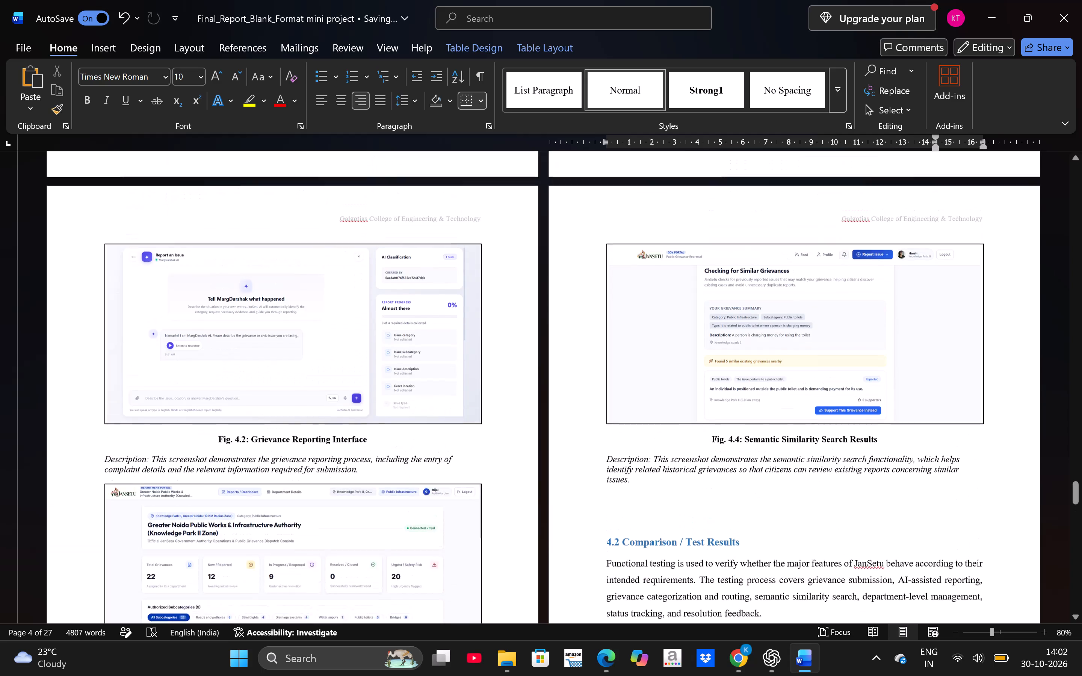
pyautogui.scroll(1, 978, 505)
pyautogui.scroll(-2, 978, 505)
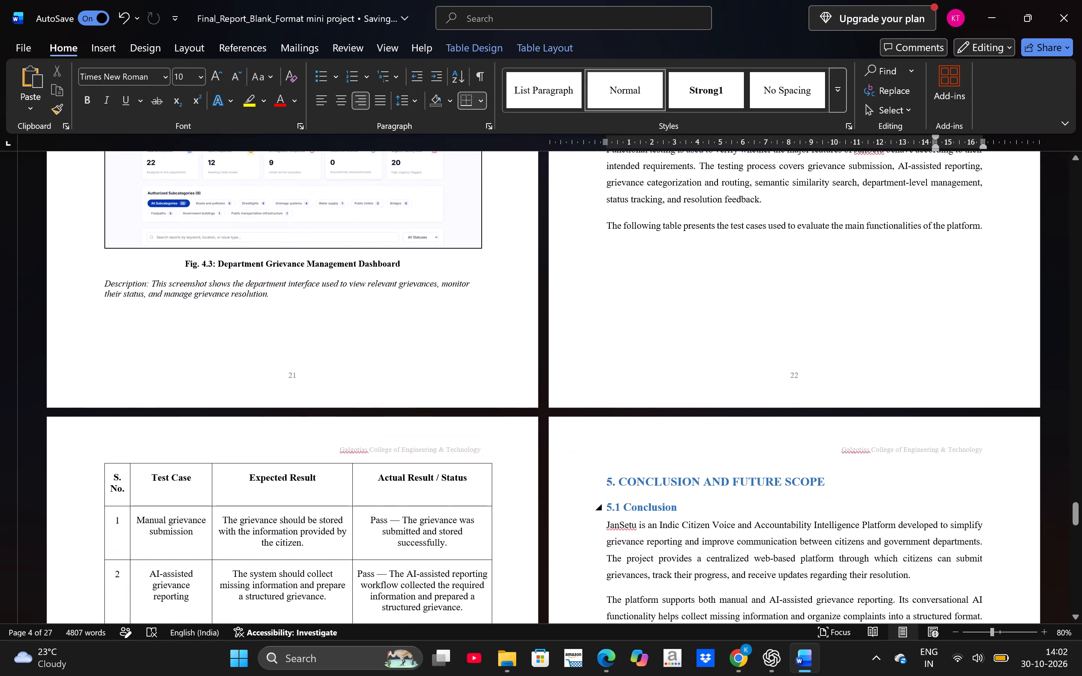
pyautogui.scroll(12, 978, 505)
pyautogui.scroll(20, 978, 505)
pyautogui.scroll(20, 978, 505)
pyautogui.scroll(20, 978, 505)
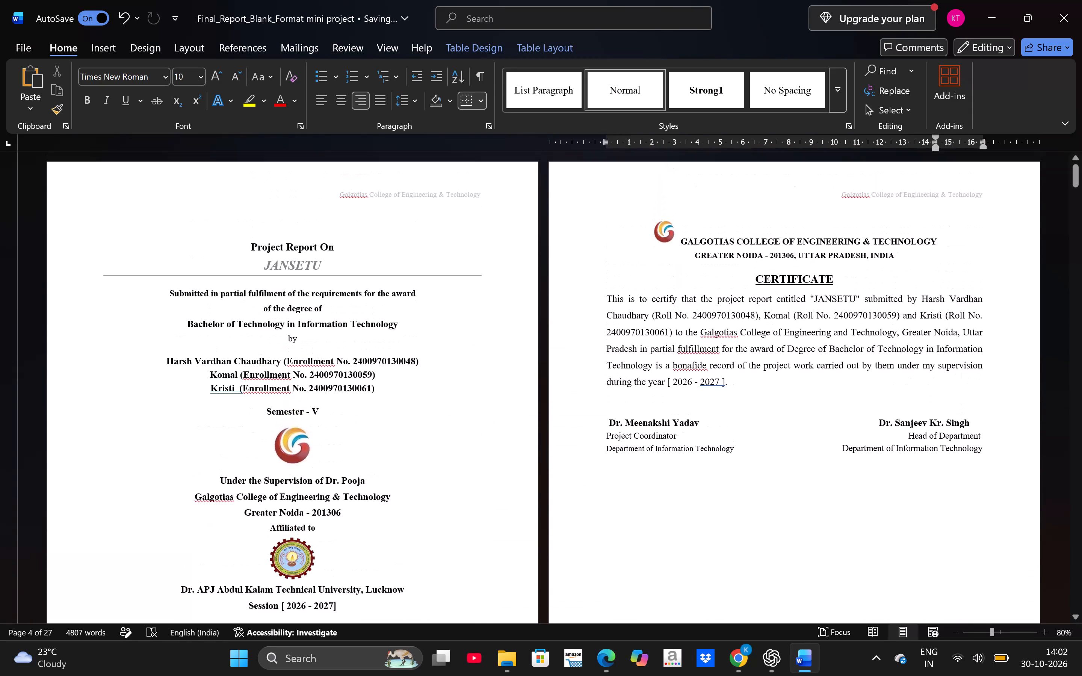
pyautogui.scroll(-3, 956, 515)
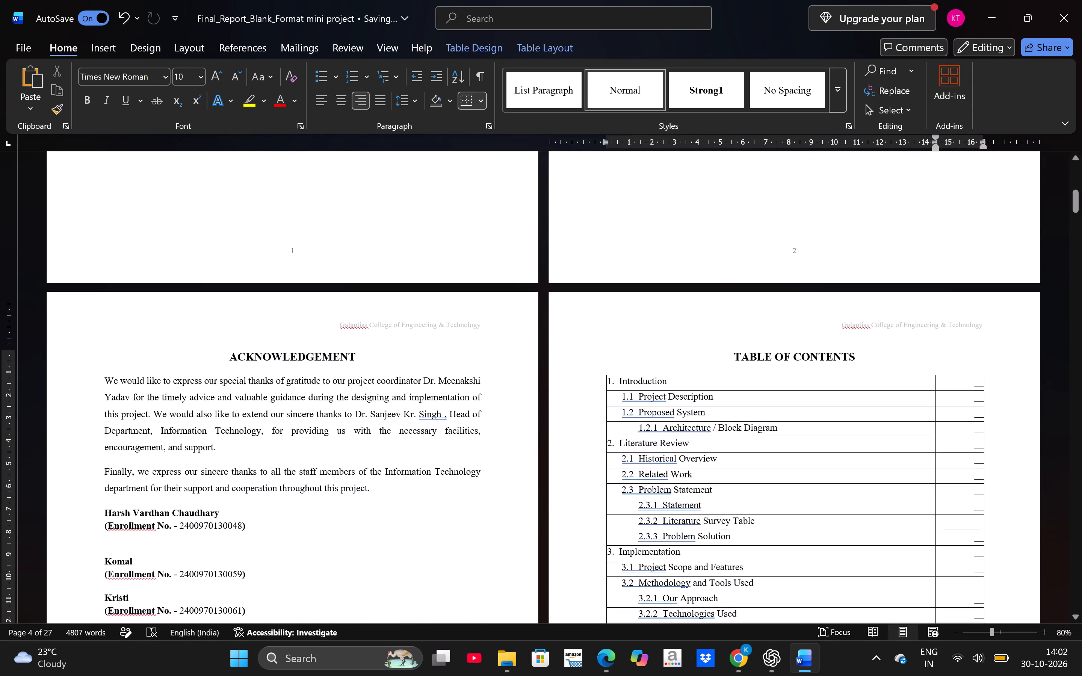
pyautogui.scroll(-3, 965, 462)
# Enter page number 19, centred, for Figure 3.1 File Structure of the Project in the List of Figures.
pyautogui.click(970, 424)
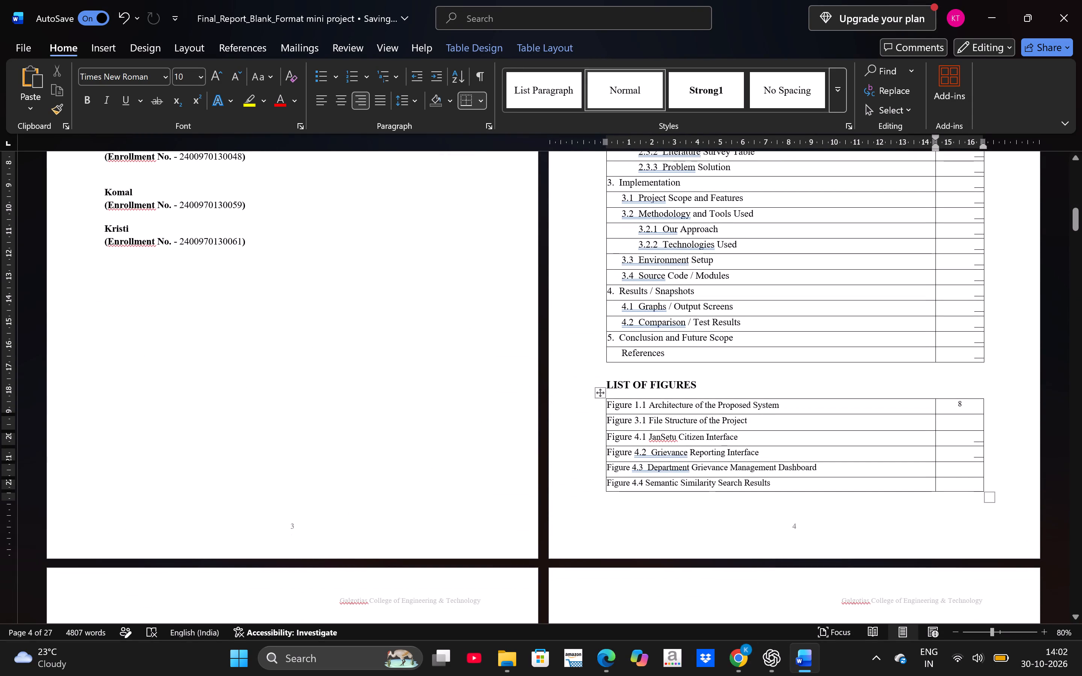
pyautogui.click(970, 420)
pyautogui.rightClick(970, 420)
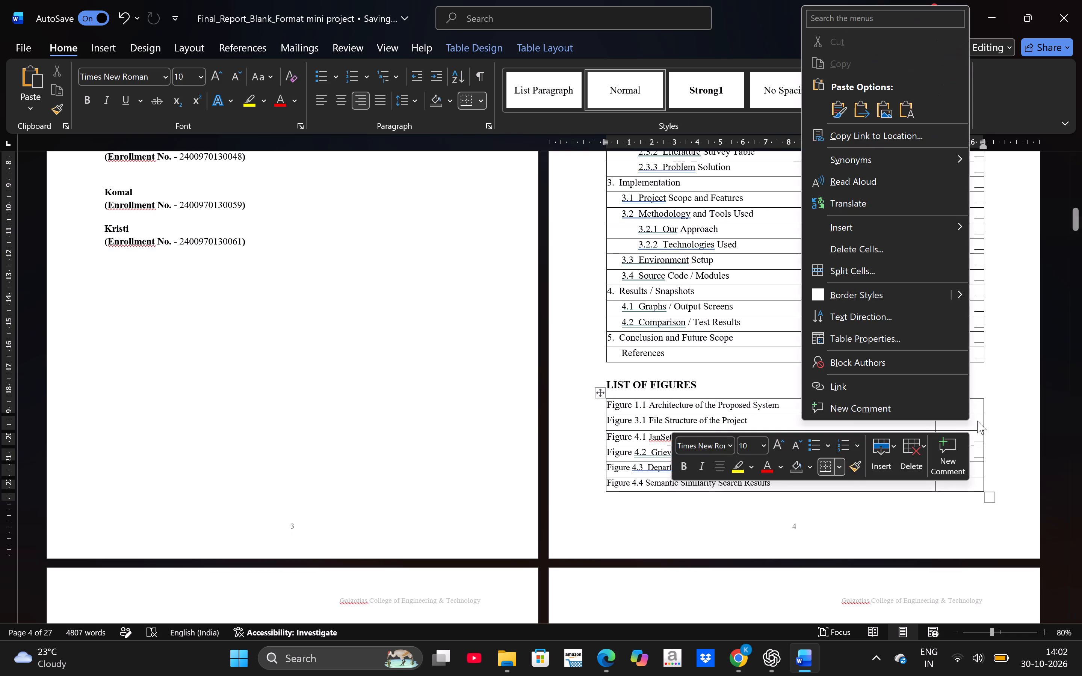
pyautogui.click(978, 419)
pyautogui.doubleClick(978, 419)
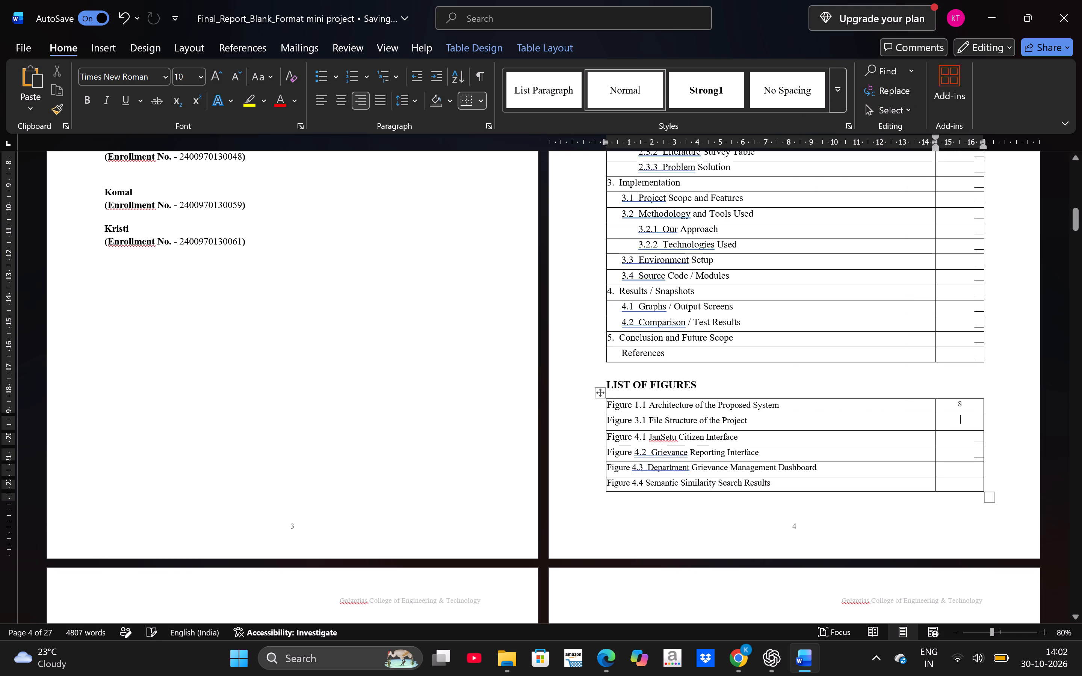
pyautogui.write('19')
# Replace the page placeholder for Figure 4.1 JanSetu Citizen Interface with 20, centred in its List of Figures cell.
pyautogui.press('Down')
pyautogui.press('Right')
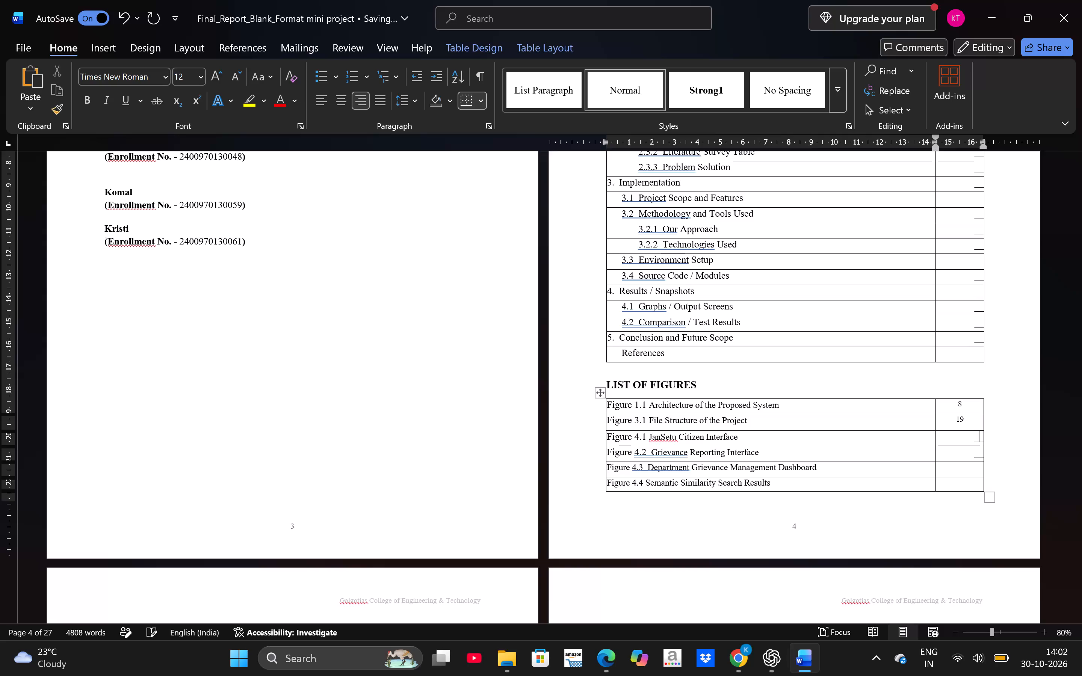
pyautogui.press('Right')
pyautogui.press('BackSpace')
pyautogui.press('BackSpace')
pyautogui.write('20')
pyautogui.press('Return')
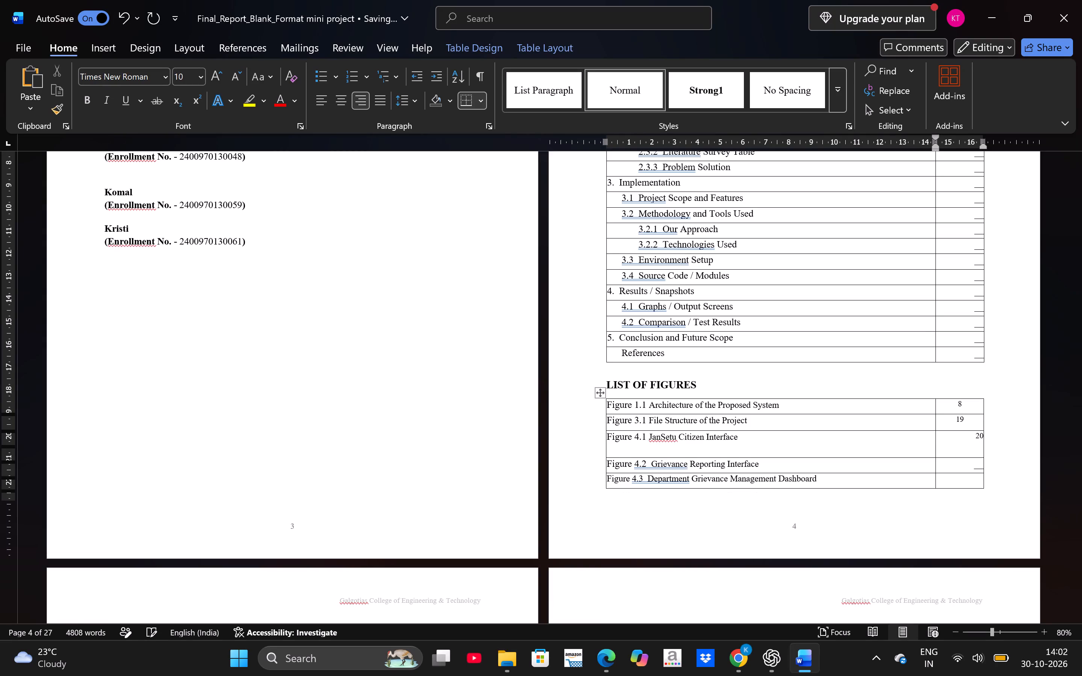
pyautogui.press('BackSpace')
pyautogui.press('BackSpace')
pyautogui.press('BackSpace')
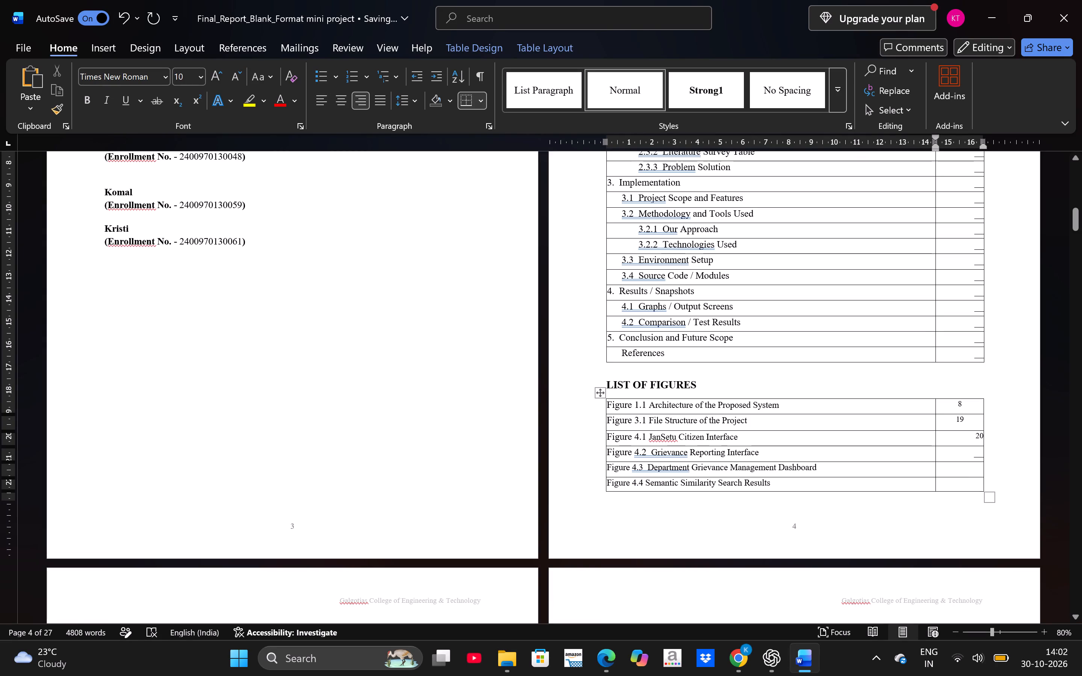
pyautogui.click(977, 456)
pyautogui.doubleClick(977, 456)
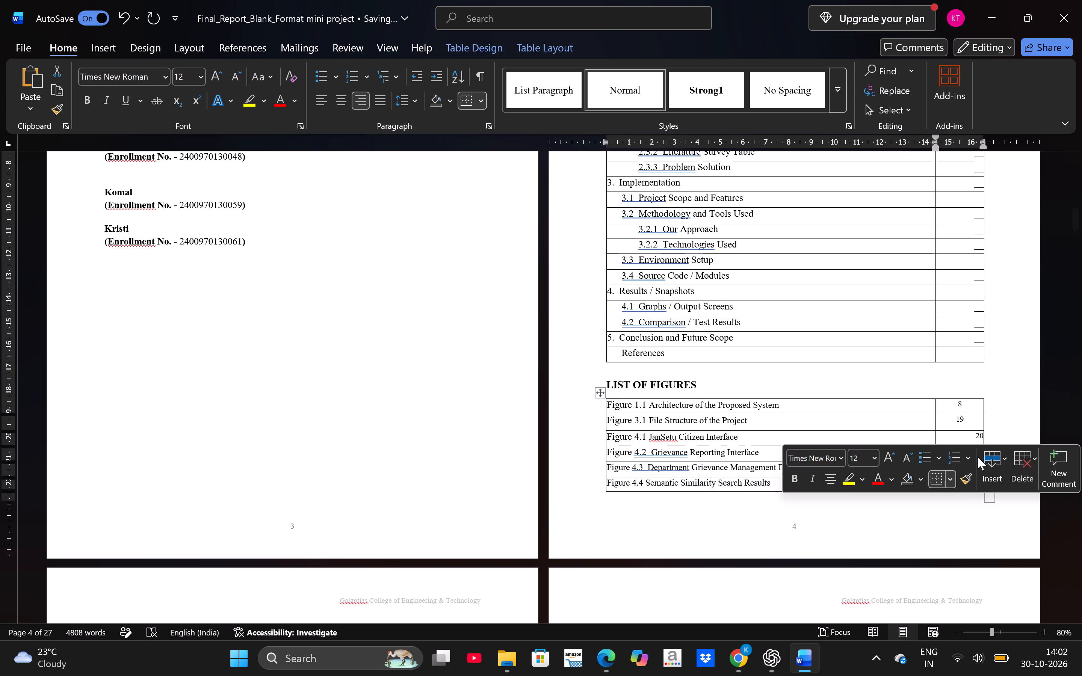
pyautogui.click(1035, 424)
pyautogui.tripleClick(978, 436)
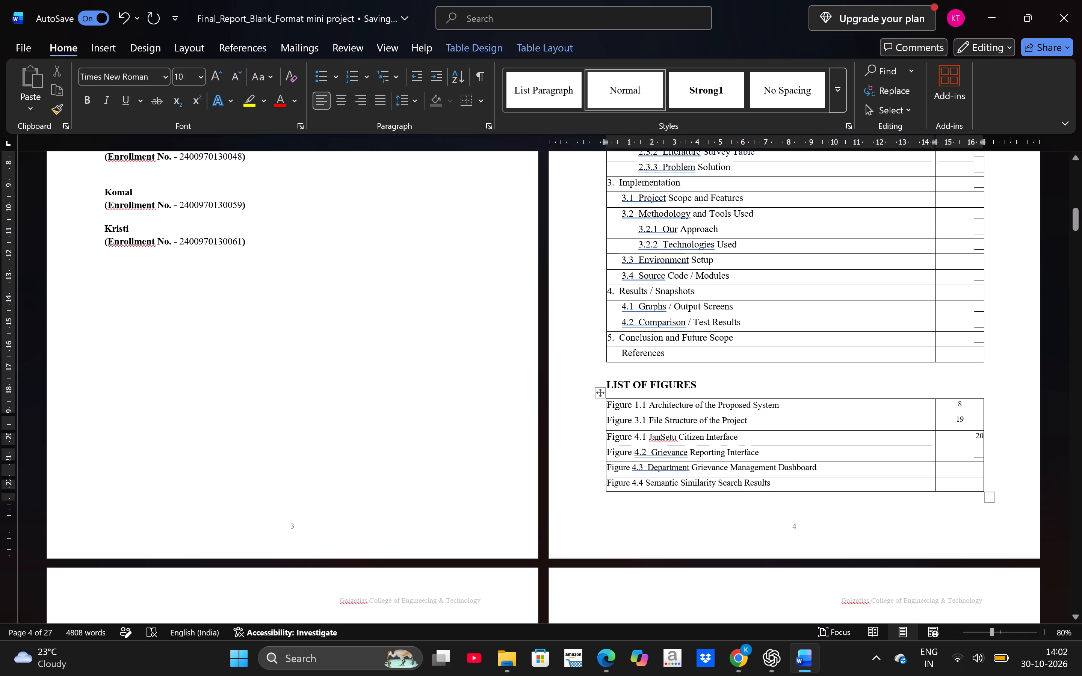
pyautogui.click(833, 472)
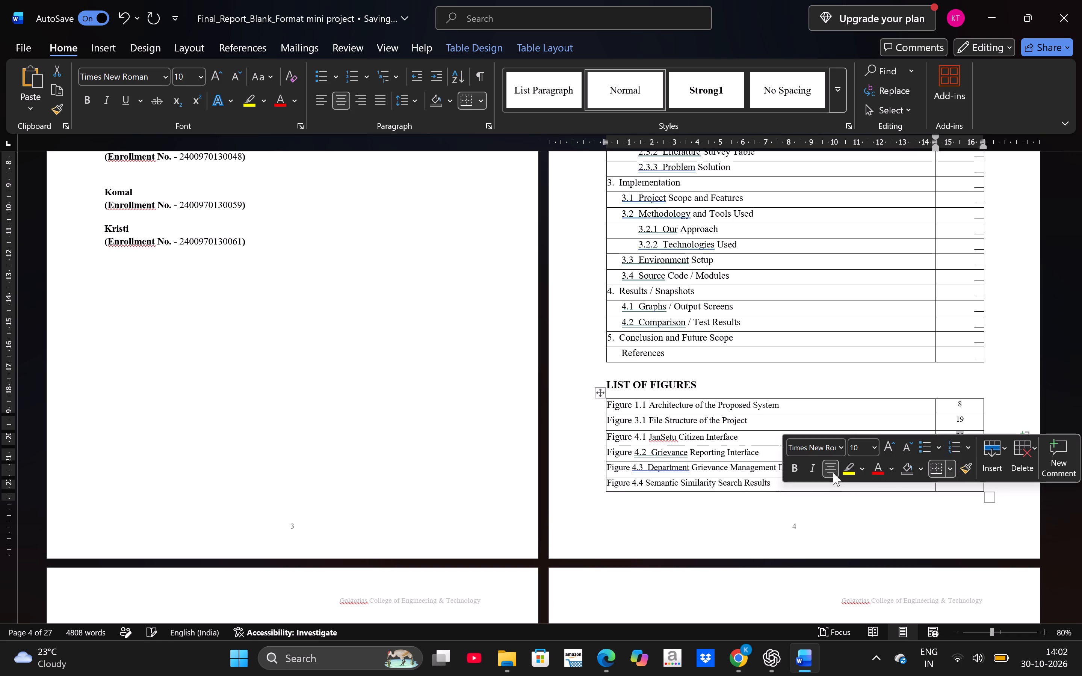
pyautogui.click(1014, 400)
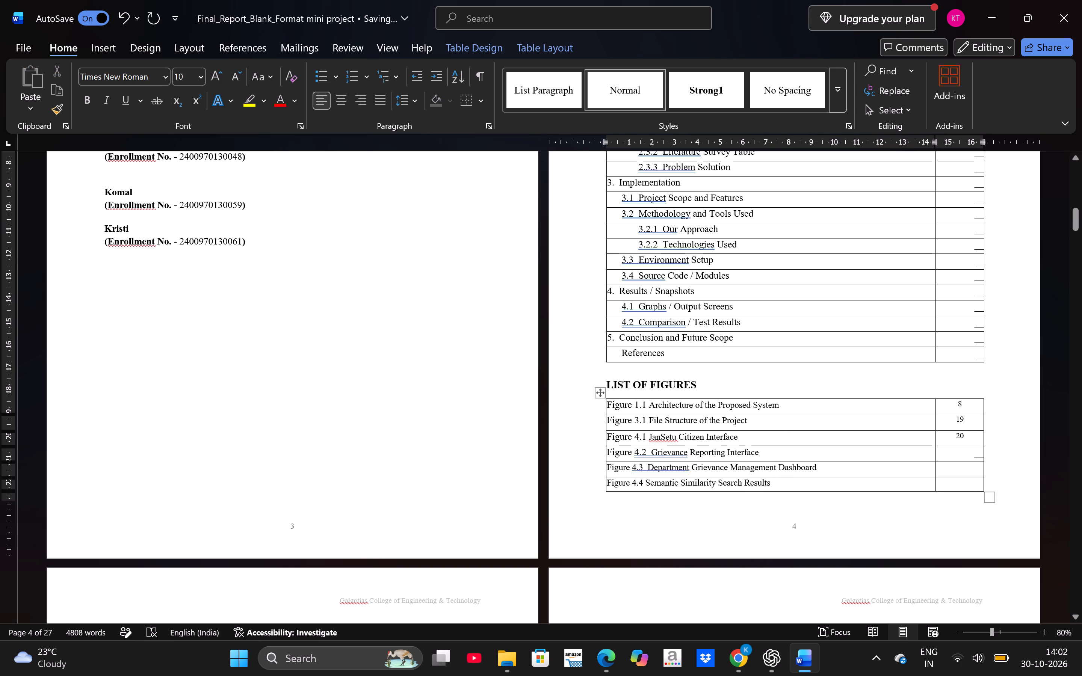
# Replace the page placeholder for Figure 4.2 Grievance Reporting Interface with 21 and centre it in its cell.
pyautogui.click(982, 455)
pyautogui.press('BackSpace')
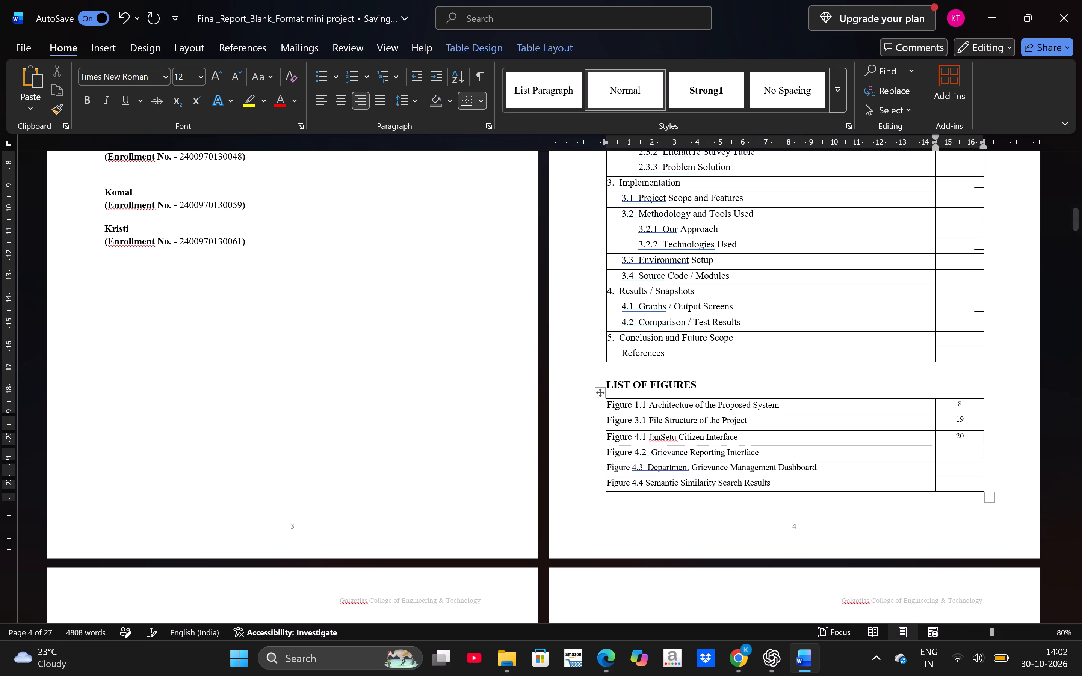
pyautogui.press('BackSpace')
pyautogui.write('21')
pyautogui.click(342, 98)
# Enter page number 21, centred, for Figure 4.3 Department Grievance Management Dashboard in the List of Figures.
pyautogui.click(970, 473)
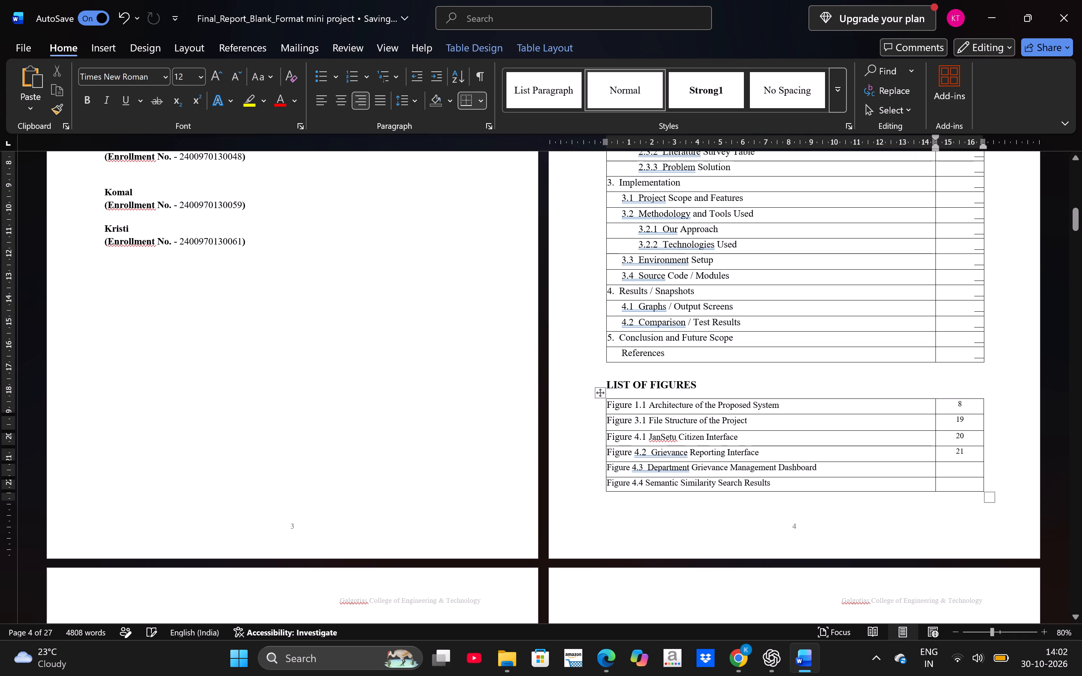
pyautogui.click(964, 470)
pyautogui.rightClick(964, 470)
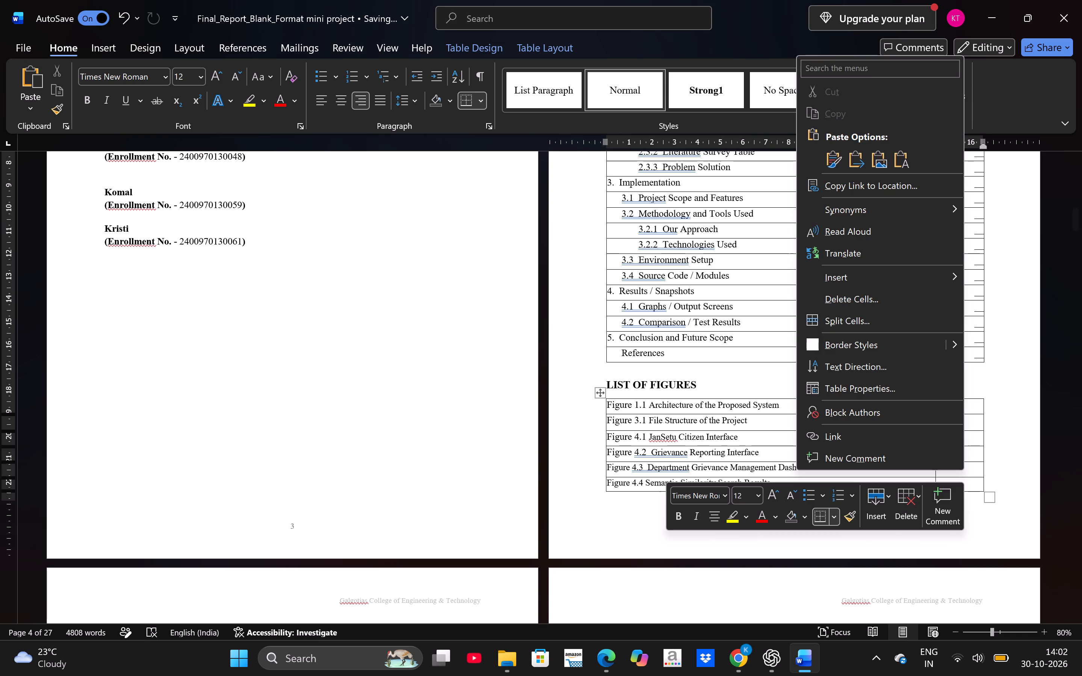
pyautogui.click(977, 466)
pyautogui.doubleClick(977, 466)
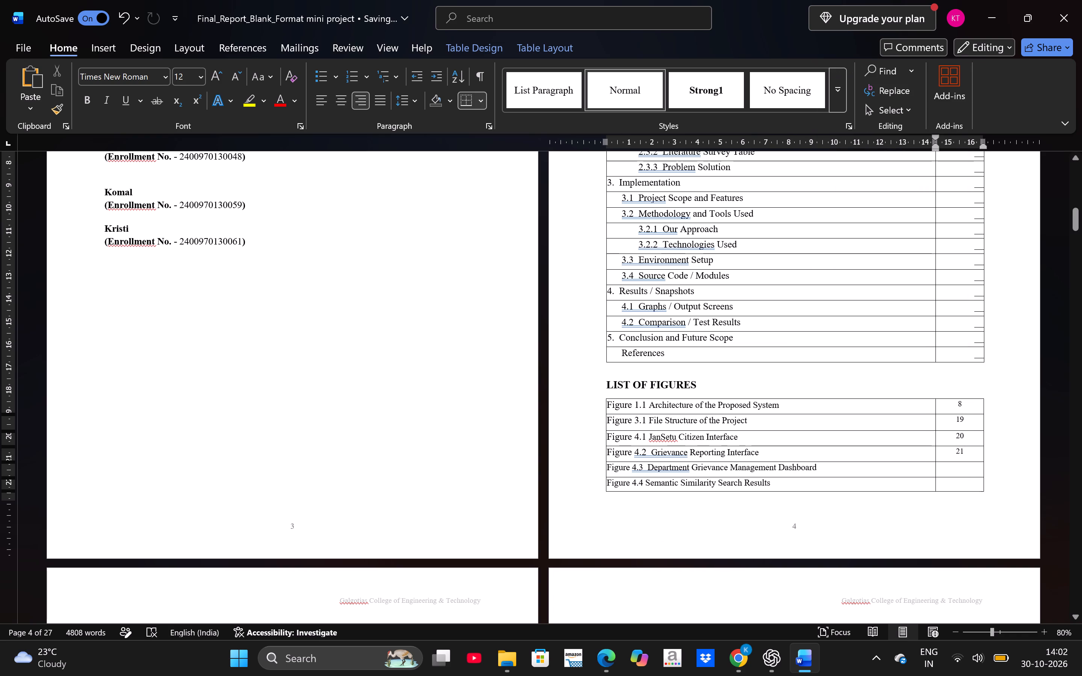
pyautogui.press('1')
pyautogui.press('BackSpace')
pyautogui.write('21')
# Enter page number 22 for Figure 4.4 Semantic Similarity Search Results and centre it in its cell.
pyautogui.click(966, 484)
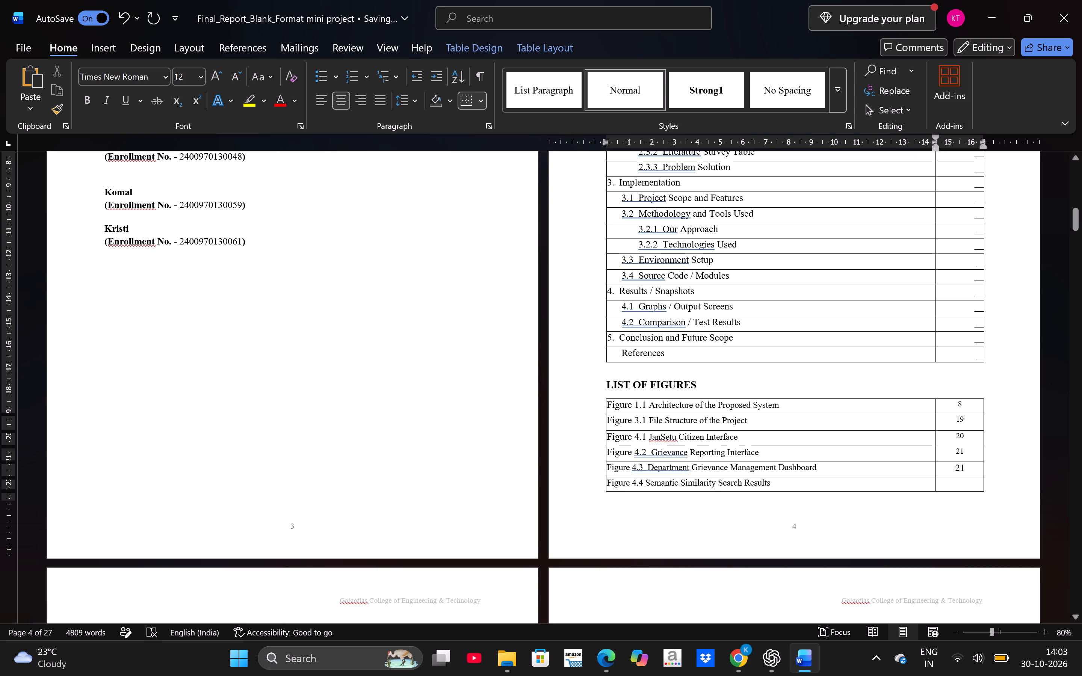
pyautogui.write('22')
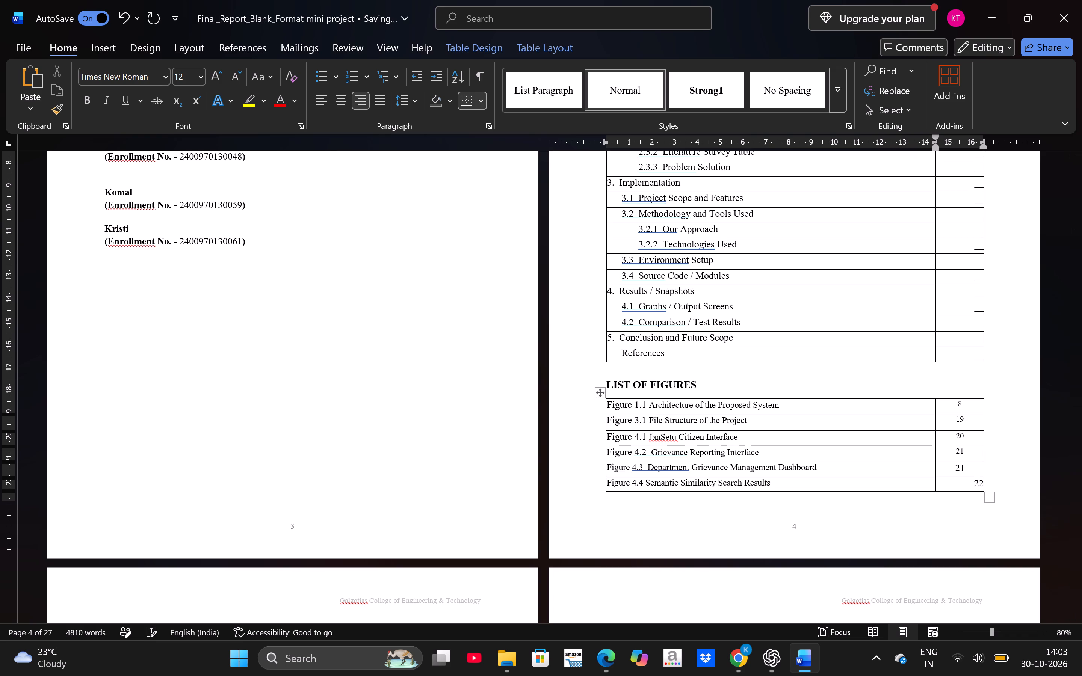
pyautogui.click(338, 104)
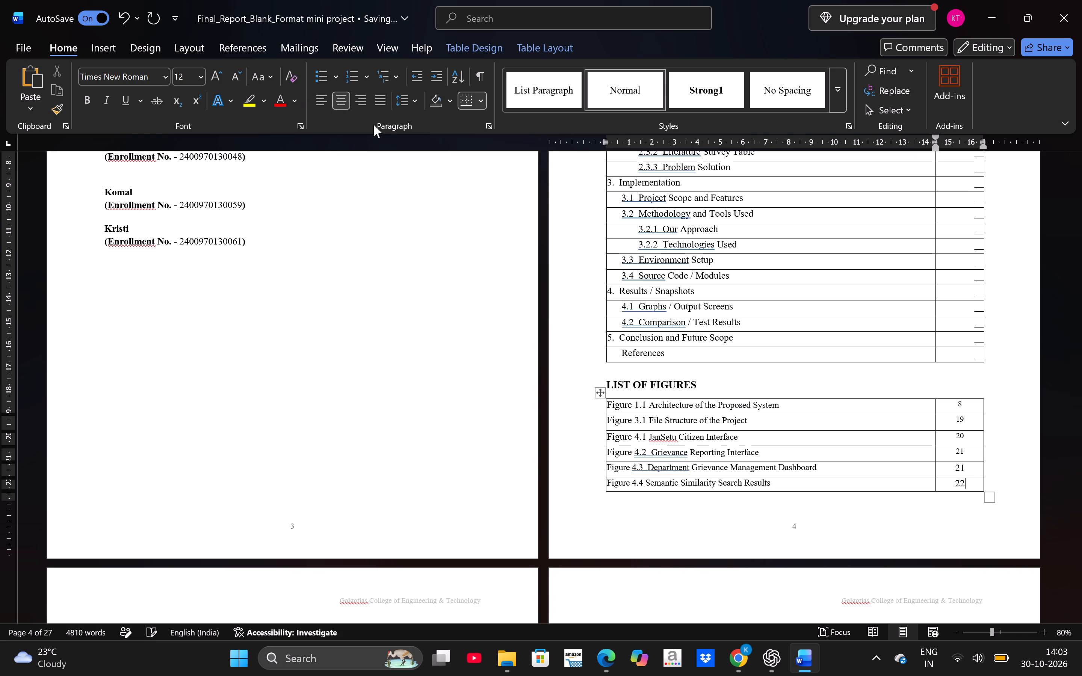
pyautogui.click(999, 413)
# Review the Table of Contents and the List of Figures on page 4 for page-number entries.
pyautogui.scroll(1, 999, 413)
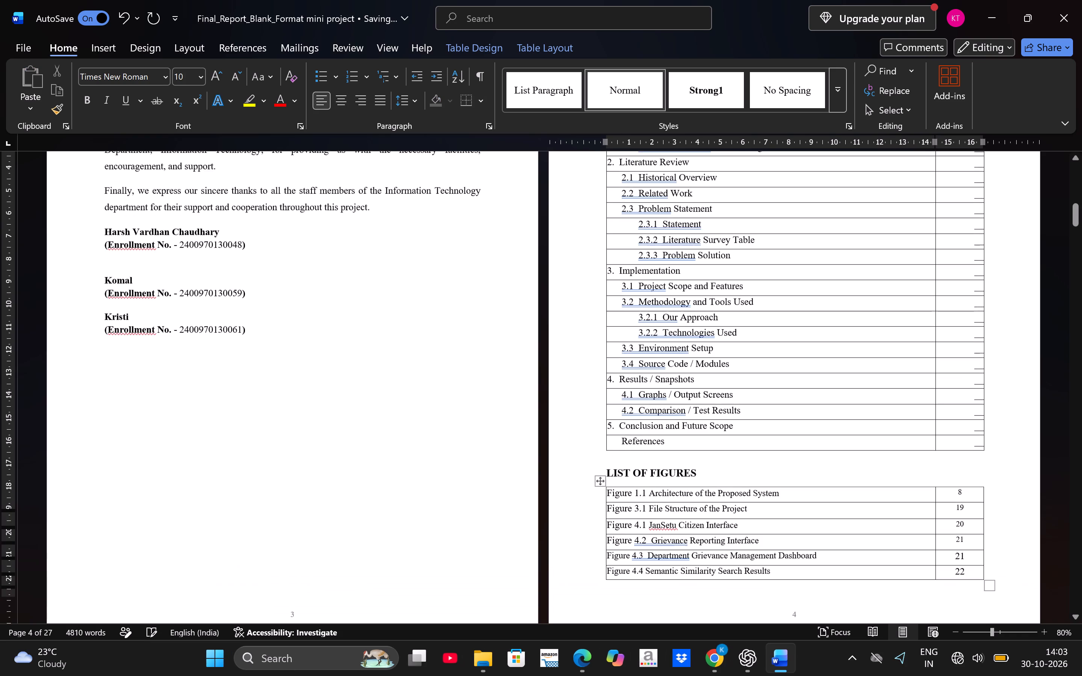
pyautogui.scroll(2, 999, 413)
pyautogui.scroll(-2, 999, 413)
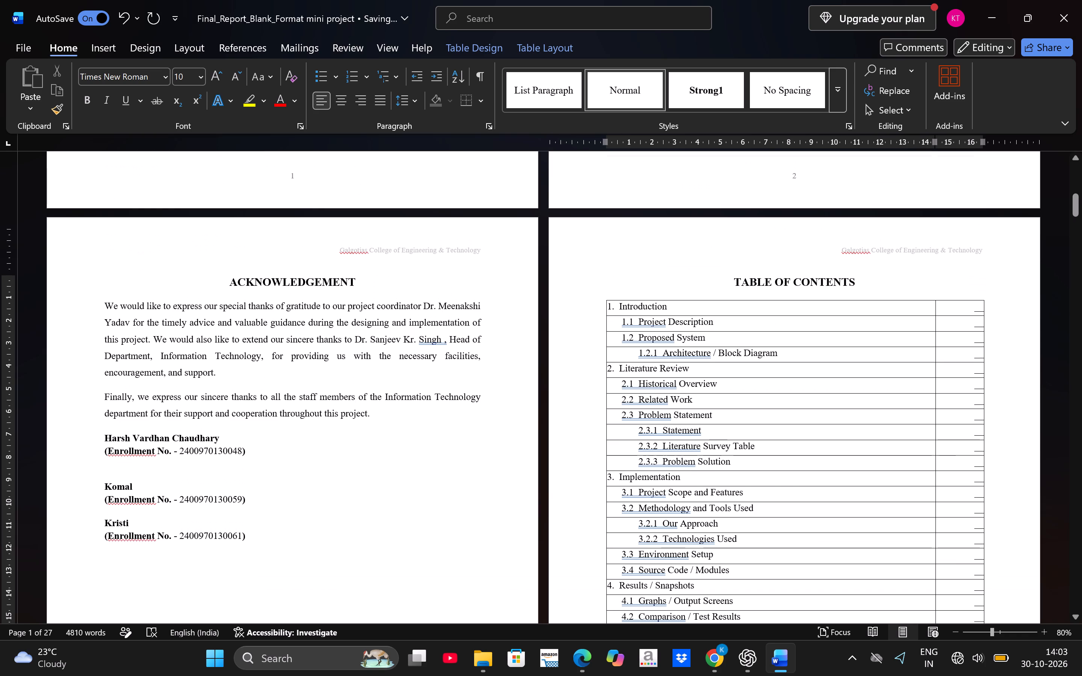
pyautogui.scroll(-4, 999, 413)
pyautogui.scroll(1, 999, 413)
pyautogui.scroll(-1, 999, 413)
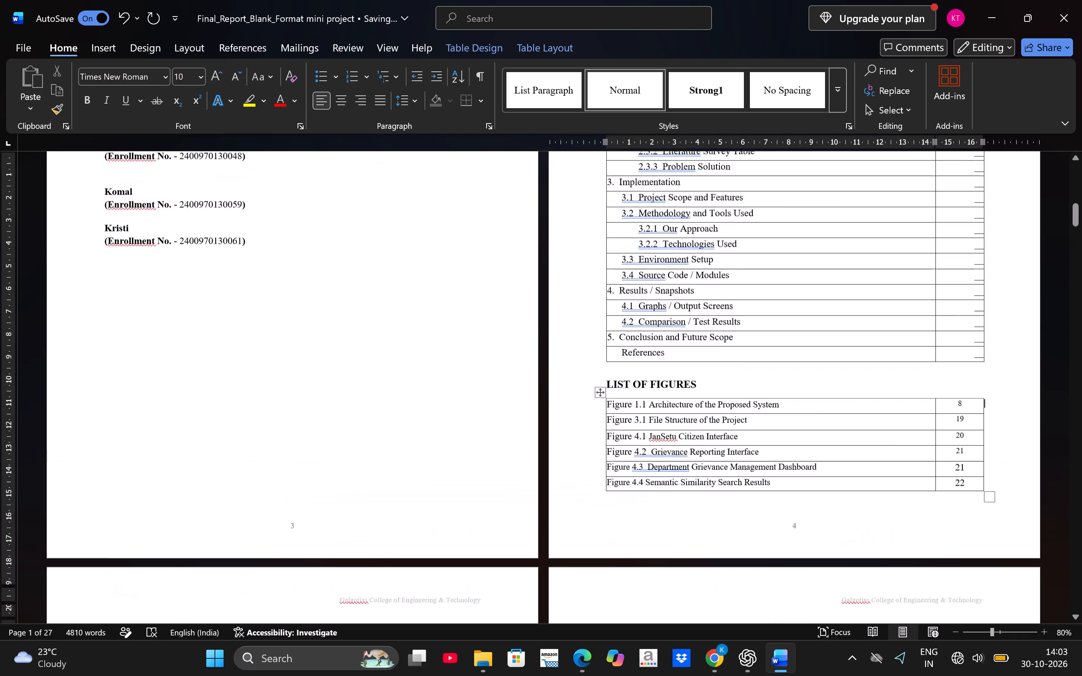
pyautogui.scroll(-1, 999, 413)
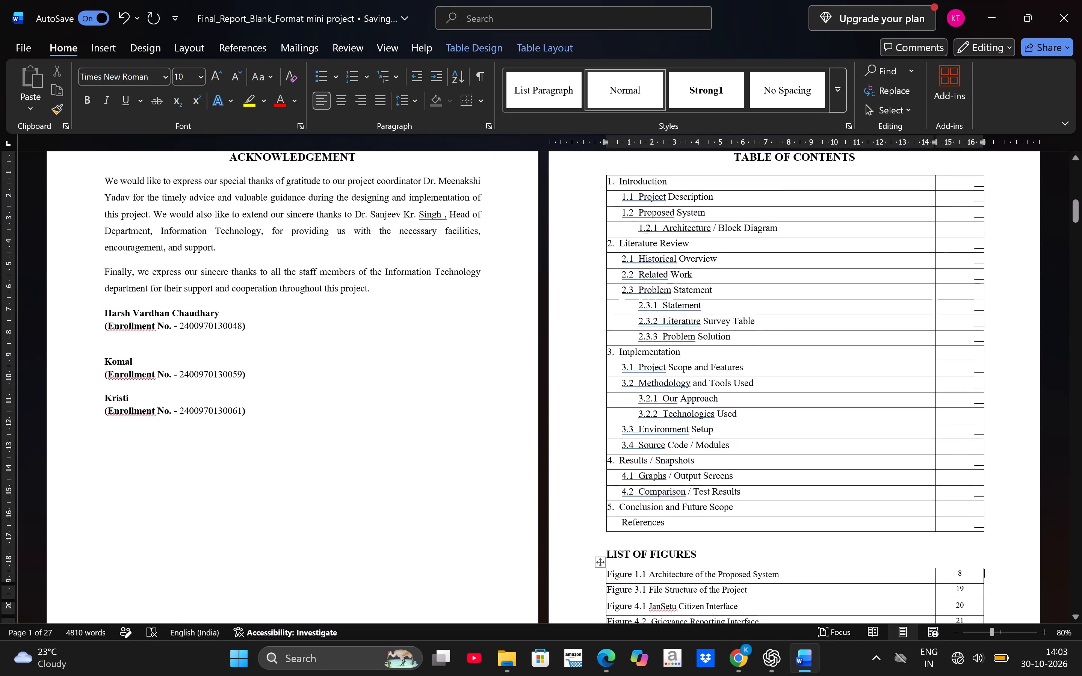
# Replace the page placeholder for 1.1 Project Description in the Table of Contents with 6-7 and centre it in its cell.
pyautogui.scroll(-1, 999, 413)
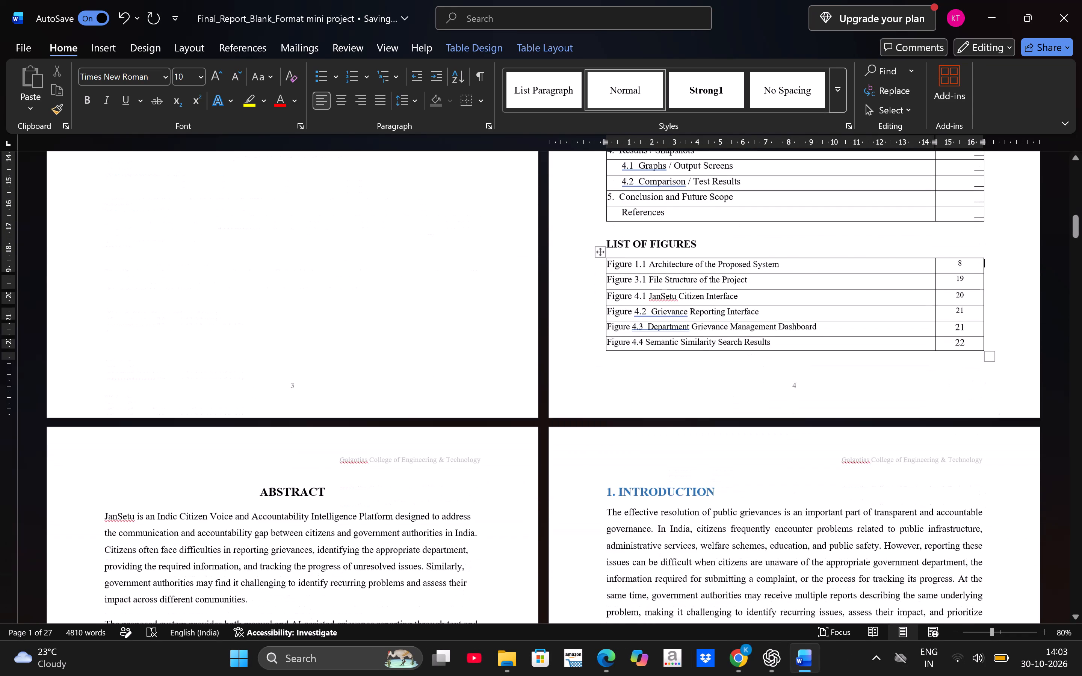
pyautogui.scroll(-4, 999, 413)
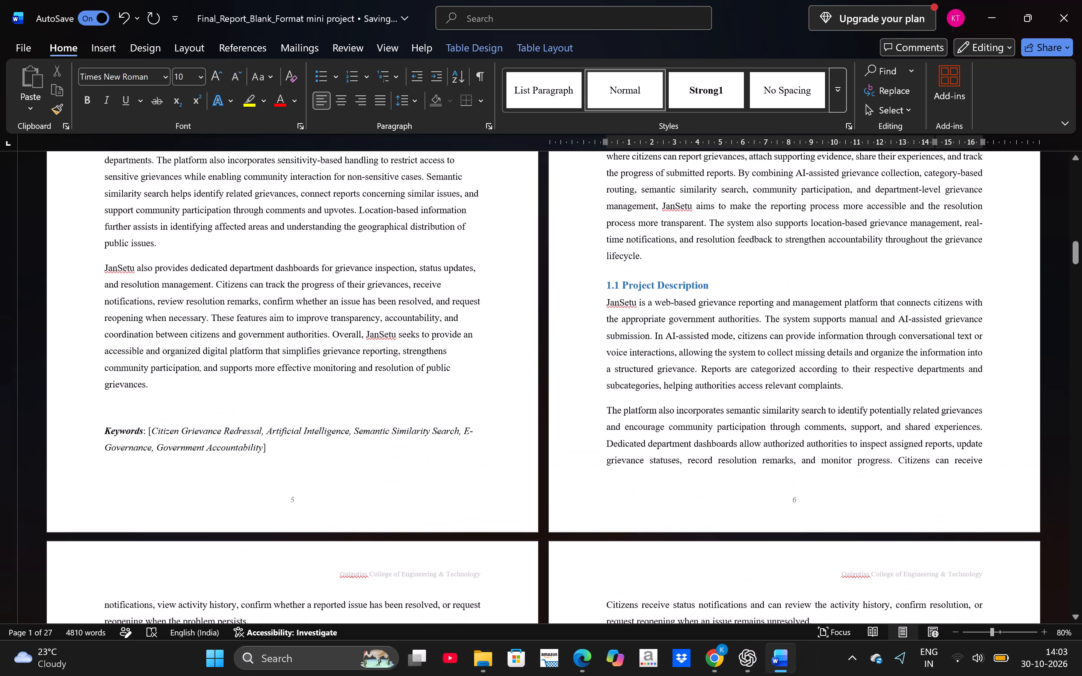
pyautogui.scroll(-3, 999, 413)
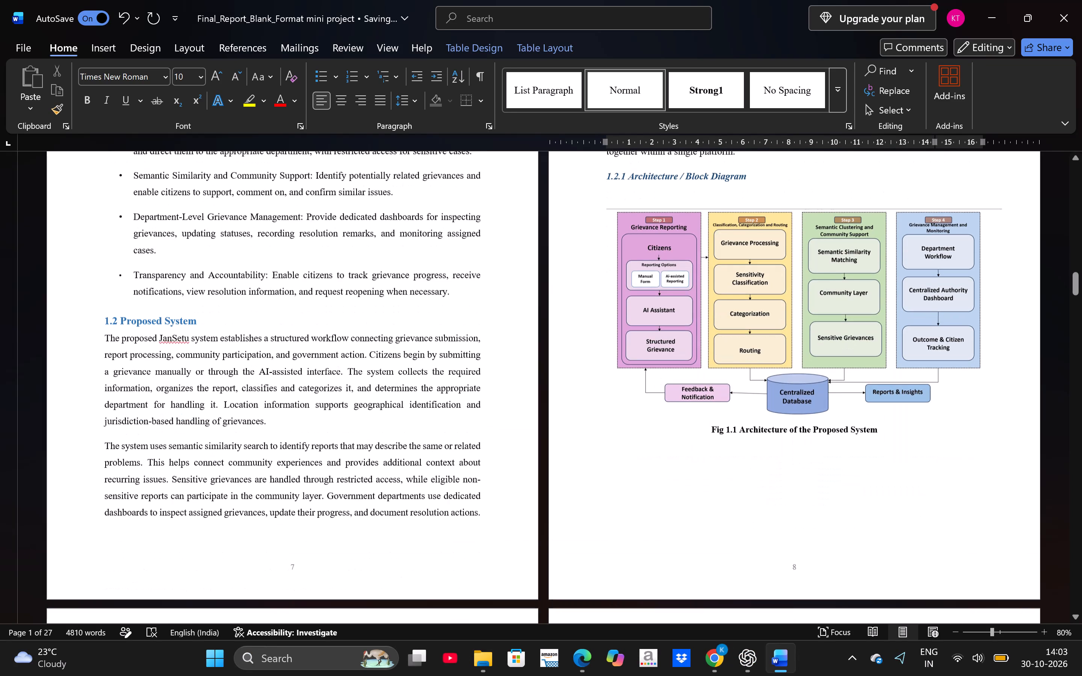
pyautogui.scroll(12, 999, 413)
pyautogui.scroll(-3, 928, 495)
pyautogui.click(955, 437)
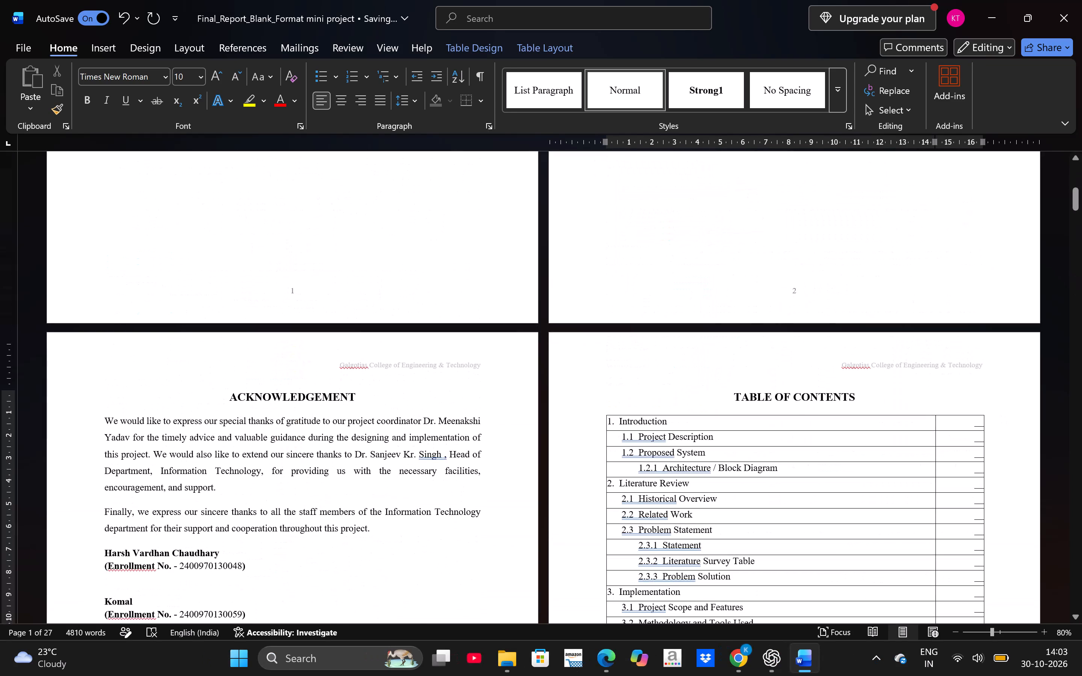
pyautogui.write('6-7')
pyautogui.press('Right')
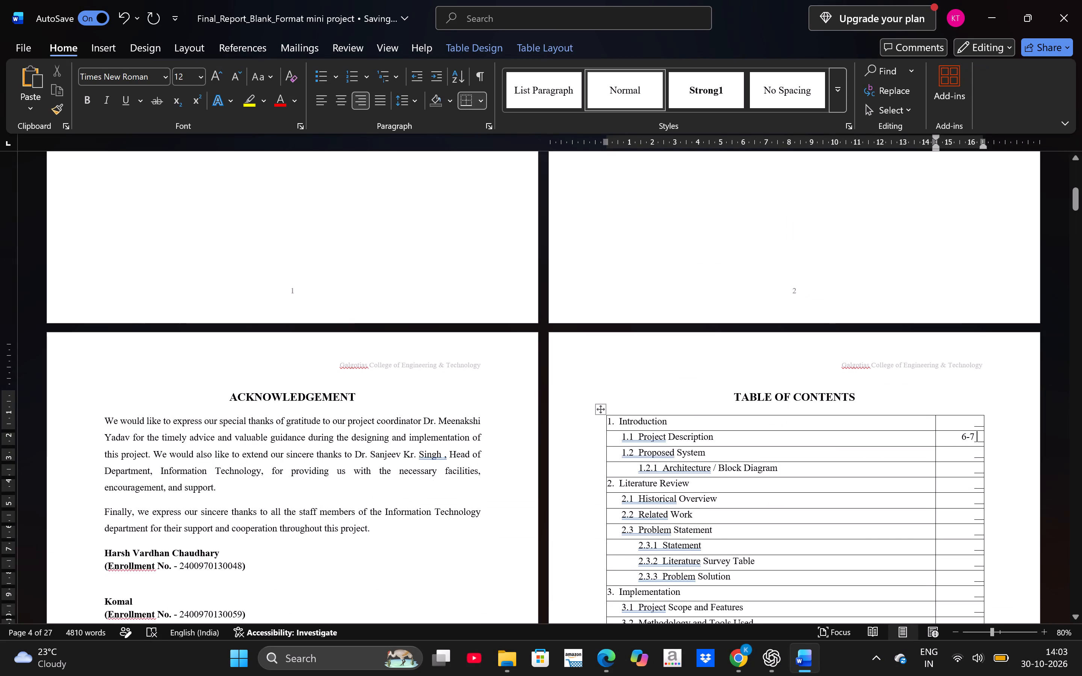
pyautogui.press('Right')
pyautogui.press('BackSpace')
pyautogui.press('BackSpace')
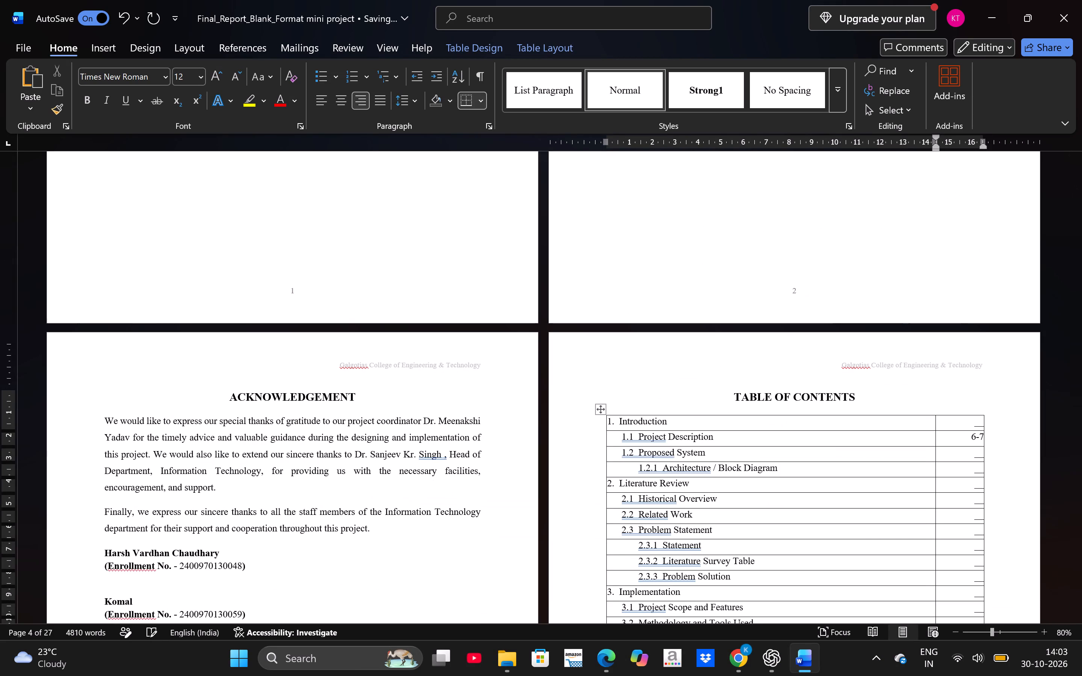
pyautogui.hscroll(-1, 379, 132)
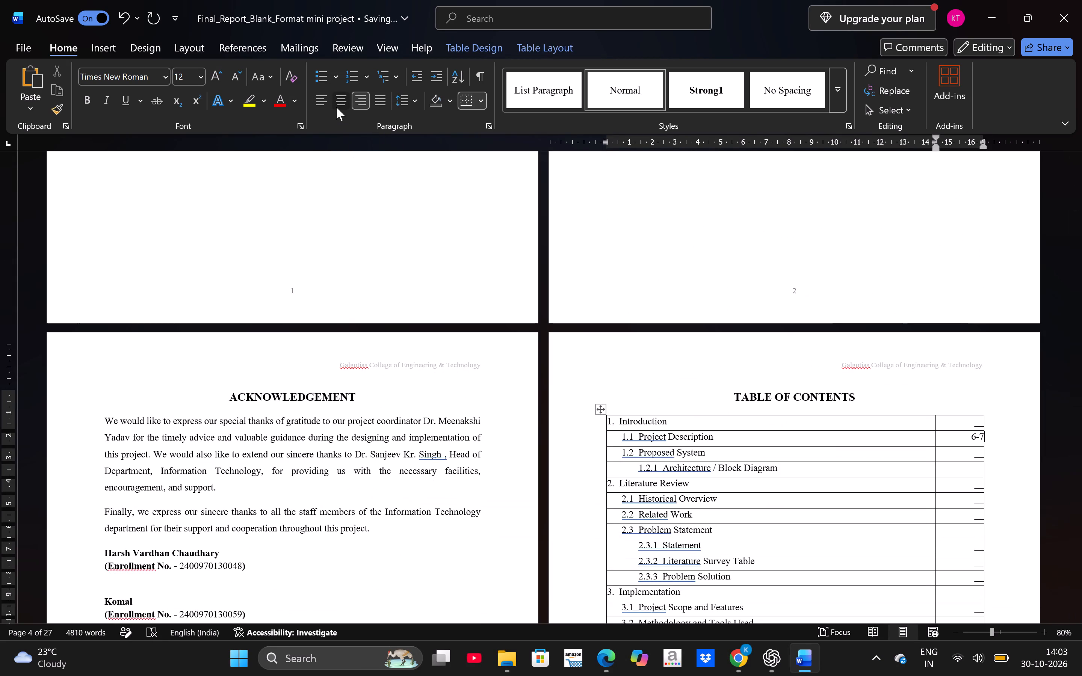
pyautogui.click(336, 107)
# Check the pages covered by section 1.2 Proposed System and replace its Table of Contents page placeholder with 7-8.
pyautogui.scroll(-4, 967, 357)
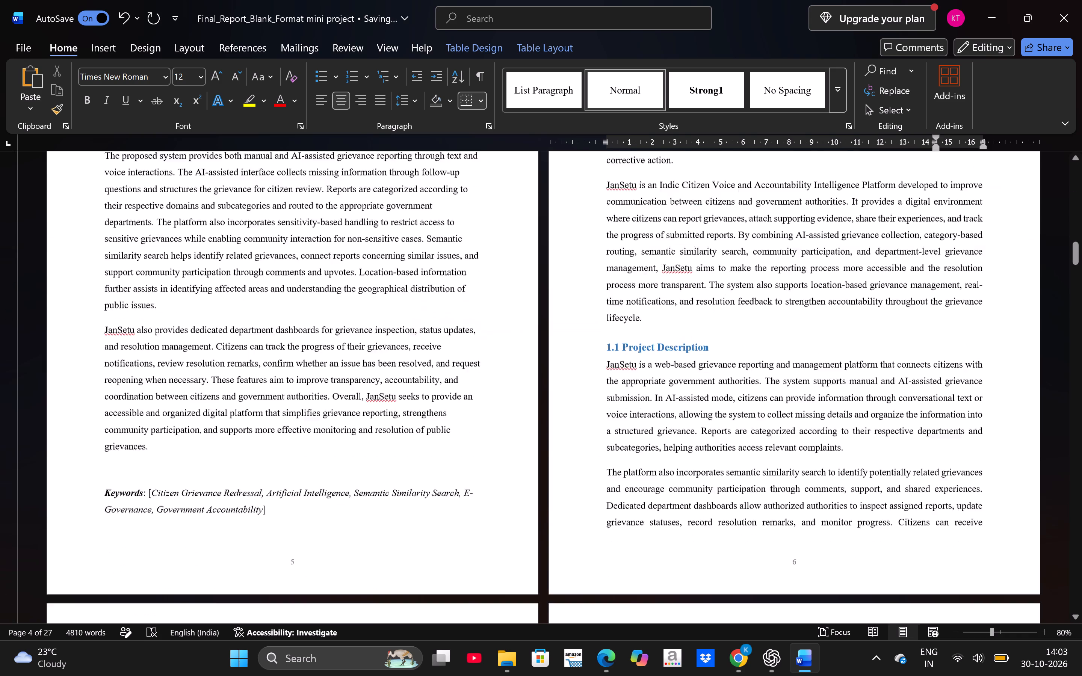
pyautogui.scroll(-4, 967, 357)
pyautogui.scroll(1, 967, 357)
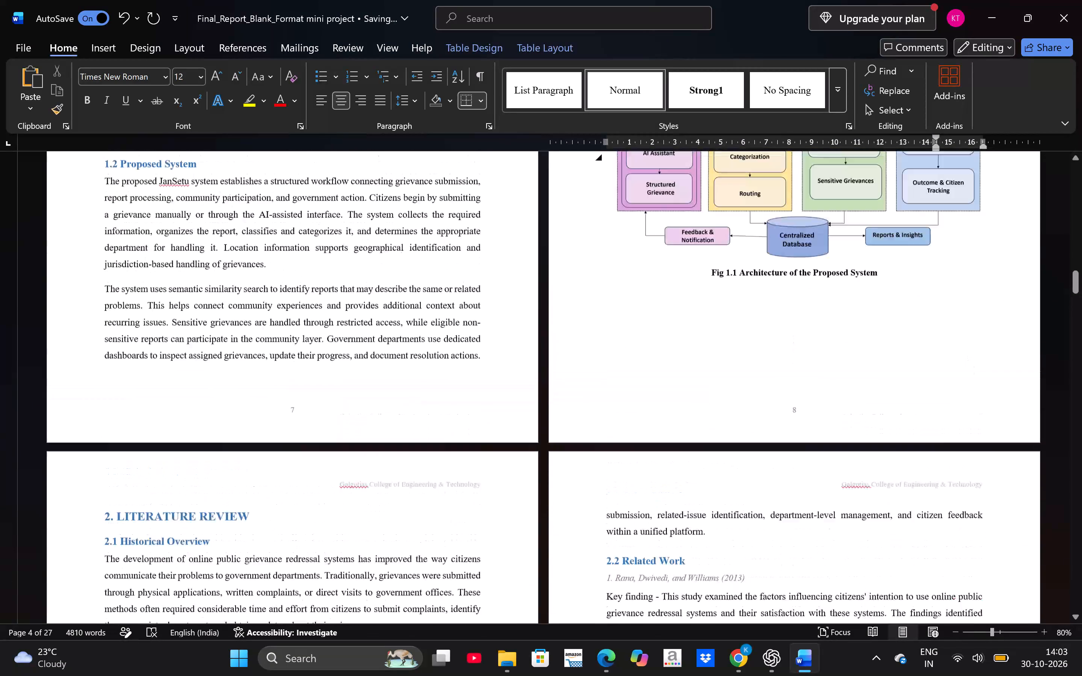
pyautogui.scroll(2, 967, 357)
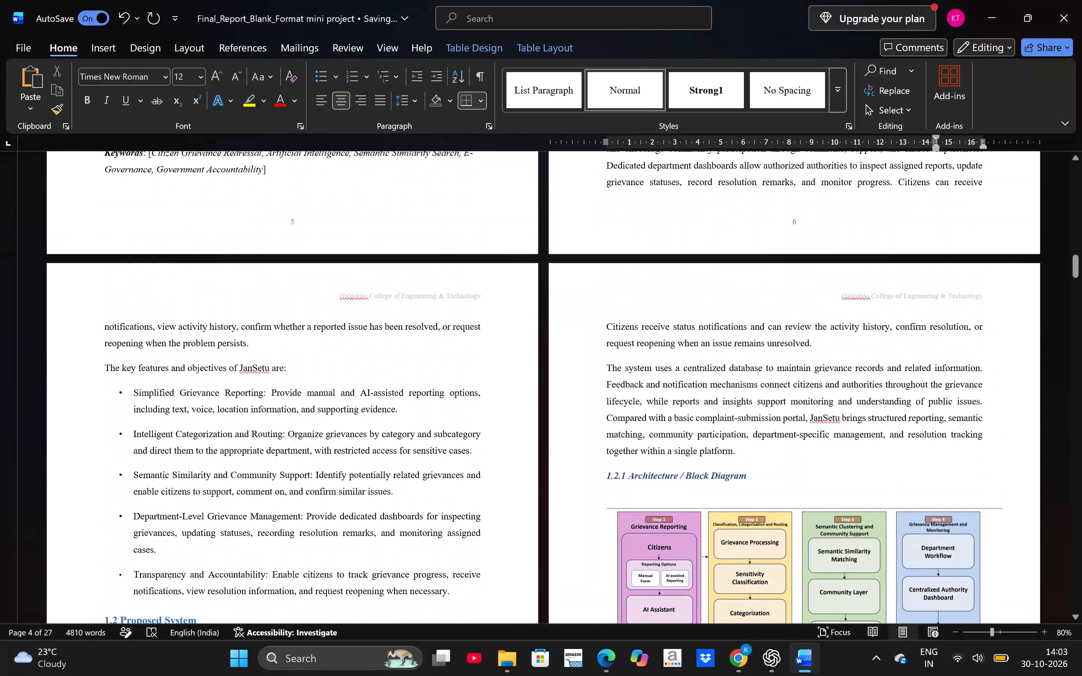
pyautogui.scroll(-3, 967, 357)
pyautogui.scroll(6, 967, 357)
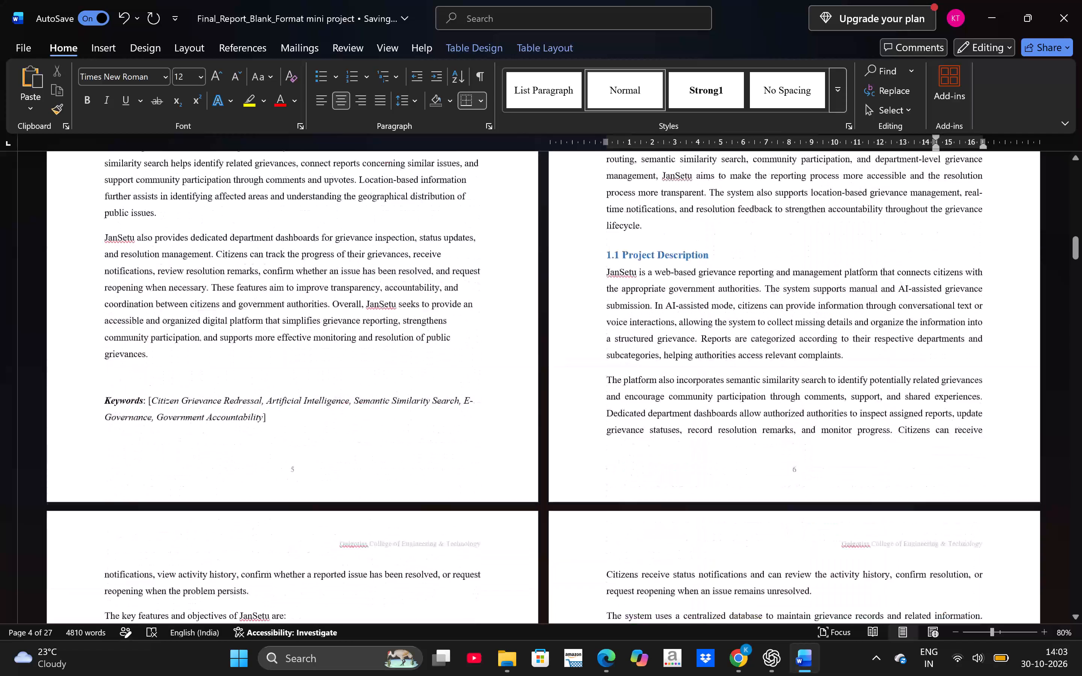
pyautogui.scroll(3, 967, 357)
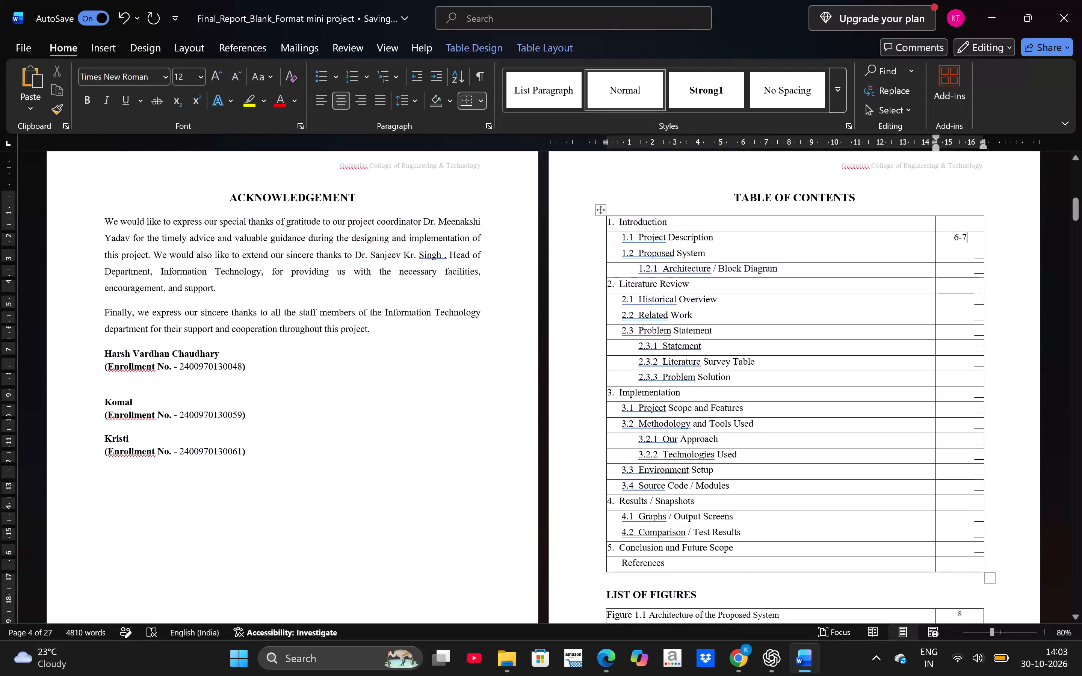
pyautogui.click(981, 255)
pyautogui.press('BackSpace')
pyautogui.press('BackSpace')
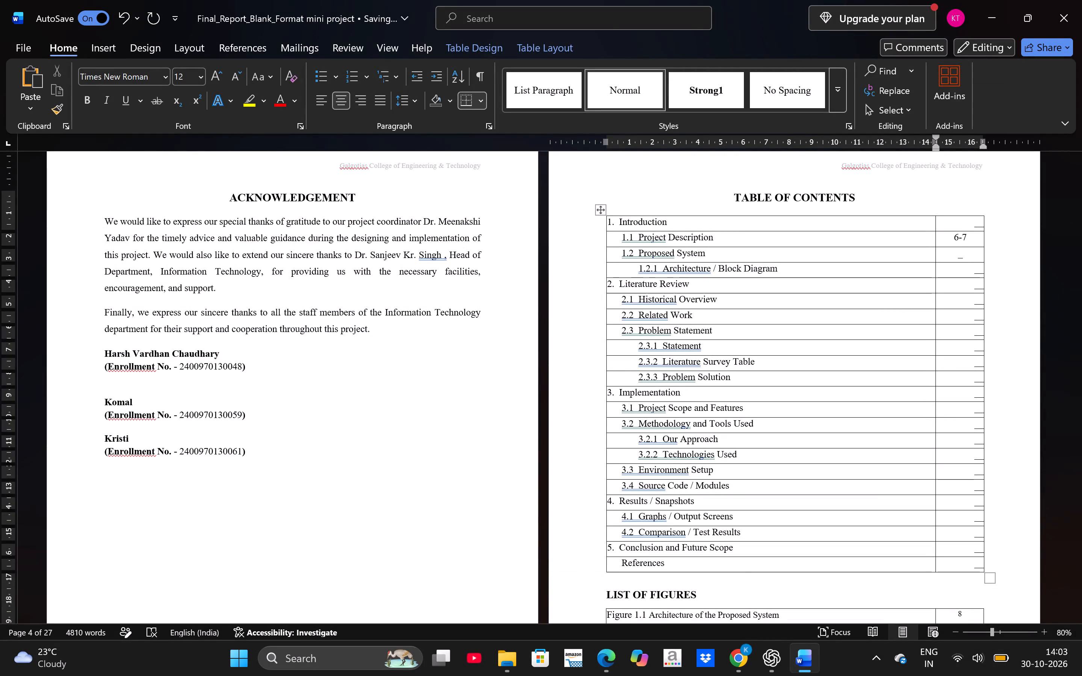
pyautogui.press('Right')
pyautogui.press('BackSpace')
pyautogui.write('7-8')
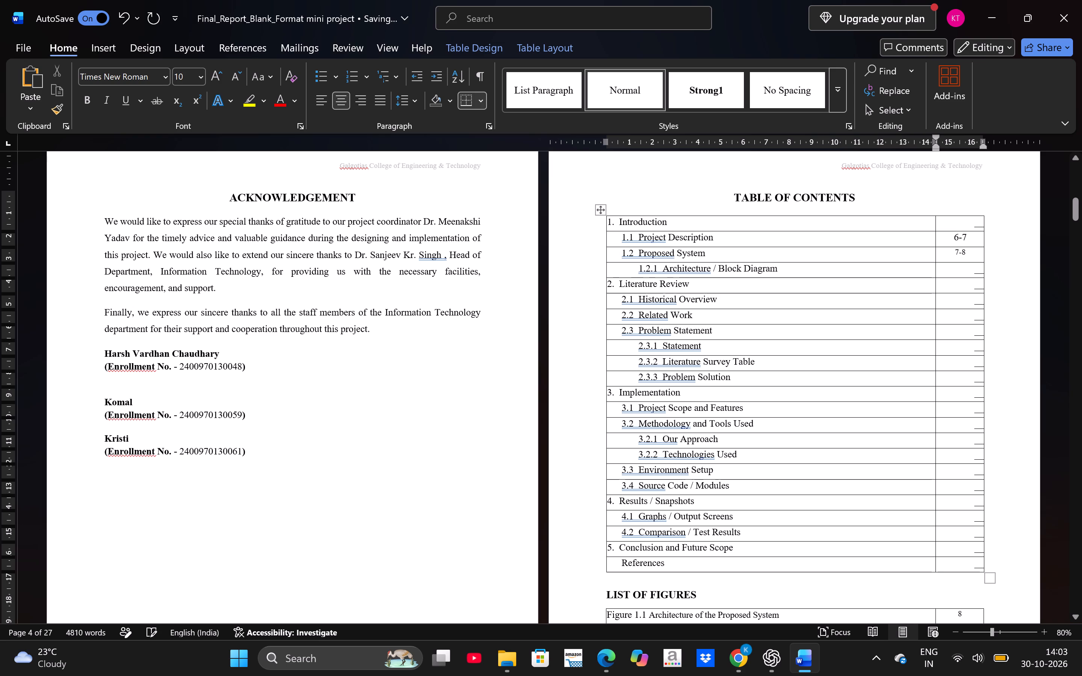
# Increase the font size of the 7-8 page entry for 1.2 Proposed System to 12.
pyautogui.rightClick(958, 240)
pyautogui.click(1016, 243)
pyautogui.moveTo(951, 253); pyautogui.dragTo(970, 253)
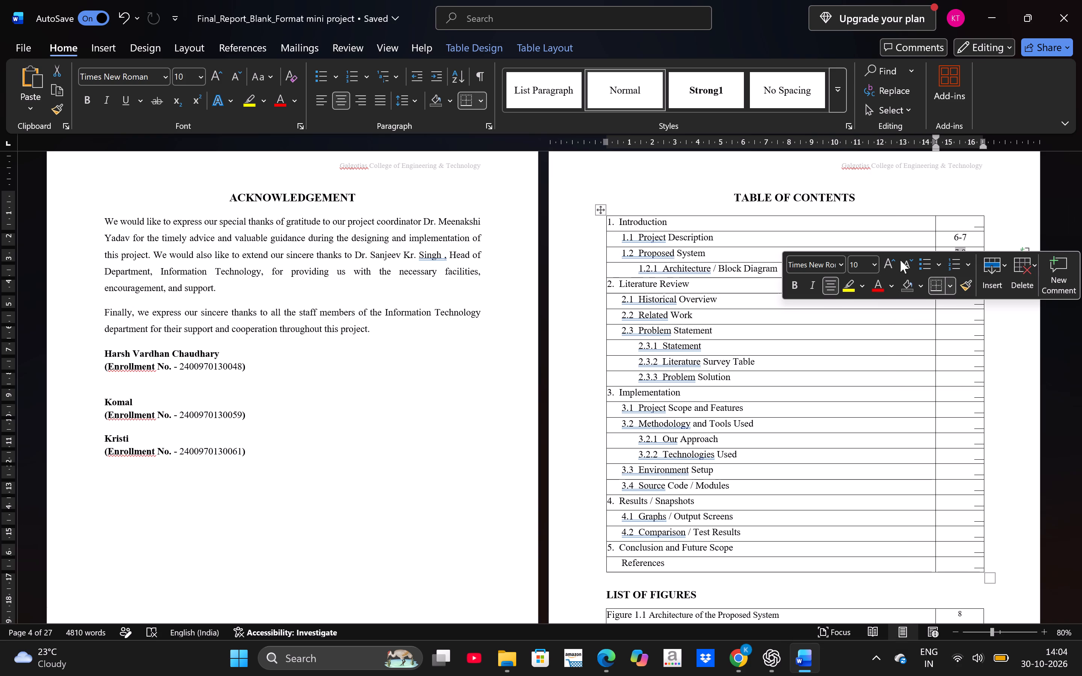
pyautogui.click(891, 262)
pyautogui.click(891, 262)
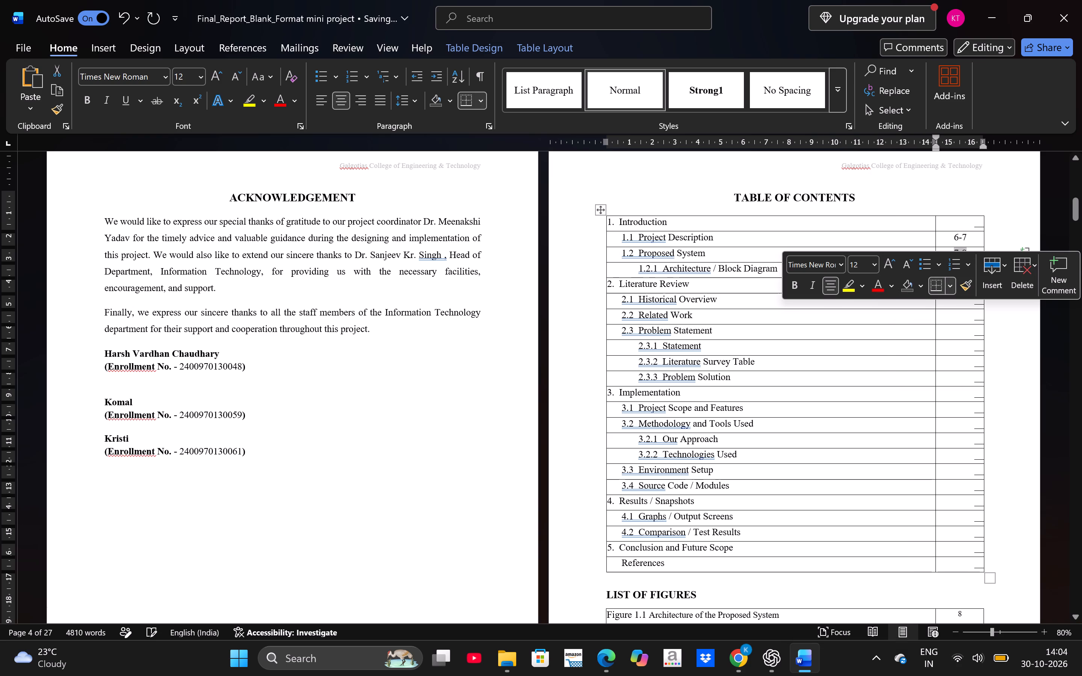
pyautogui.click(1052, 372)
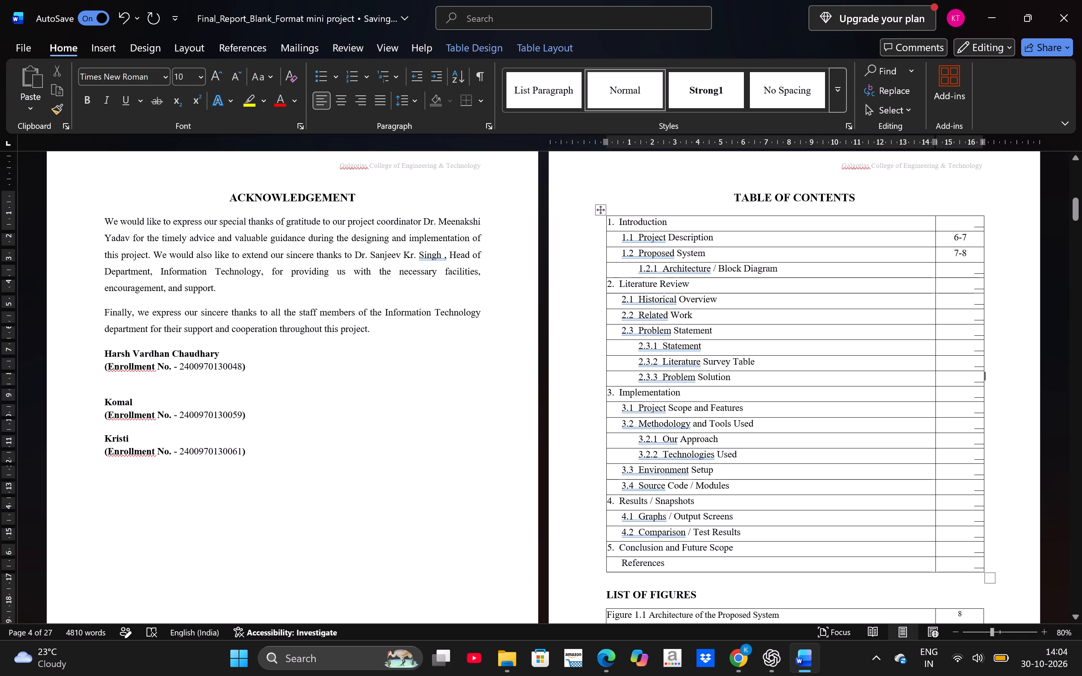
# Replace the page placeholder for 1.2.1 Architecture / Block Diagram with 8 and centre it in its cell.
pyautogui.scroll(-4, 1052, 372)
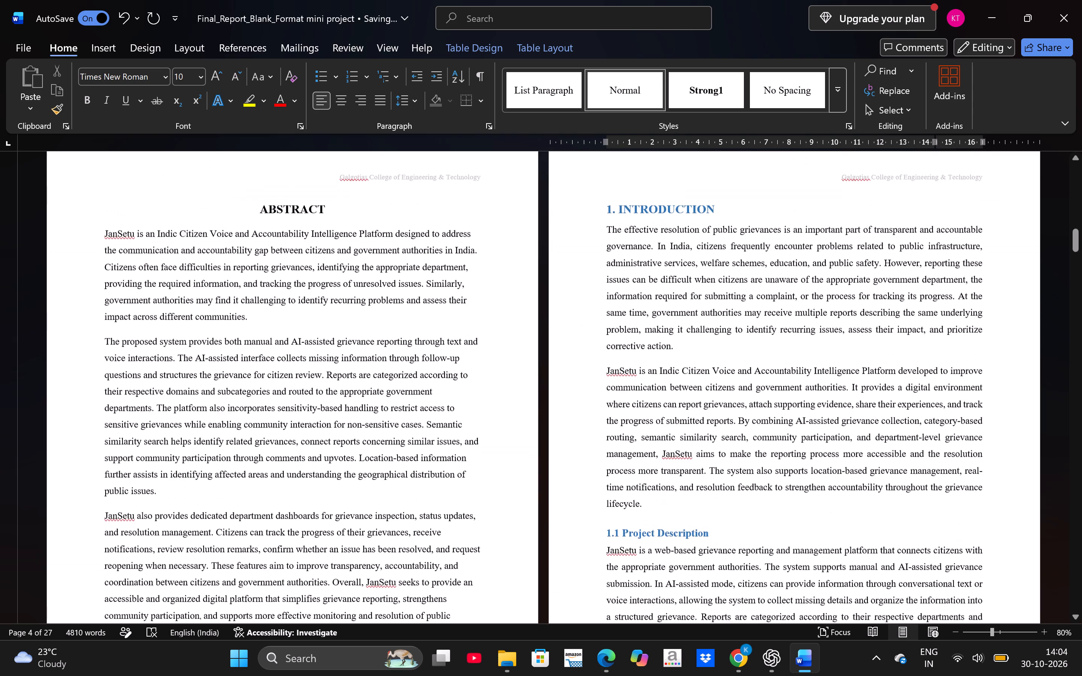
pyautogui.scroll(-4, 1052, 372)
pyautogui.scroll(7, 1052, 372)
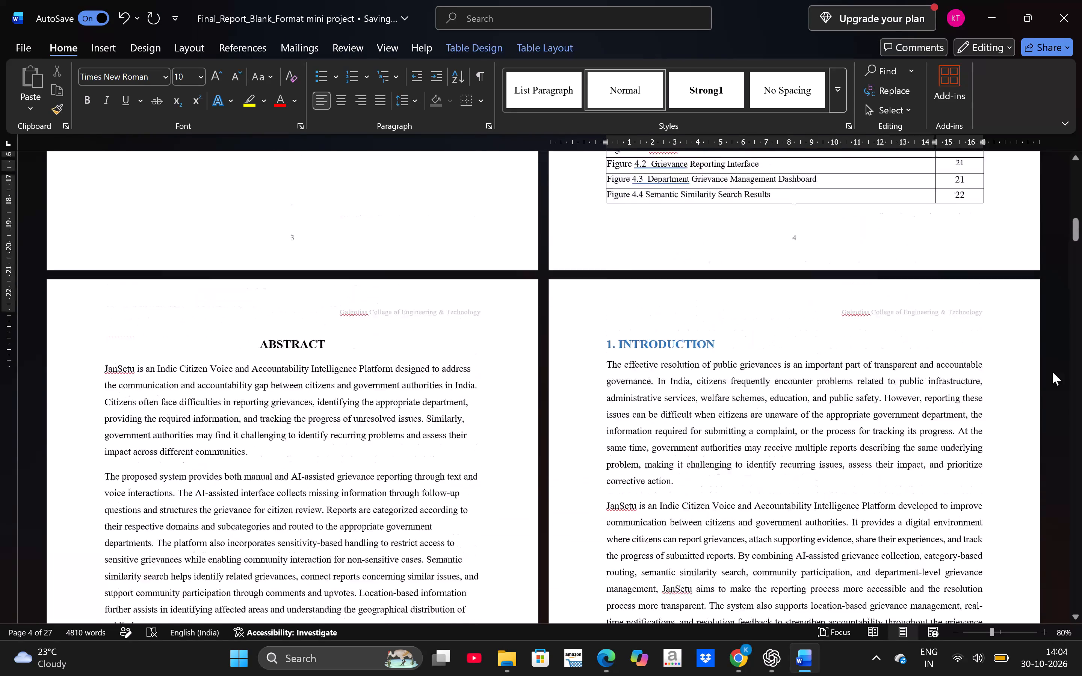
pyautogui.scroll(4, 1052, 372)
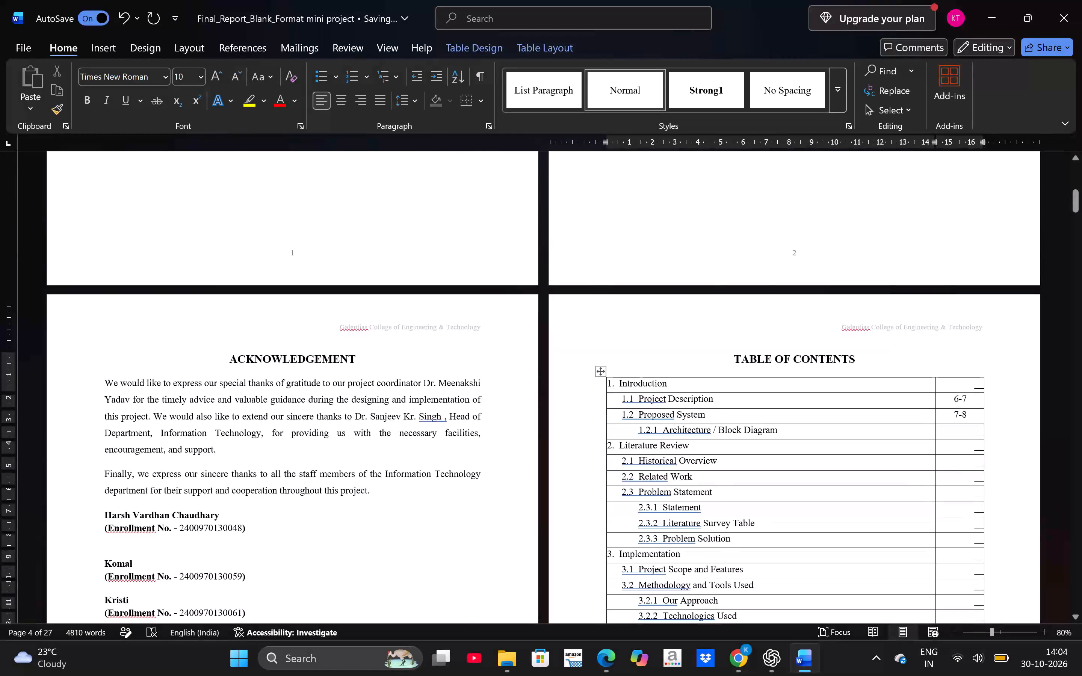
pyautogui.click(982, 432)
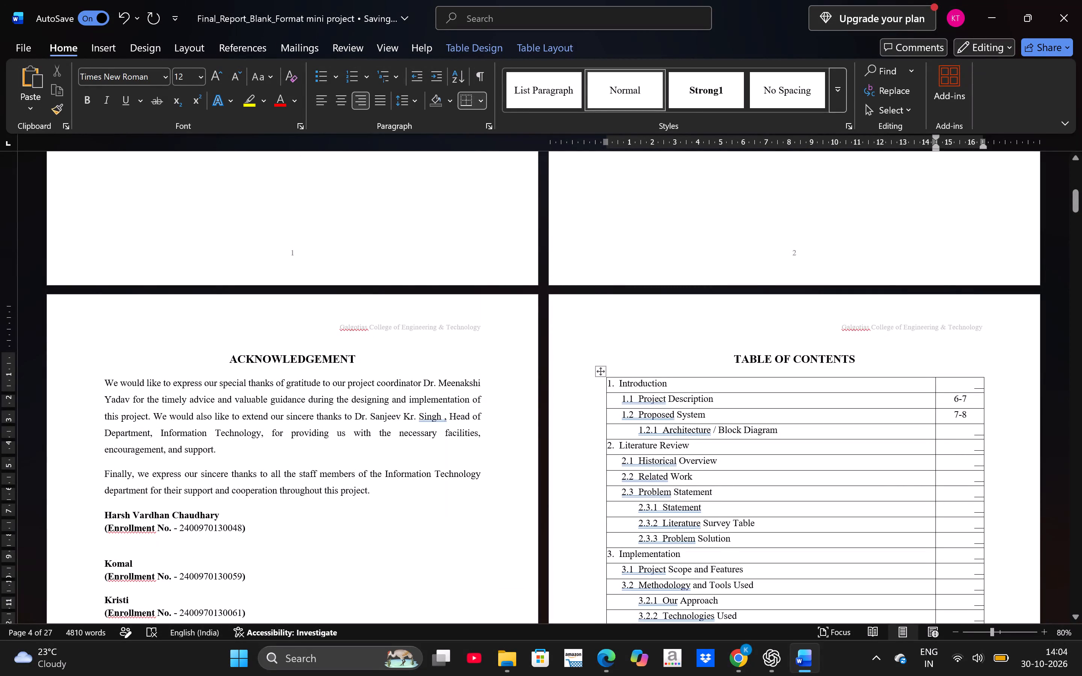
pyautogui.click(973, 433)
pyautogui.press('8')
pyautogui.click(342, 94)
pyautogui.press('Right')
pyautogui.press('Right')
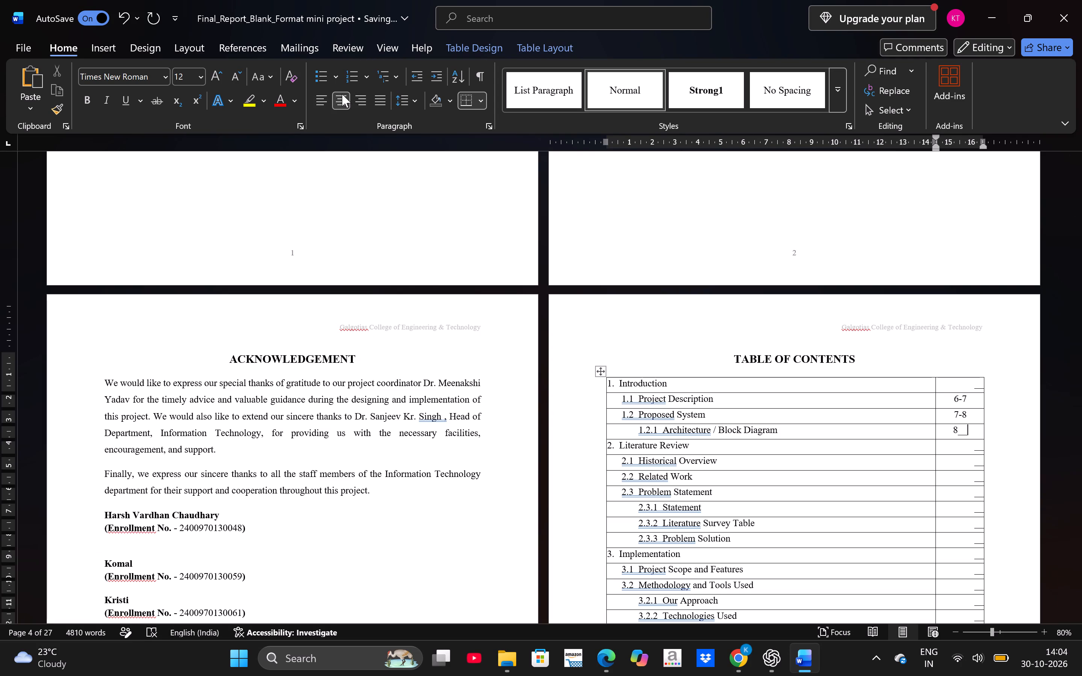
pyautogui.press('BackSpace')
pyautogui.press('BackSpace')
# Check where the Introduction chapter starts, replace its Table of Contents page placeholder with 6, and centre it in its cell.
pyautogui.scroll(-4, 595, 422)
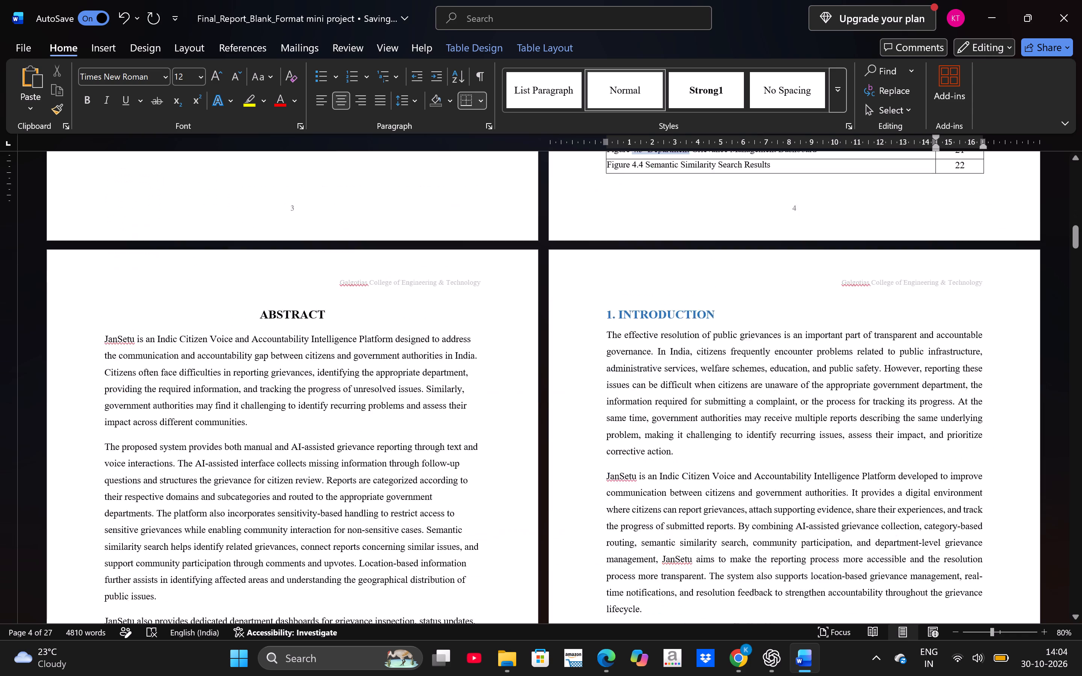
pyautogui.scroll(-1, 595, 422)
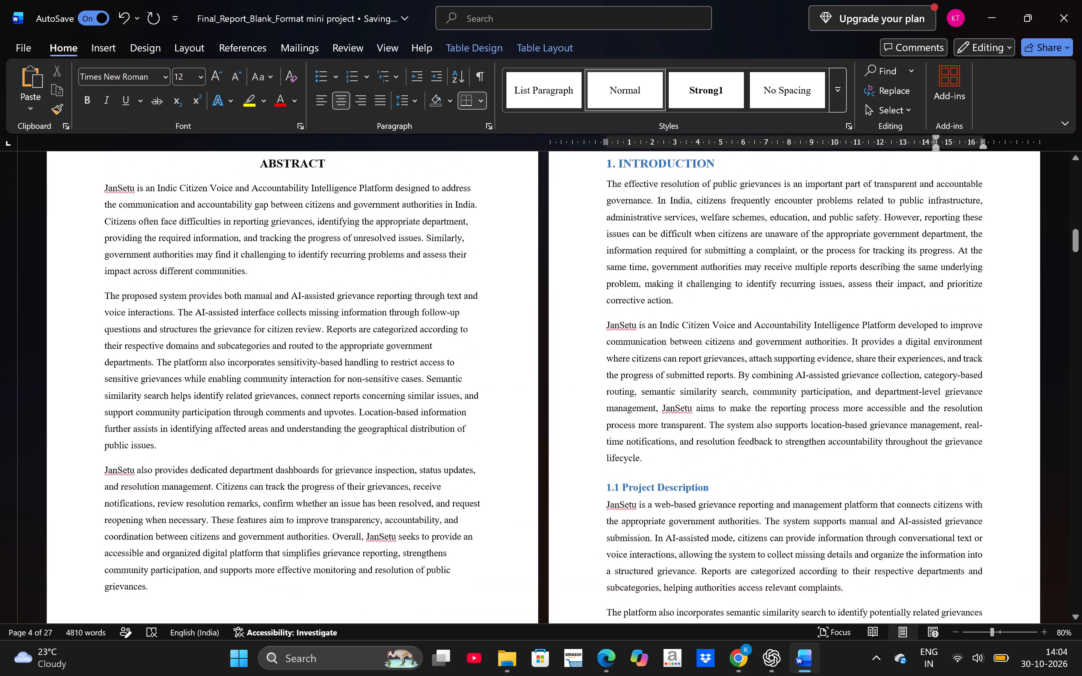
pyautogui.scroll(7, 595, 422)
pyautogui.scroll(-1, 697, 528)
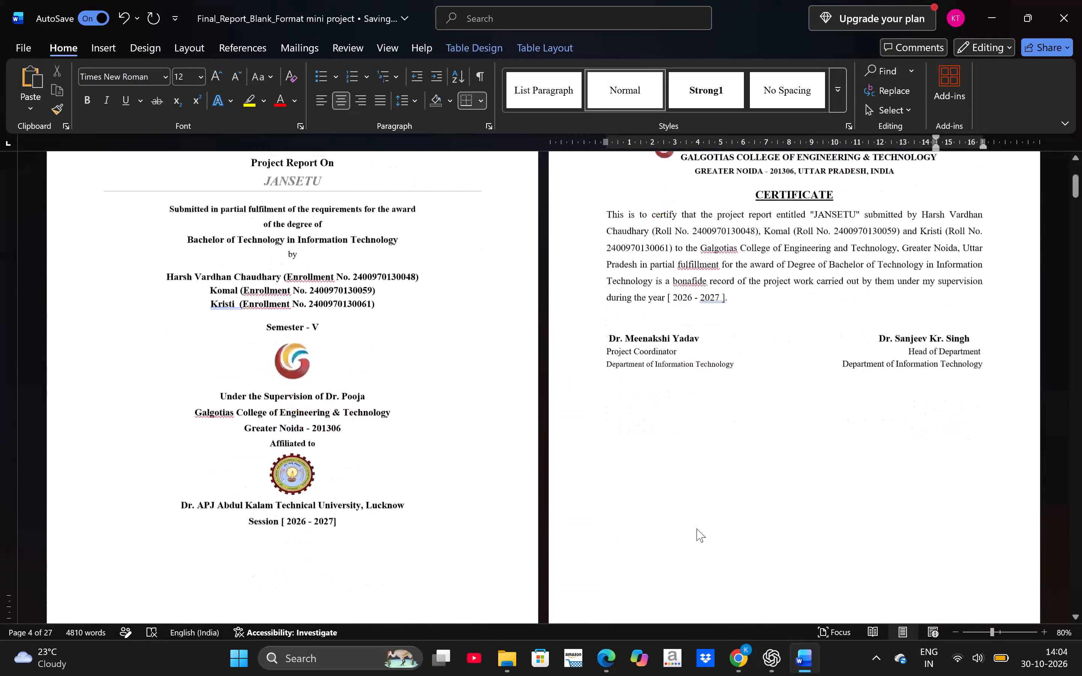
pyautogui.scroll(-2, 697, 528)
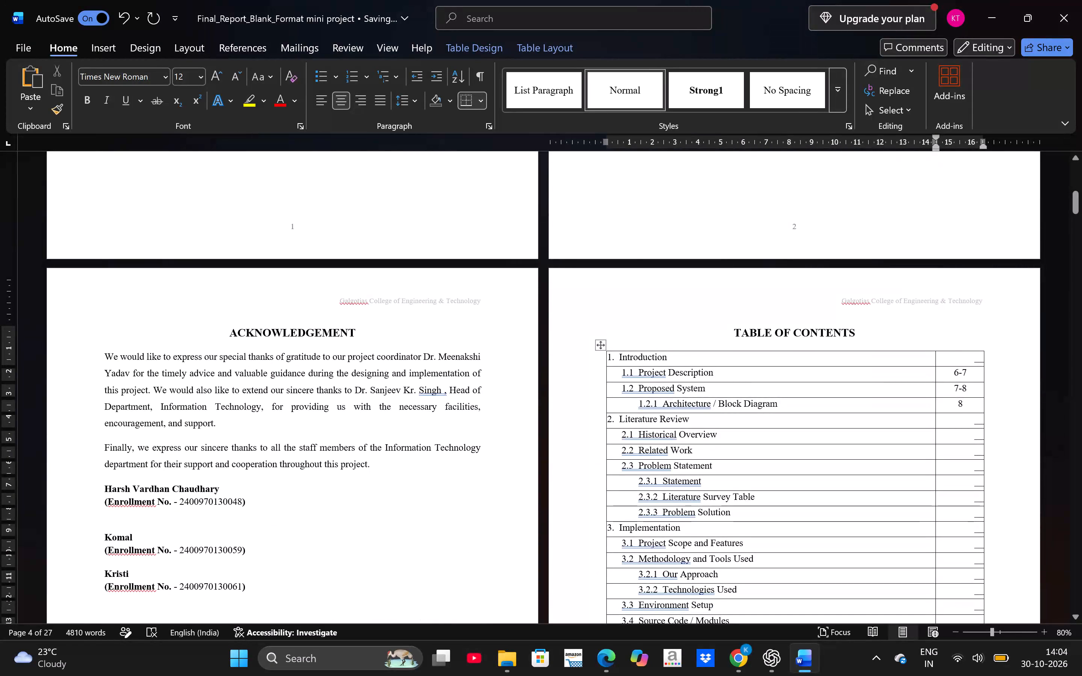
pyautogui.click(983, 359)
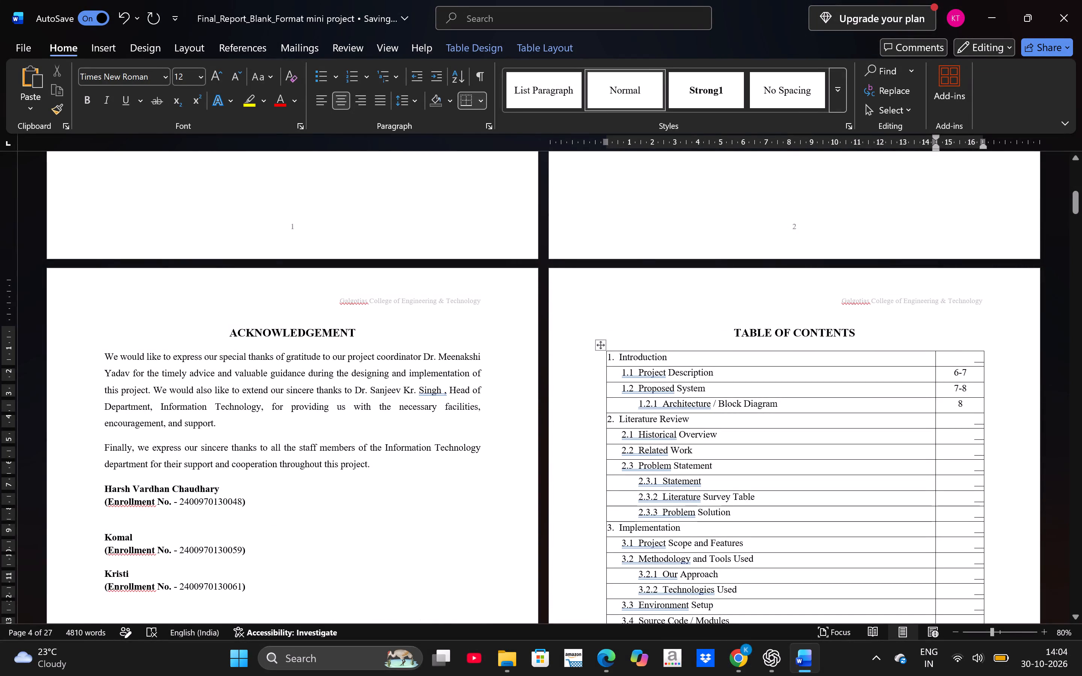
pyautogui.click(978, 361)
pyautogui.press('Right')
pyautogui.press('BackSpace')
pyautogui.press('BackSpace')
pyautogui.press('6')
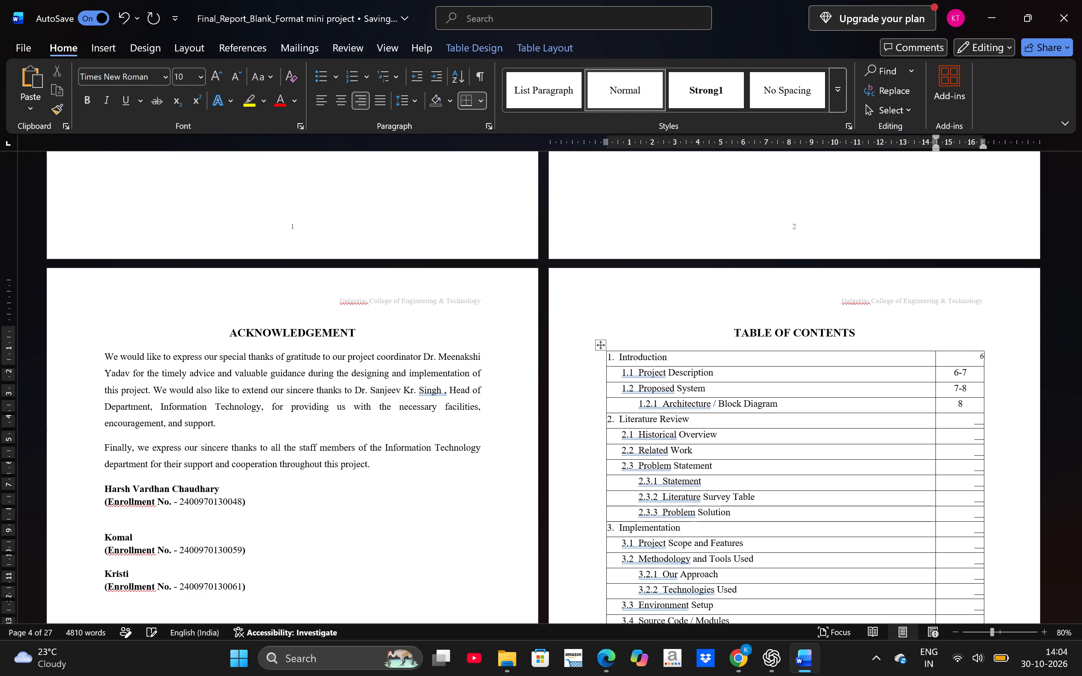
pyautogui.click(335, 98)
# Increase the font size of the page entry 6 for the Introduction chapter in the Table of Contents to 12.
pyautogui.click(212, 75)
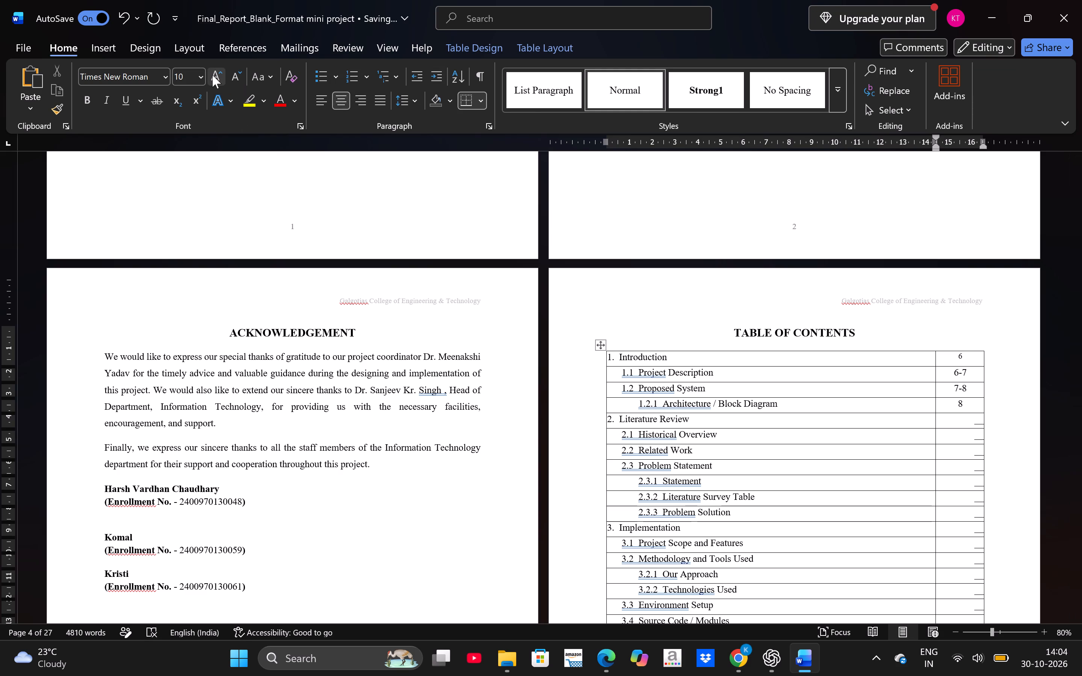
pyautogui.click(212, 75)
pyautogui.click(212, 75)
pyautogui.tripleClick(960, 357)
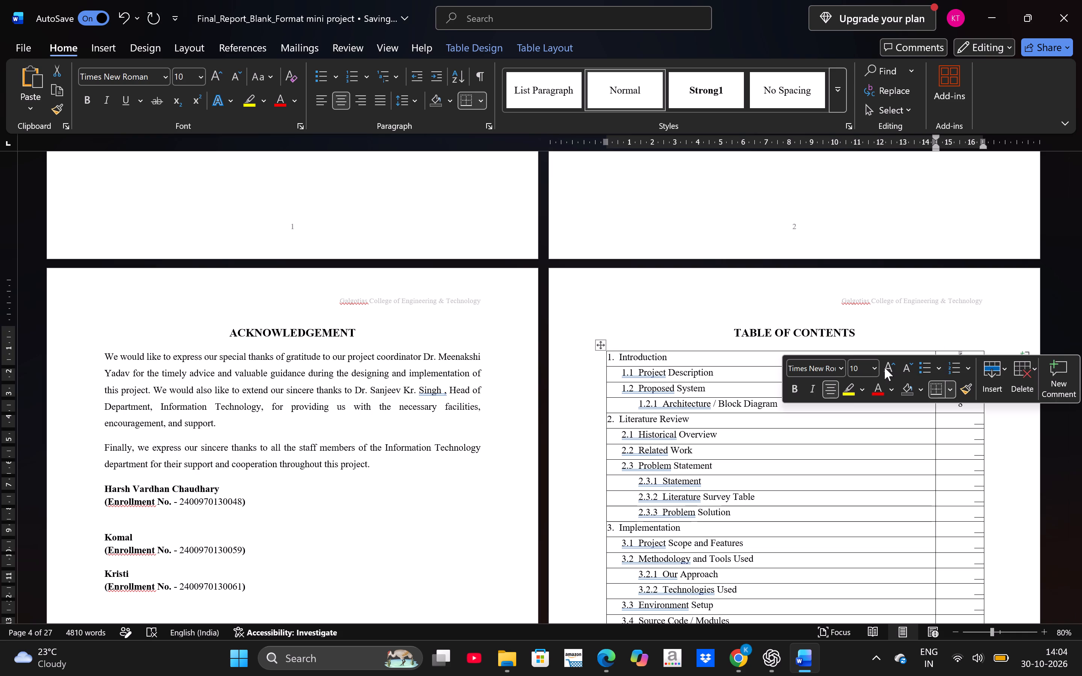
pyautogui.click(885, 366)
pyautogui.click(885, 366)
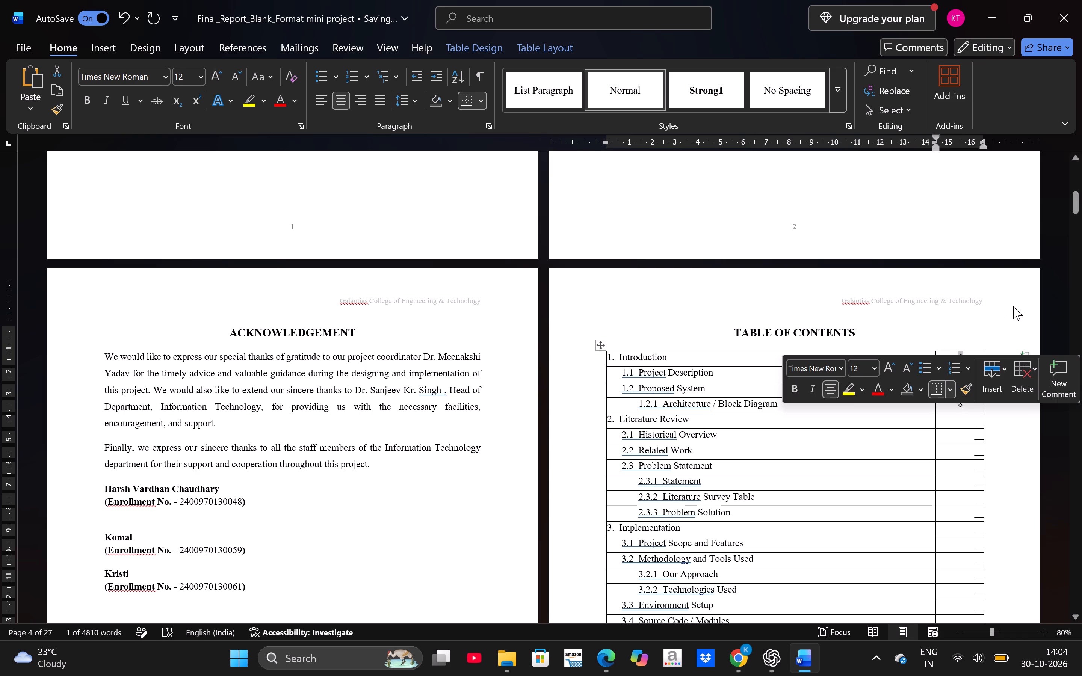
pyautogui.click(1013, 306)
# Examine the Introduction and Literature Review chapters to see which numbered pages their sections fall on.
pyautogui.scroll(-1, 1021, 418)
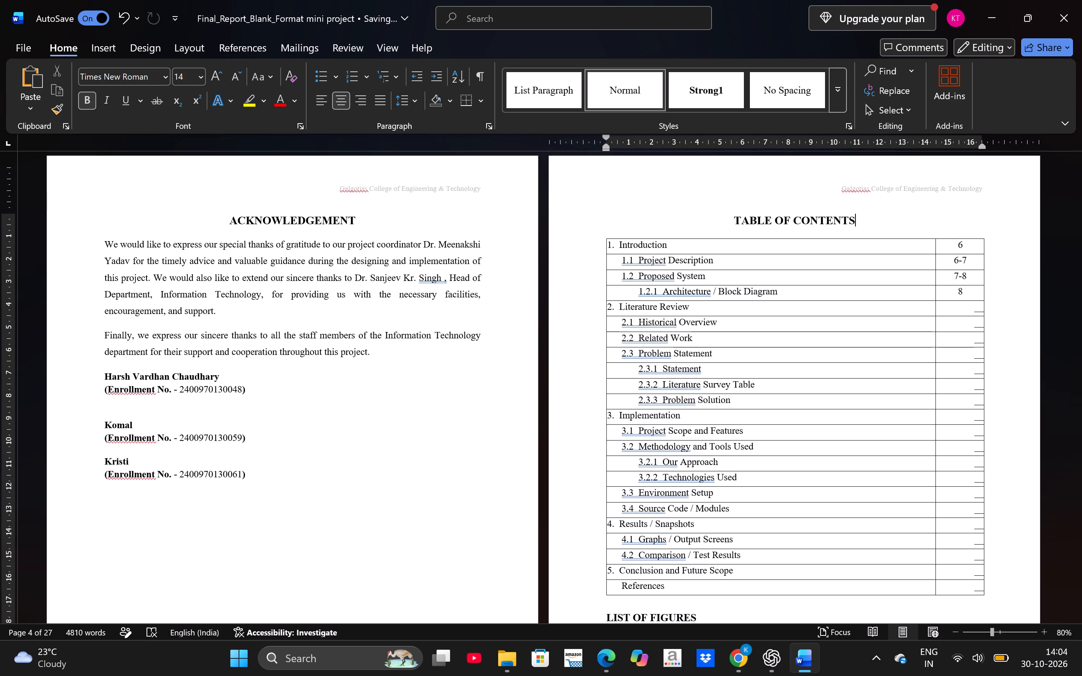
pyautogui.scroll(-5, 1021, 418)
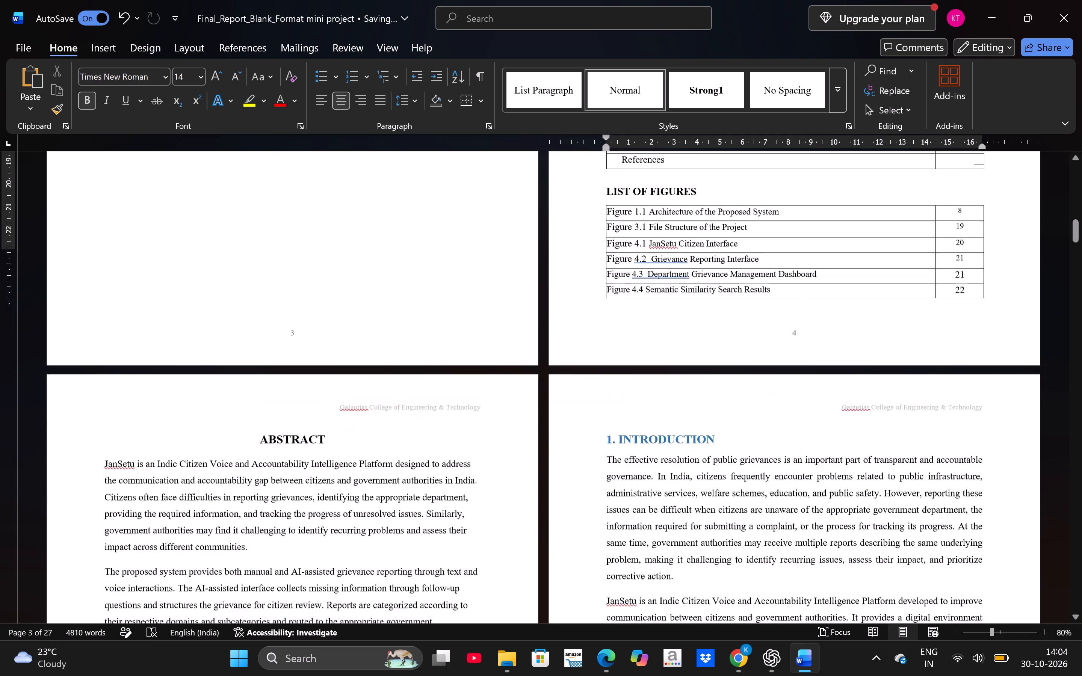
pyautogui.scroll(-1, 1021, 418)
pyautogui.scroll(2, 1021, 418)
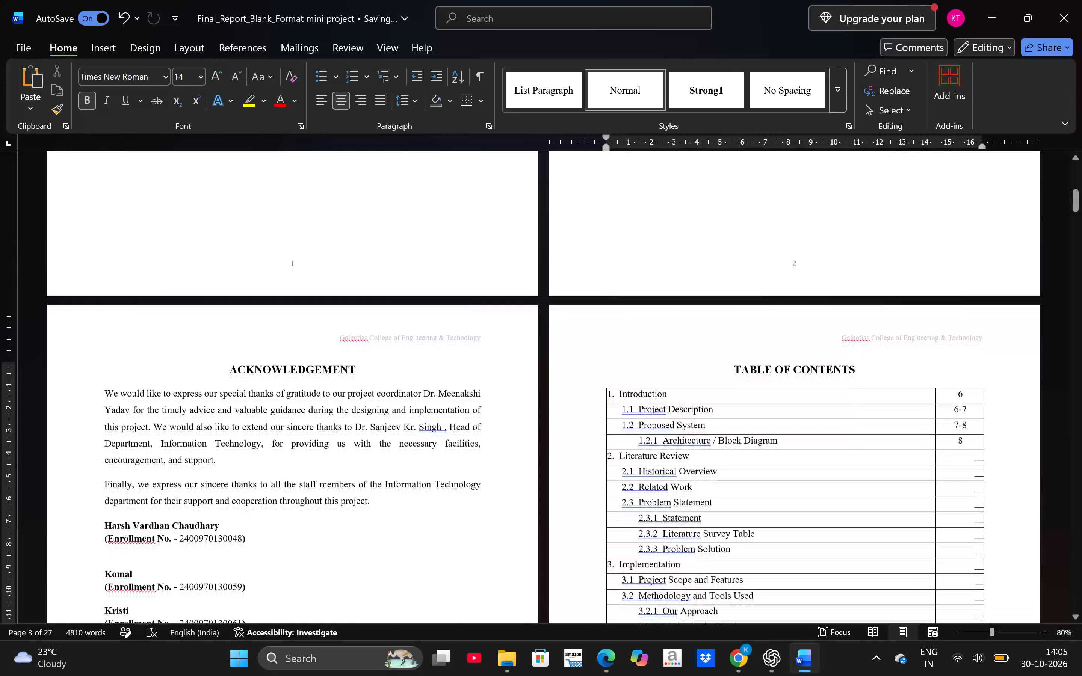
pyautogui.scroll(-1, 1021, 418)
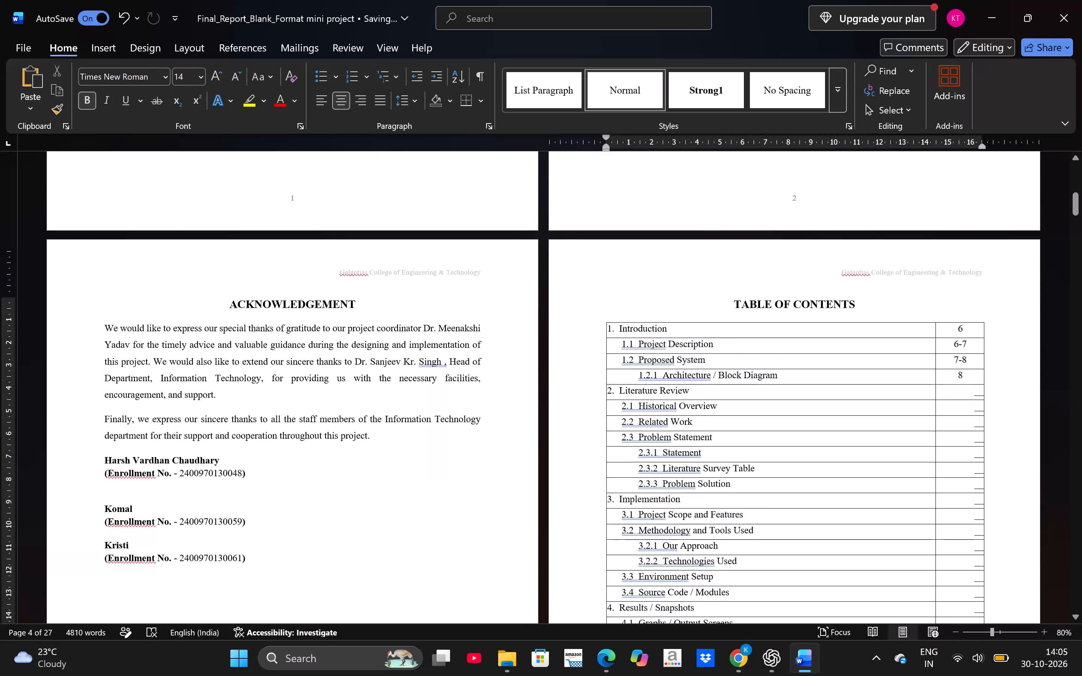
pyautogui.scroll(-1, 1021, 418)
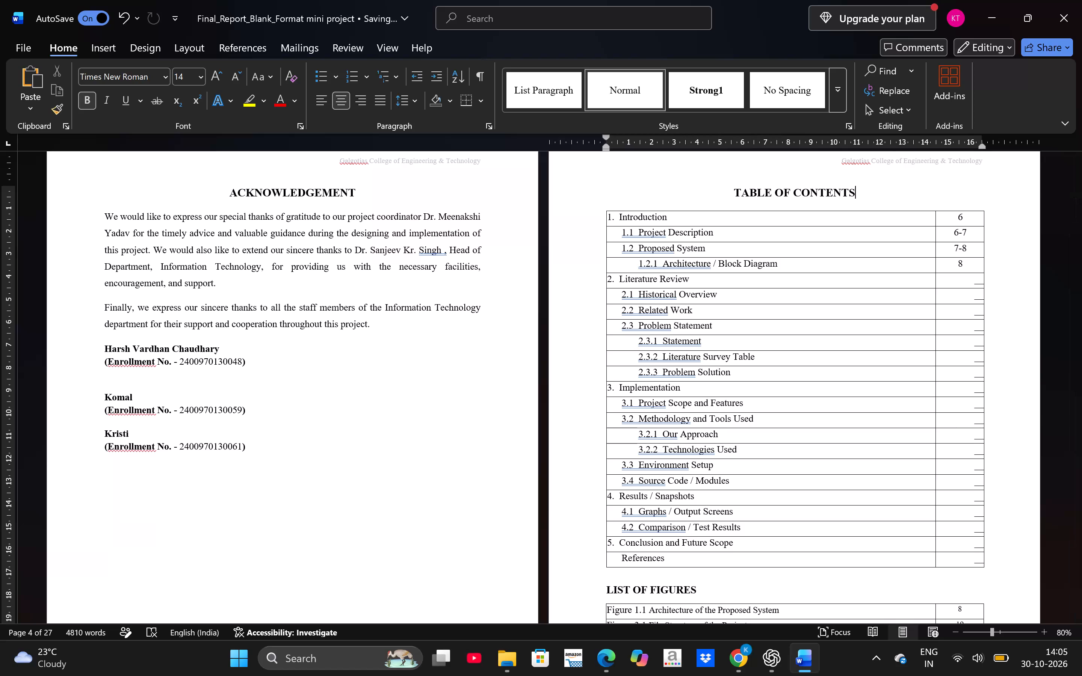
pyautogui.scroll(-3, 1021, 418)
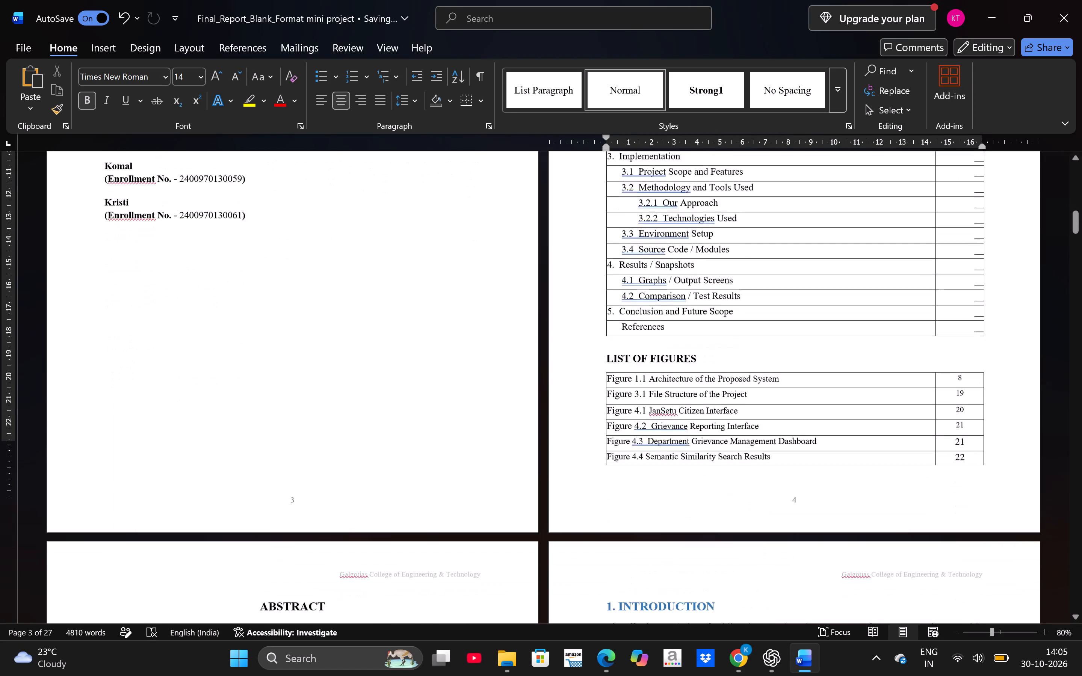
pyautogui.scroll(-6, 1021, 418)
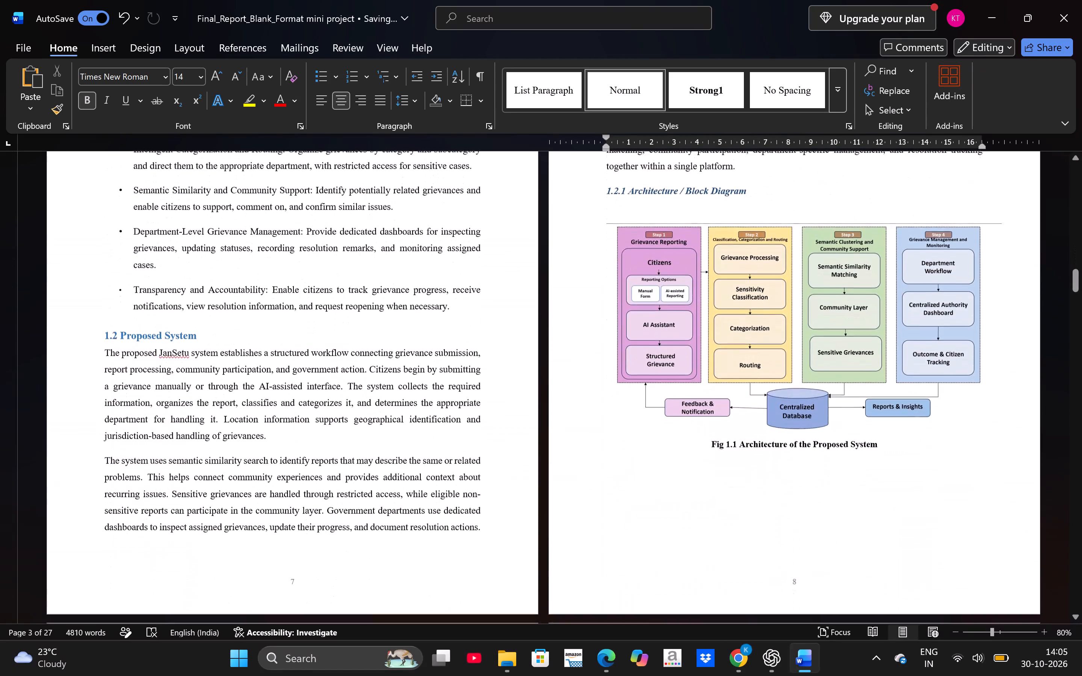
pyautogui.scroll(-2, 1021, 418)
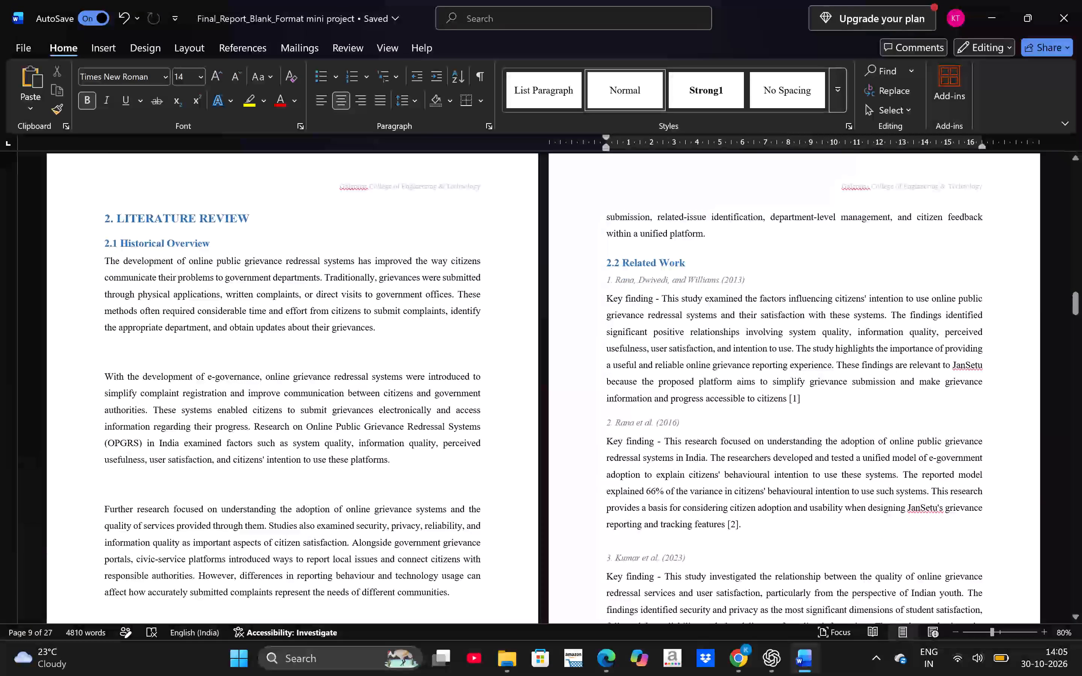
pyautogui.scroll(-1, 1021, 418)
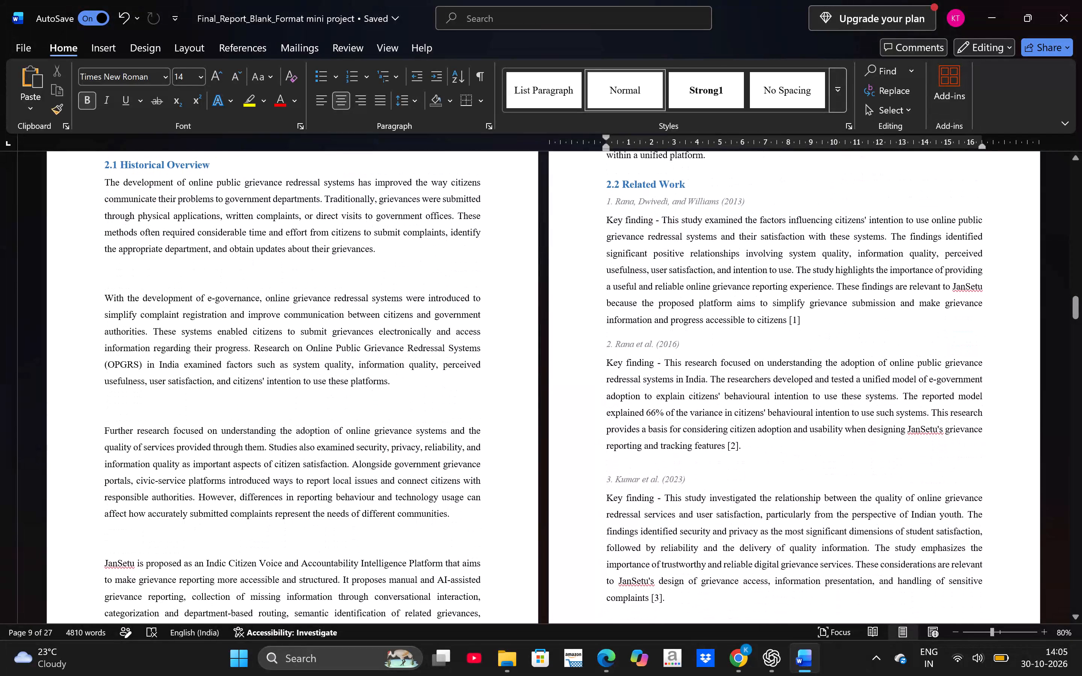
pyautogui.scroll(-1, 1021, 418)
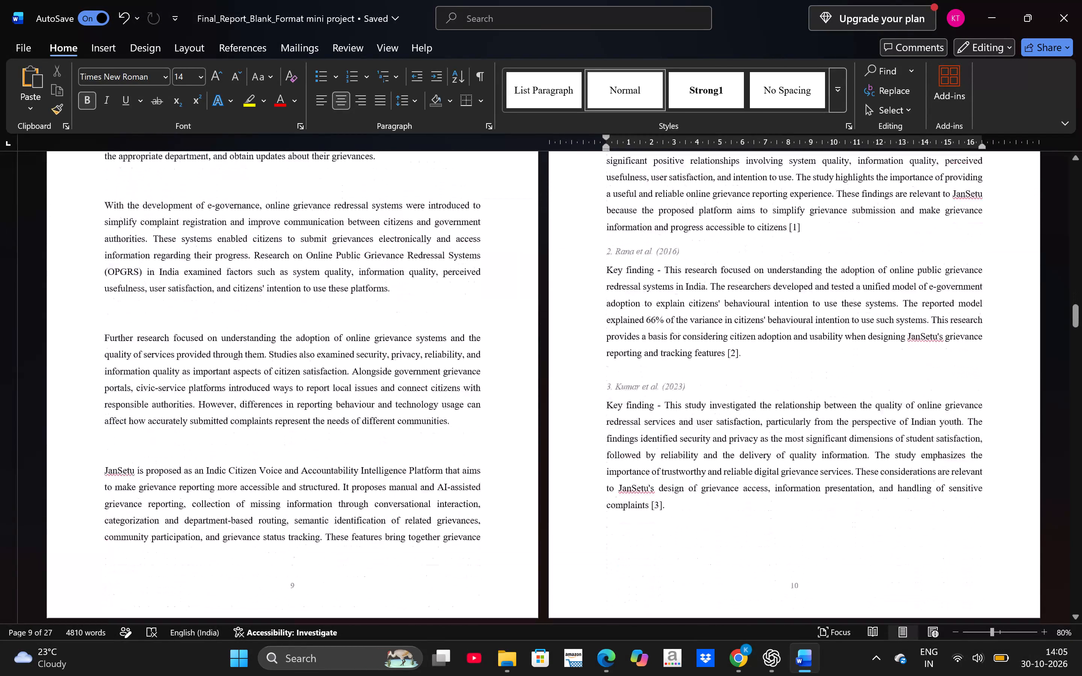
pyautogui.scroll(-1, 1021, 418)
pyautogui.hscroll(-1, 1021, 418)
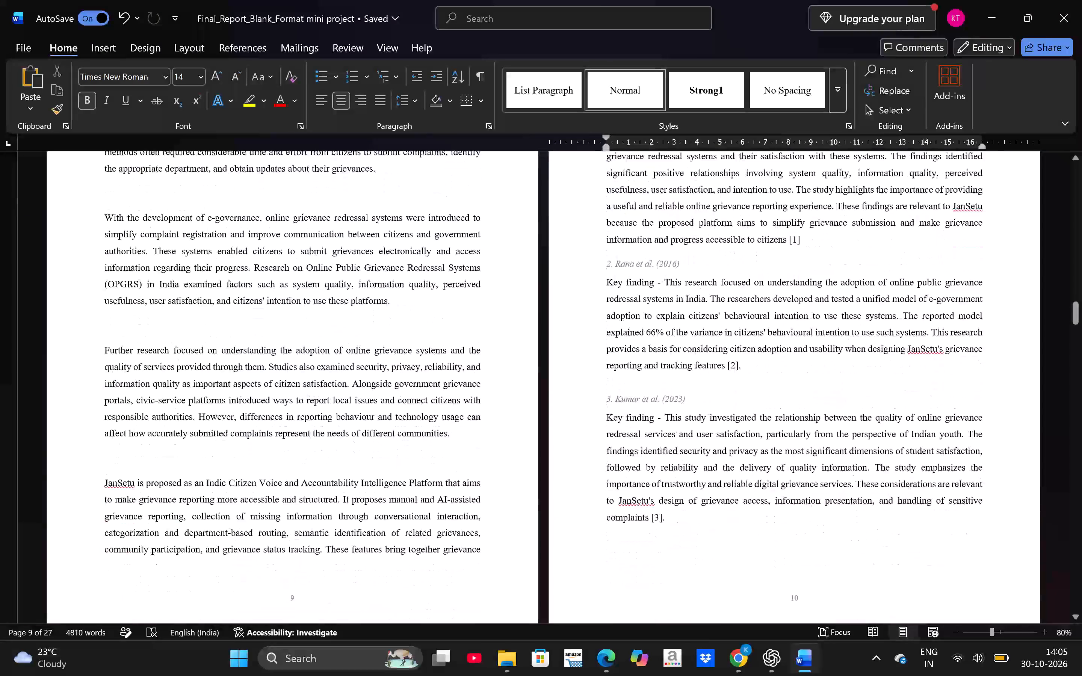
pyautogui.hscroll(-1, 1021, 418)
pyautogui.scroll(5, 1021, 418)
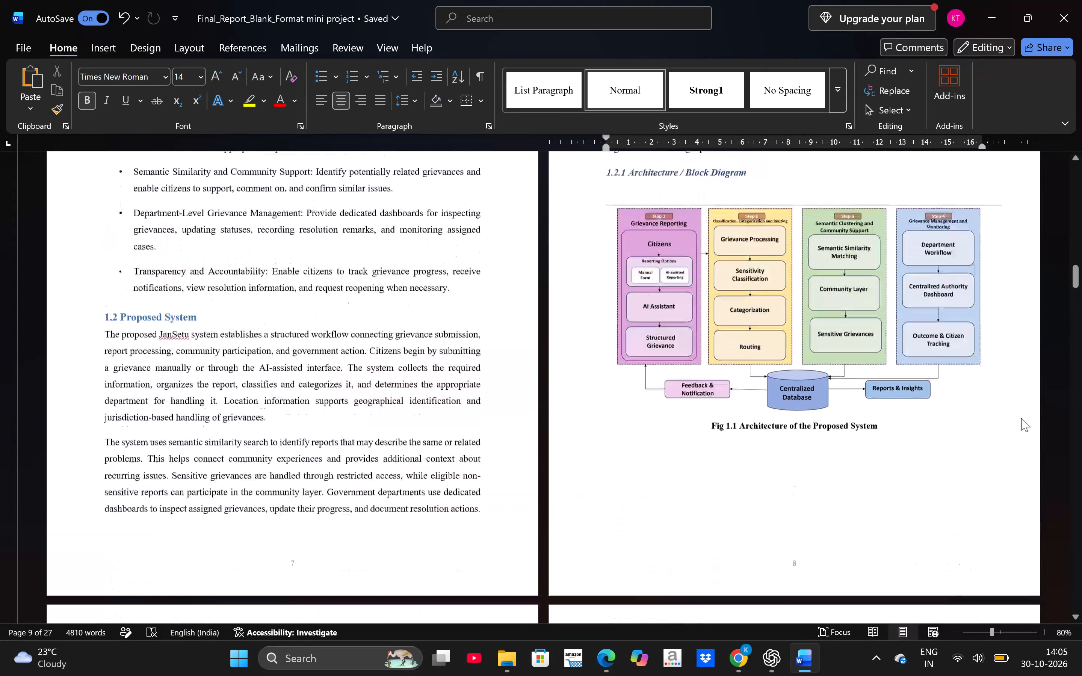
pyautogui.scroll(8, 1021, 418)
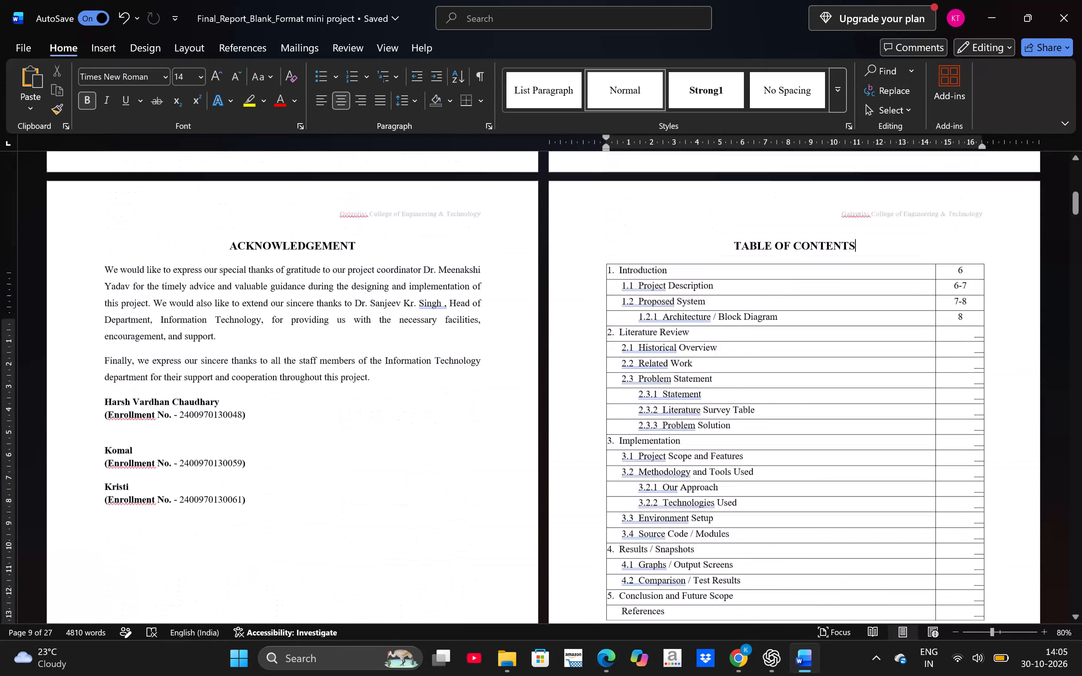
pyautogui.scroll(1, 1021, 418)
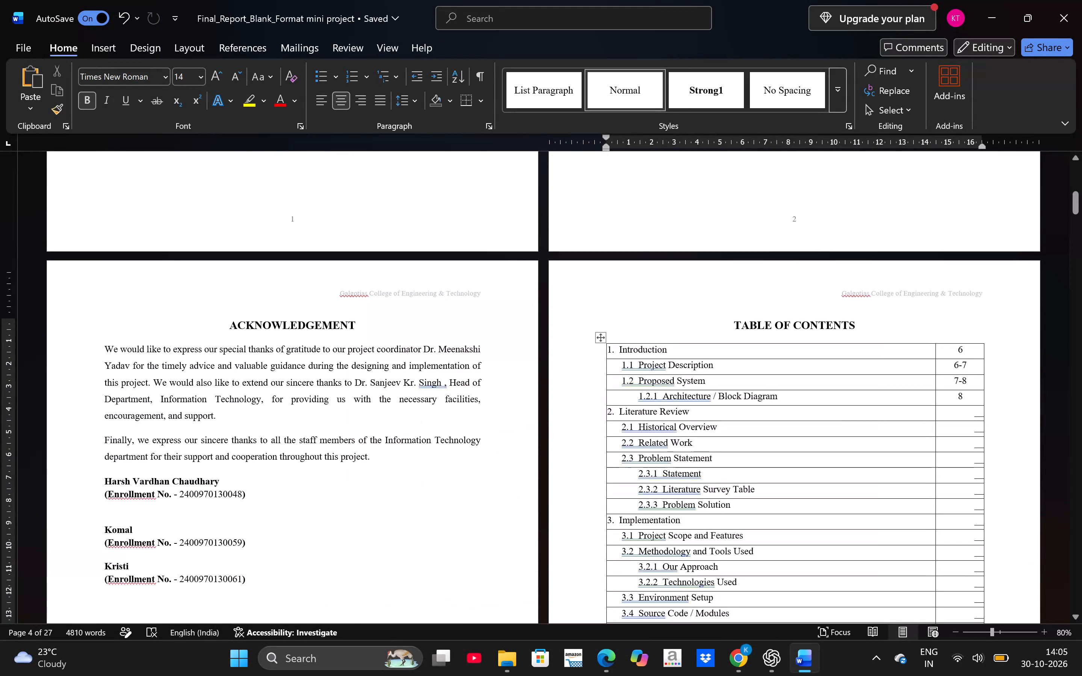
# Check on which page the Introduction chapter ends and extend its Table of Contents page entry to 6-8.
pyautogui.scroll(-2, 787, 481)
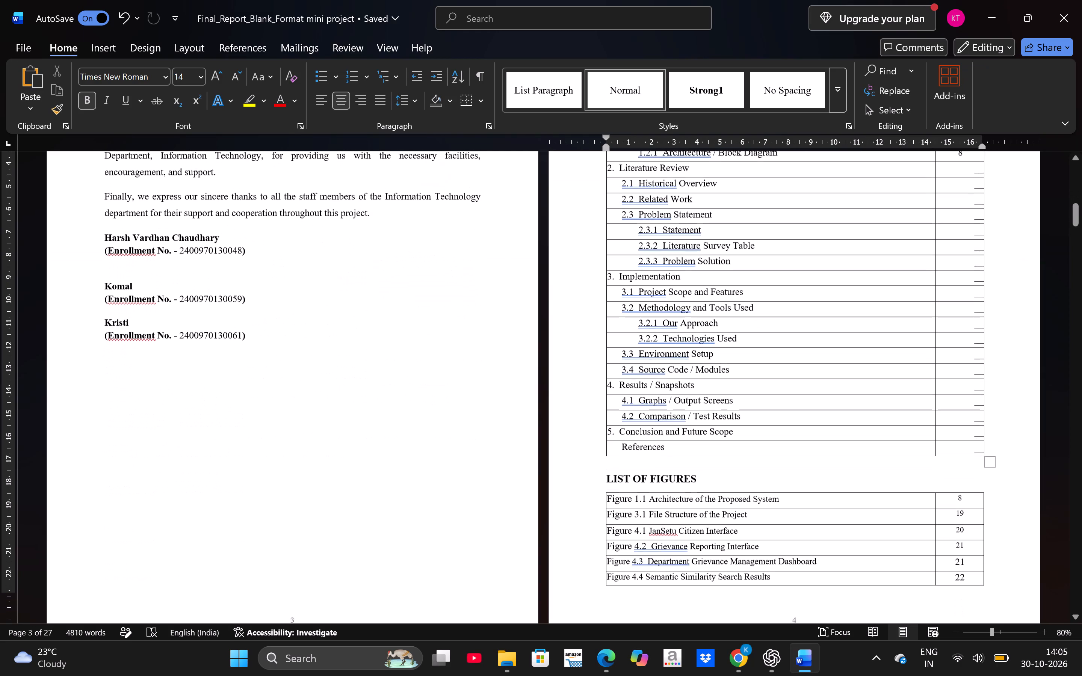
pyautogui.scroll(-6, 787, 481)
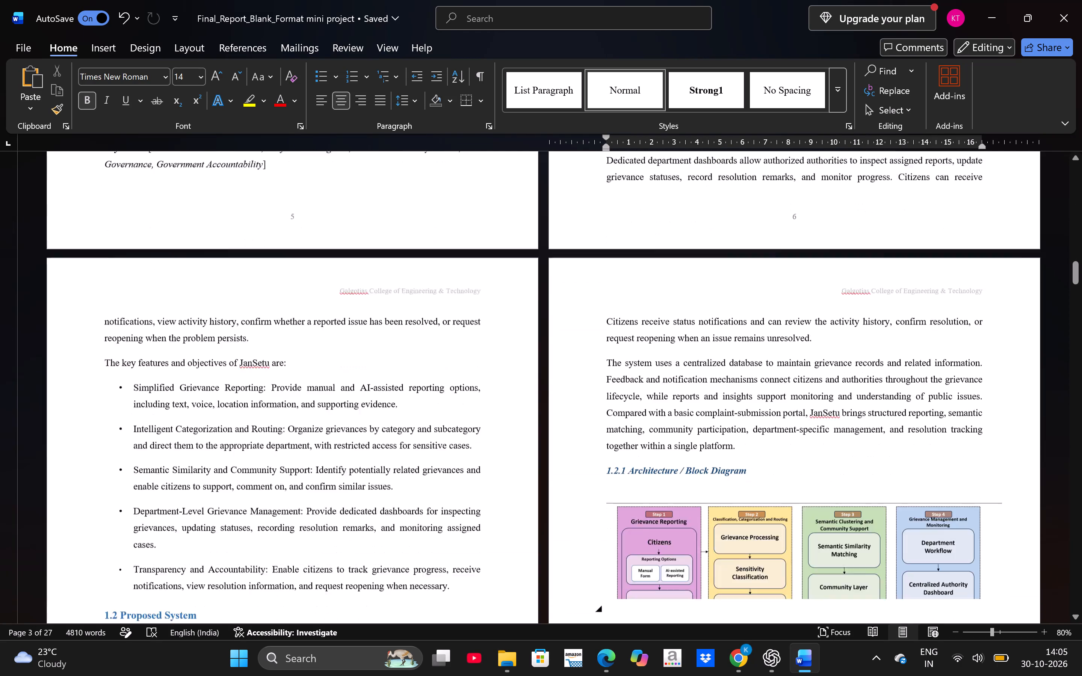
pyautogui.scroll(-6, 787, 481)
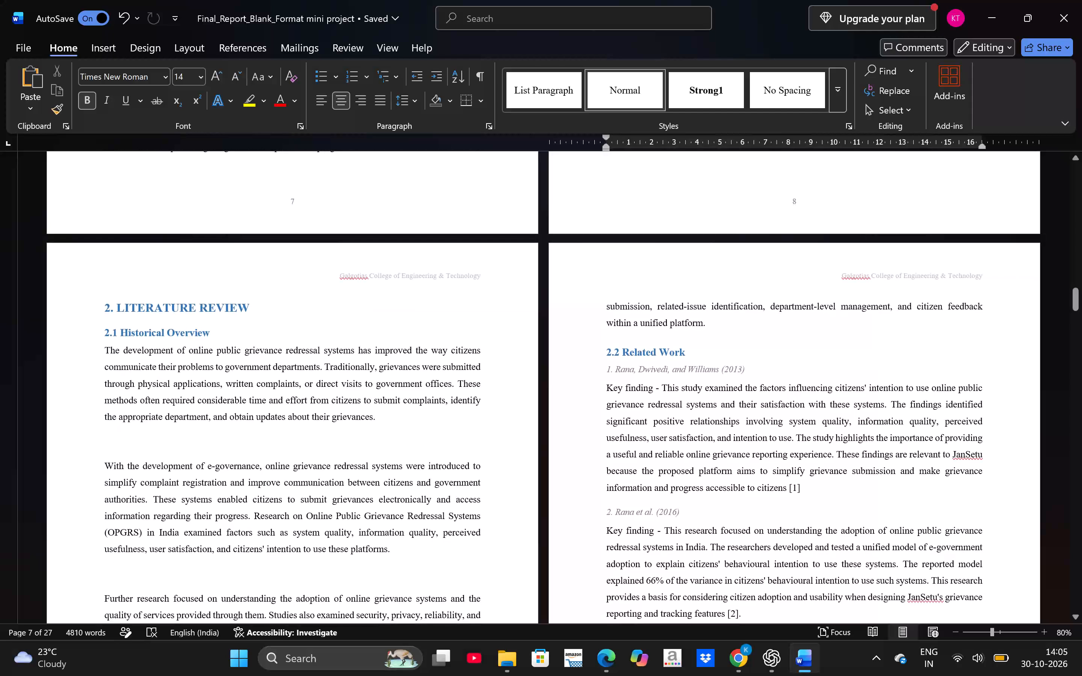
pyautogui.scroll(5, 787, 481)
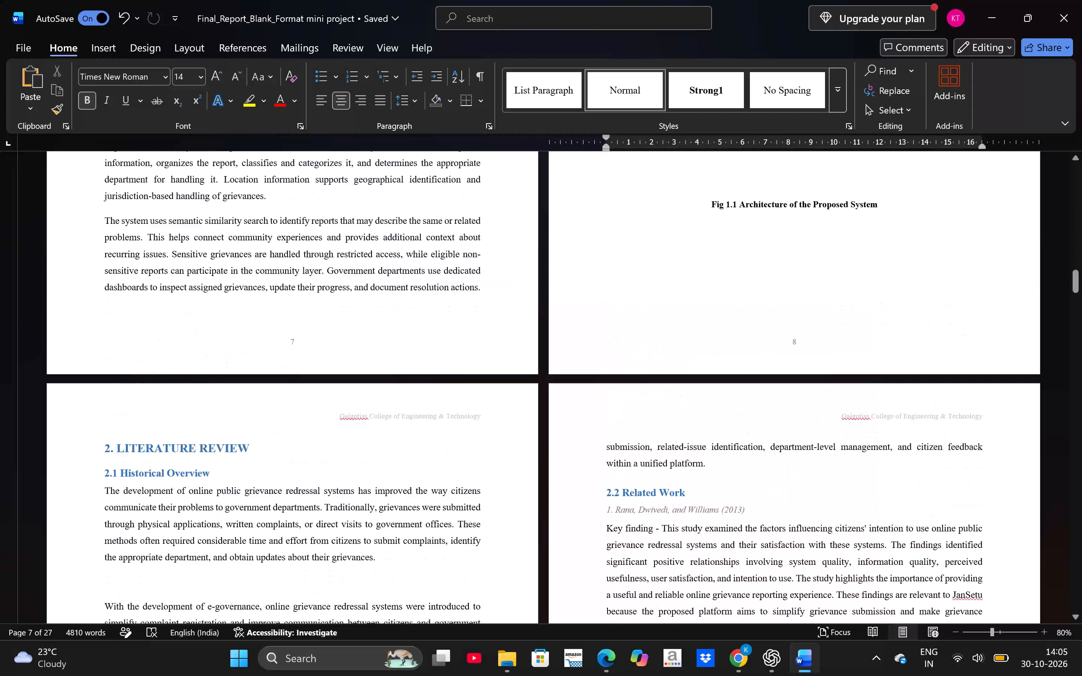
pyautogui.scroll(6, 787, 481)
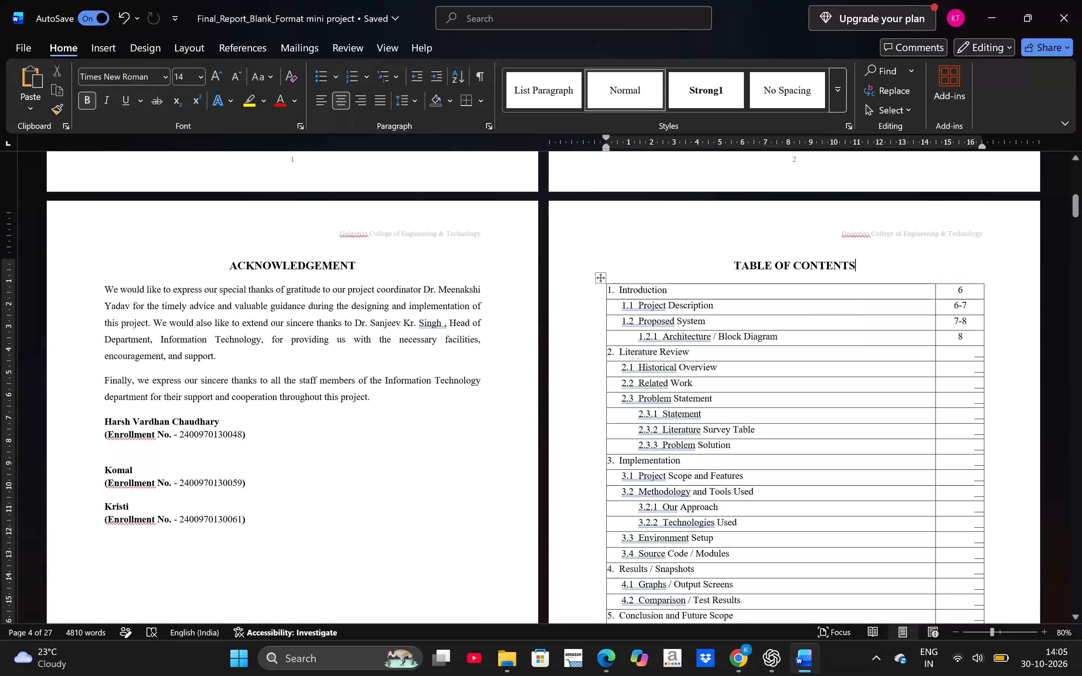
pyautogui.click(981, 357)
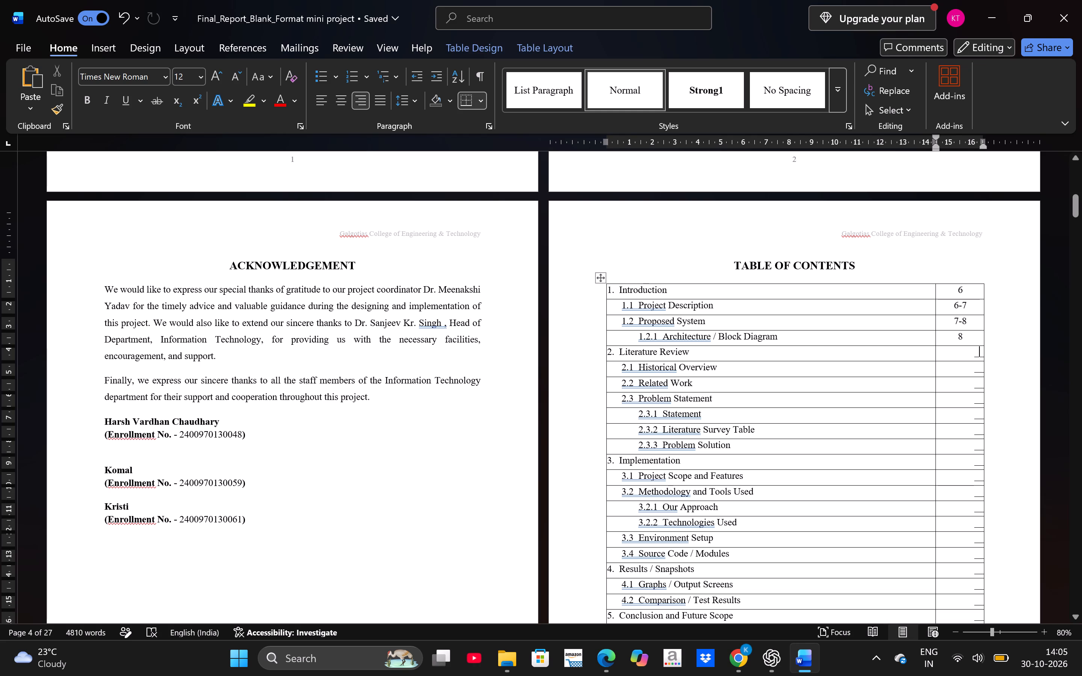
pyautogui.click(967, 289)
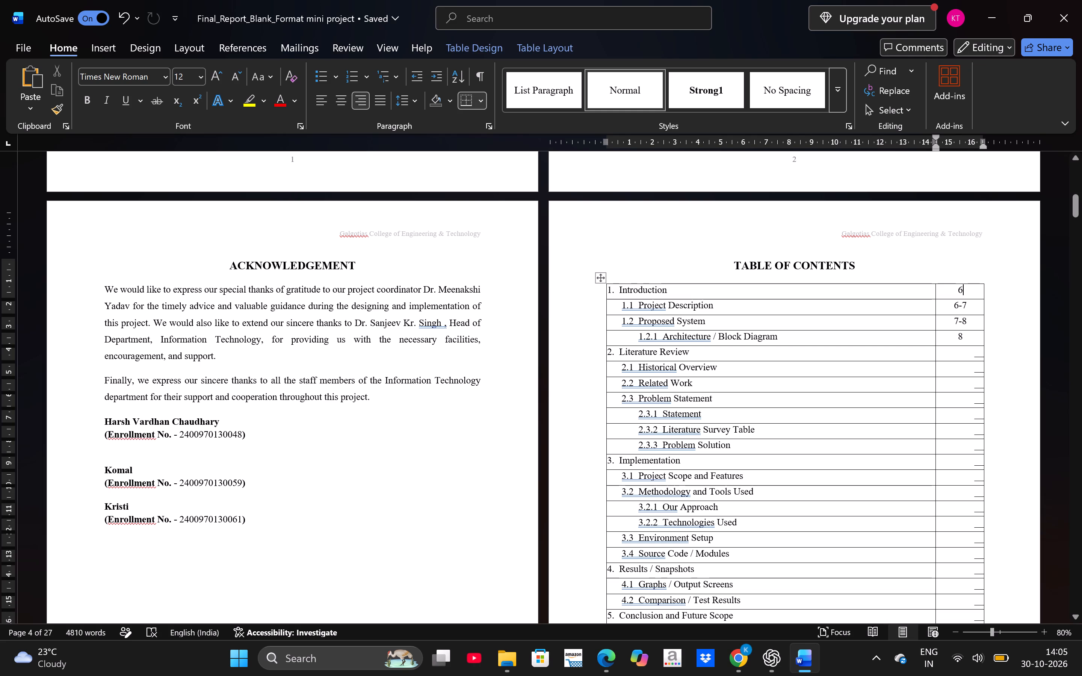
pyautogui.write('-9')
pyautogui.press('BackSpace')
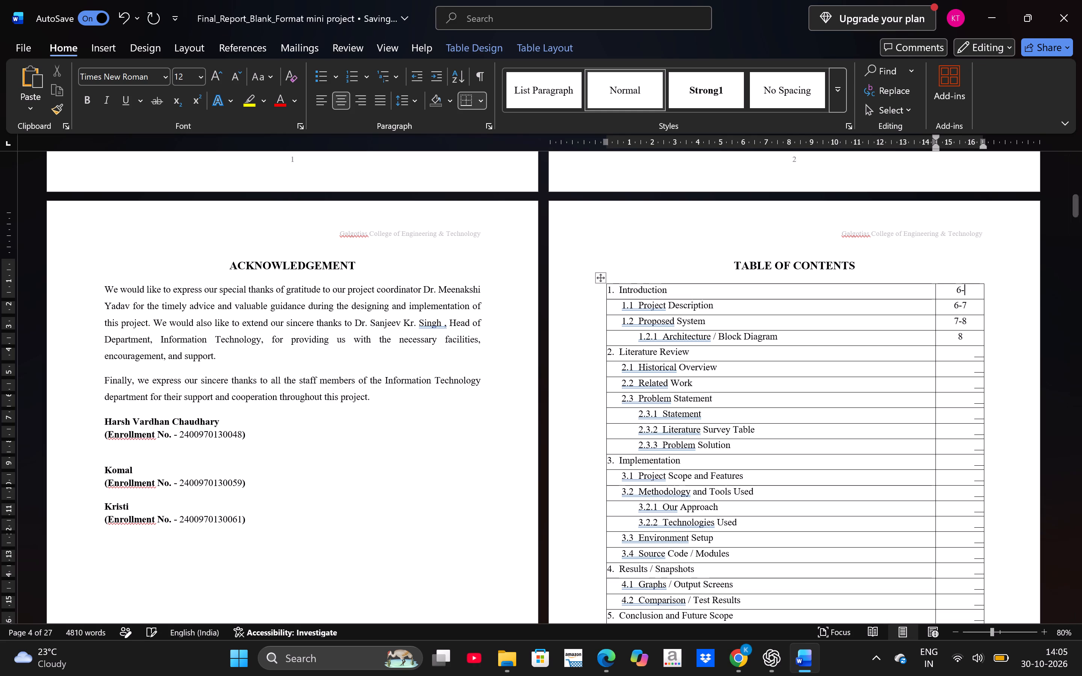
pyautogui.press('8')
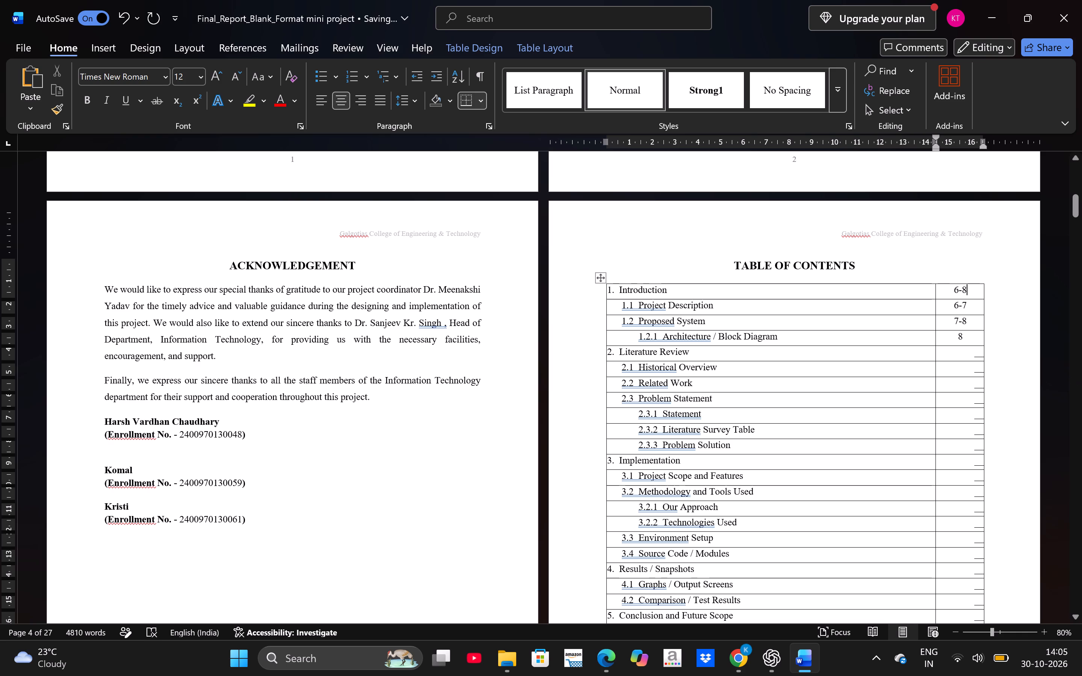
# Check which pages the Literature Review chapter spans, replace its Table of Contents page placeholder with 9-13, and centre it in its cell.
pyautogui.click(984, 356)
pyautogui.scroll(-2, 980, 356)
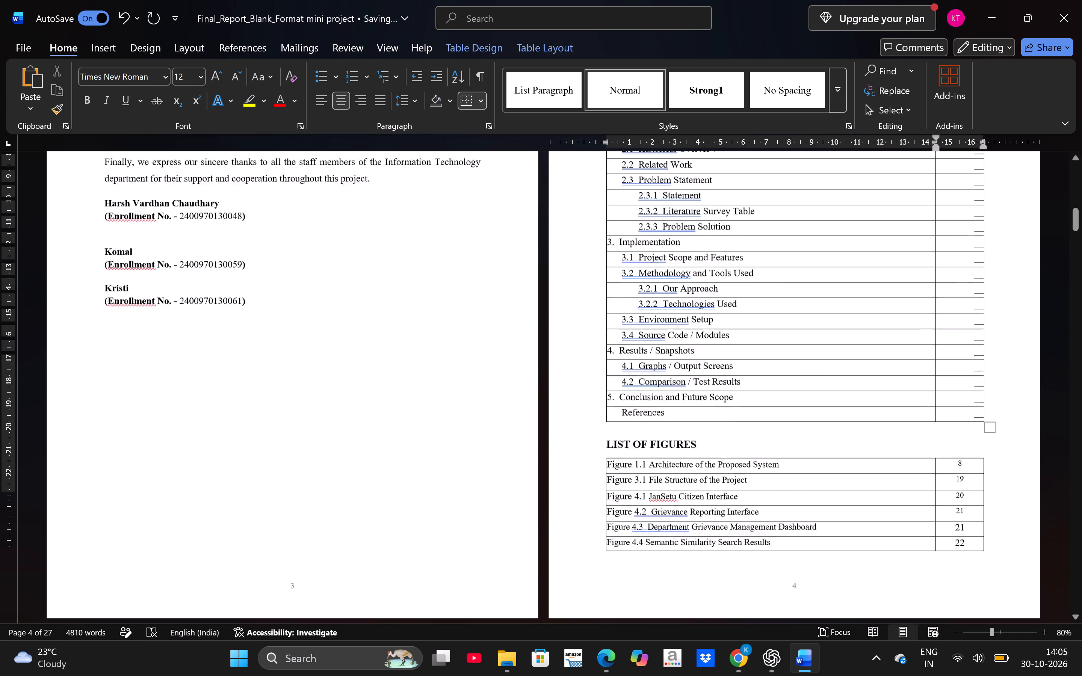
pyautogui.scroll(-9, 980, 356)
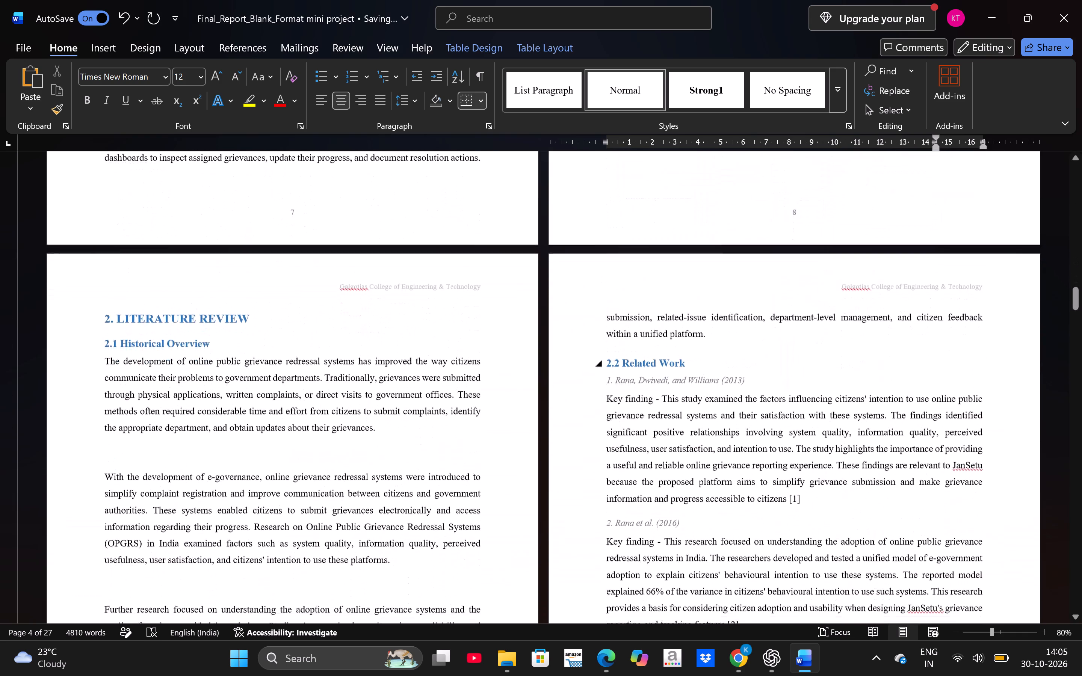
pyautogui.scroll(-1, 980, 356)
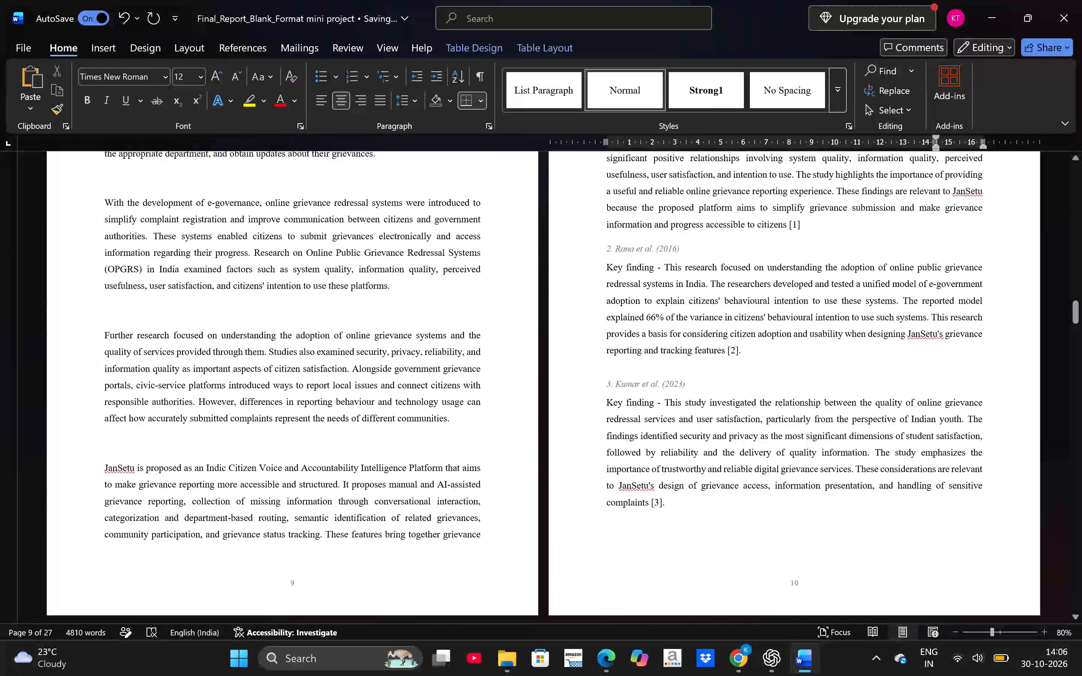
pyautogui.scroll(-3, 980, 356)
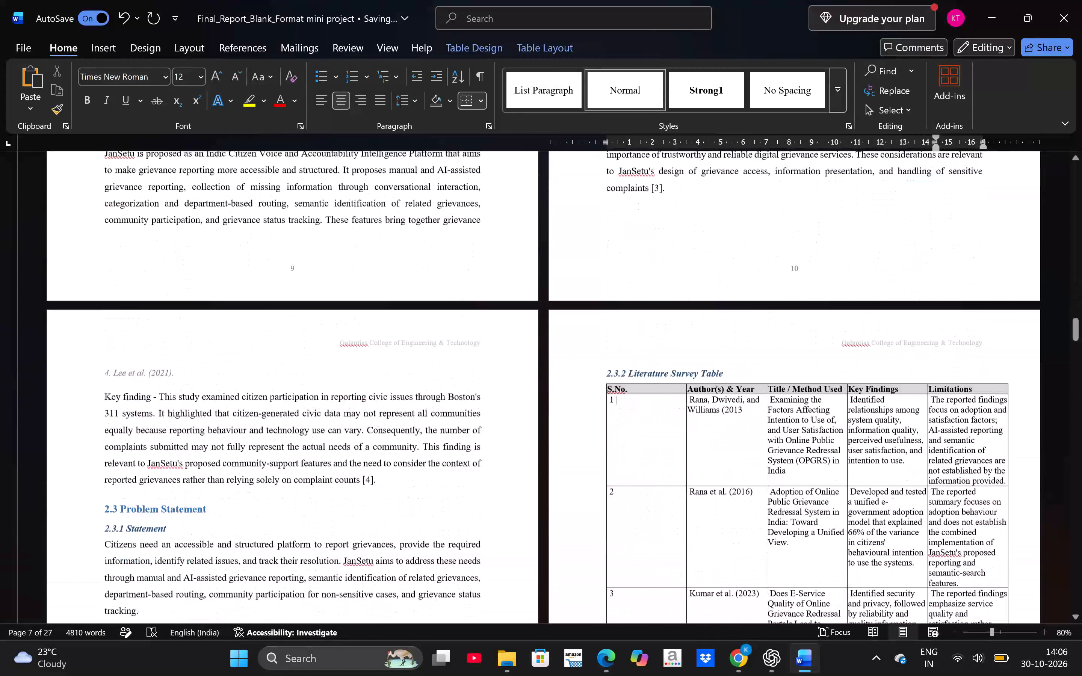
pyautogui.scroll(-4, 980, 356)
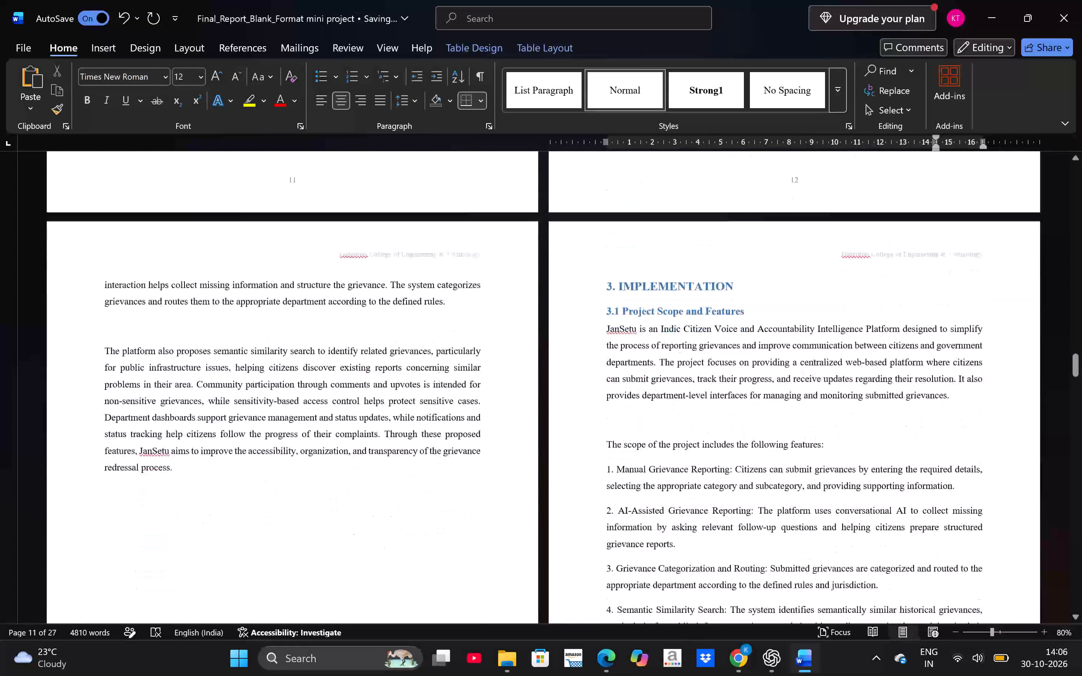
pyautogui.scroll(-4, 980, 356)
pyautogui.scroll(3, 980, 356)
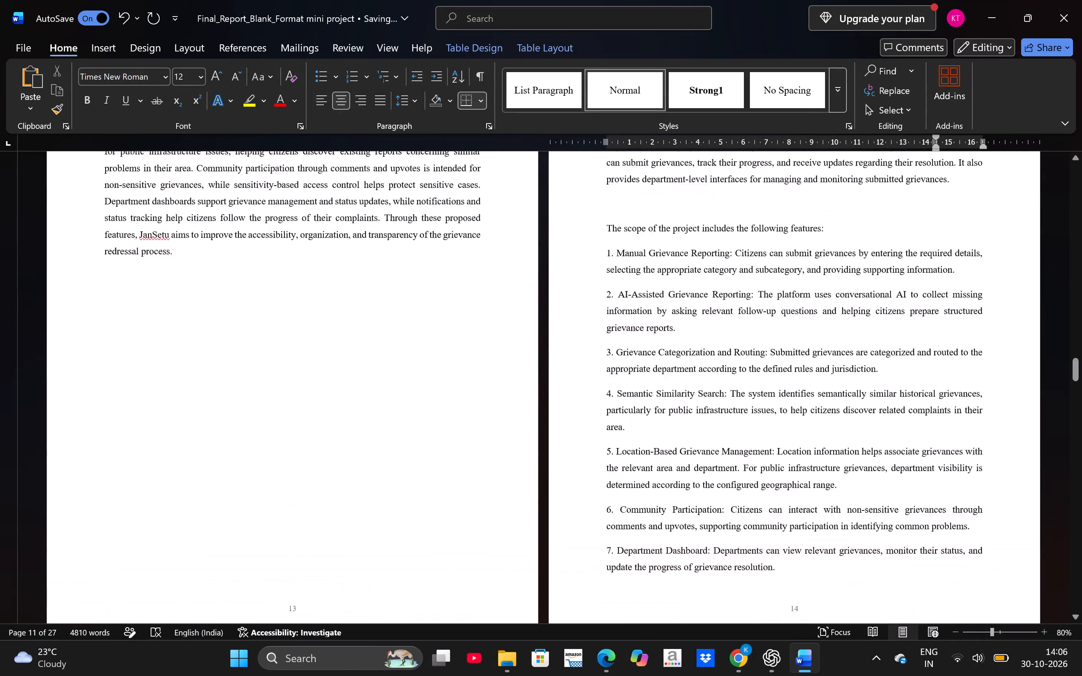
pyautogui.scroll(9, 980, 356)
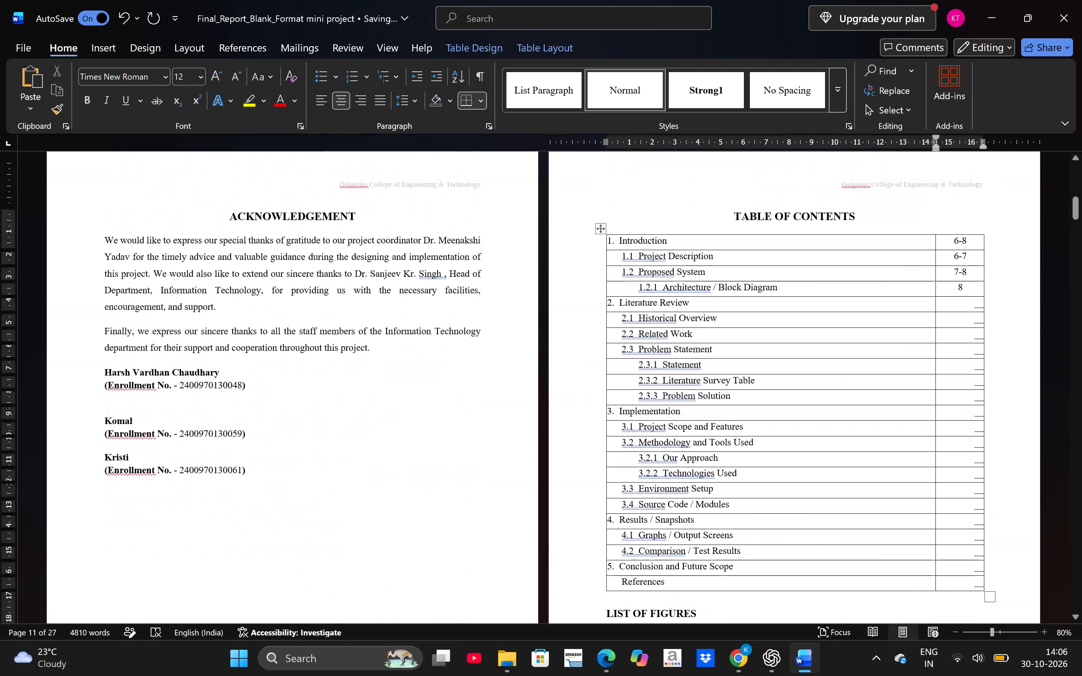
pyautogui.click(975, 297)
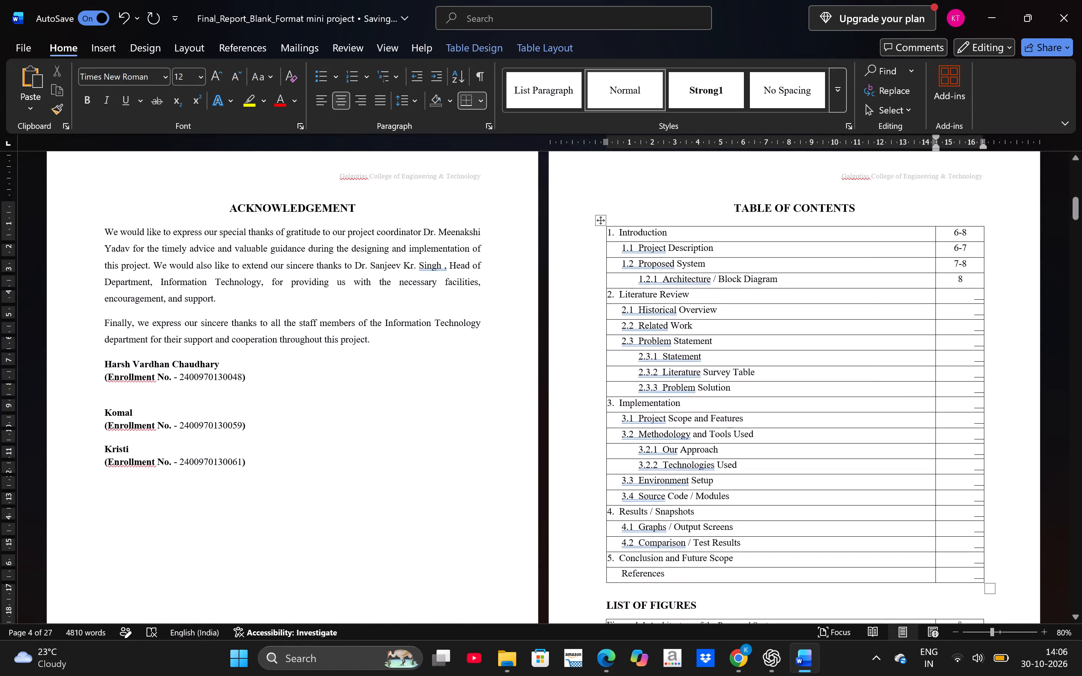
pyautogui.write('9-13')
pyautogui.press('Right')
pyautogui.press('Right')
pyautogui.press('BackSpace')
pyautogui.press('BackSpace')
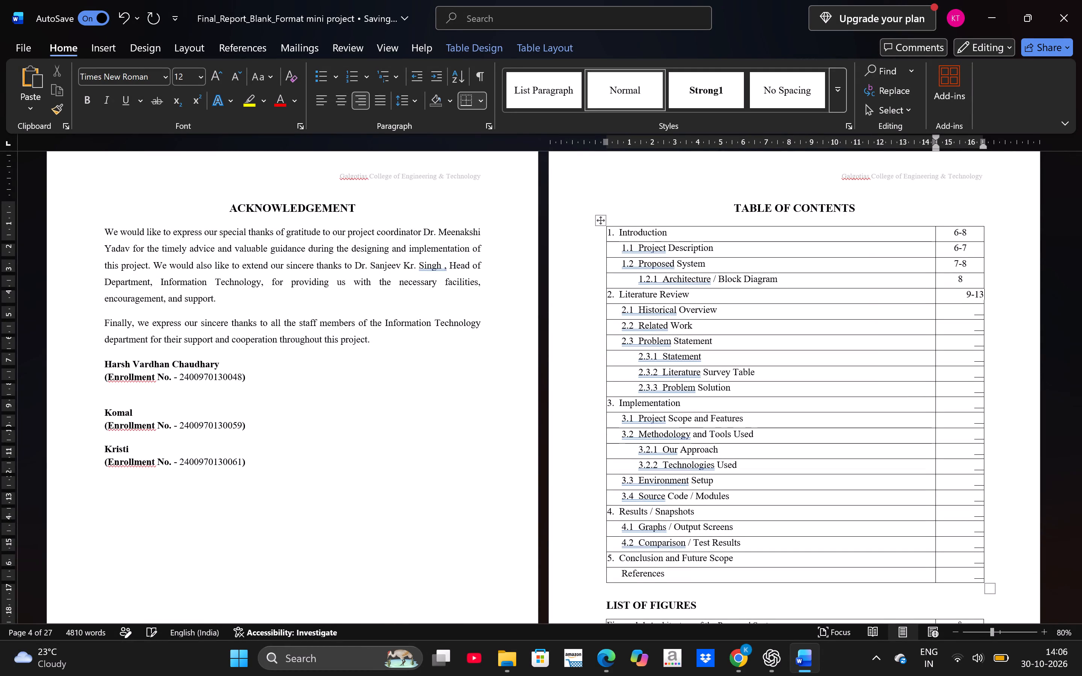
pyautogui.click(339, 102)
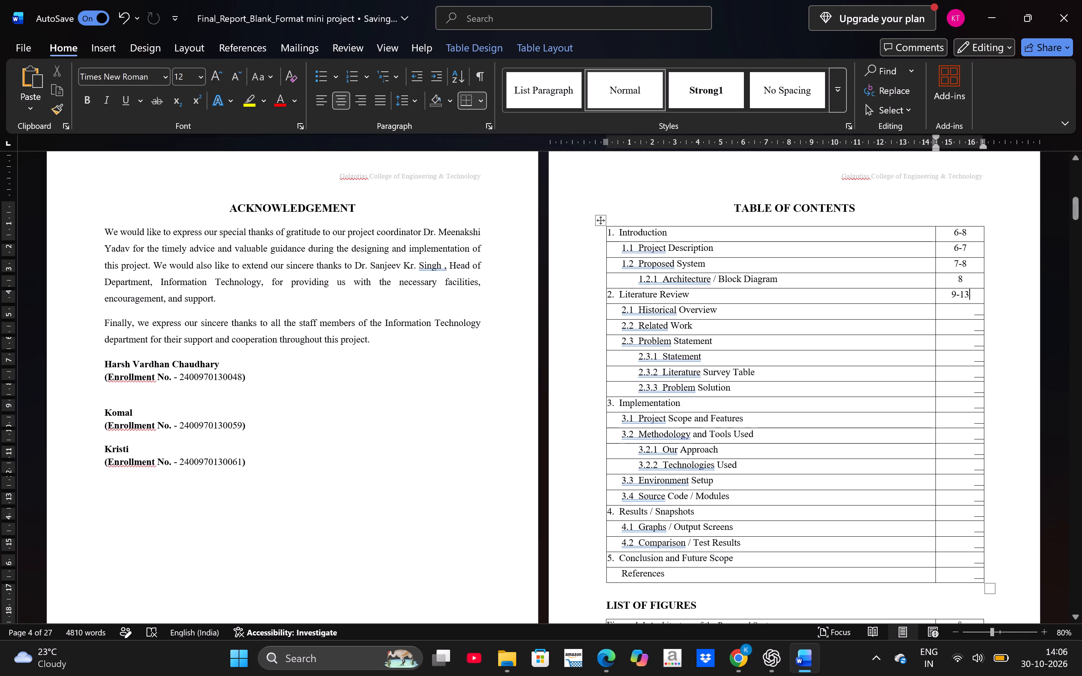
# Clear the page placeholder for 2.1 Historical Overview, check which pages the section covers, and enter 9-10 centred in its Table of Contents cell.
pyautogui.click(981, 311)
pyautogui.press('Right')
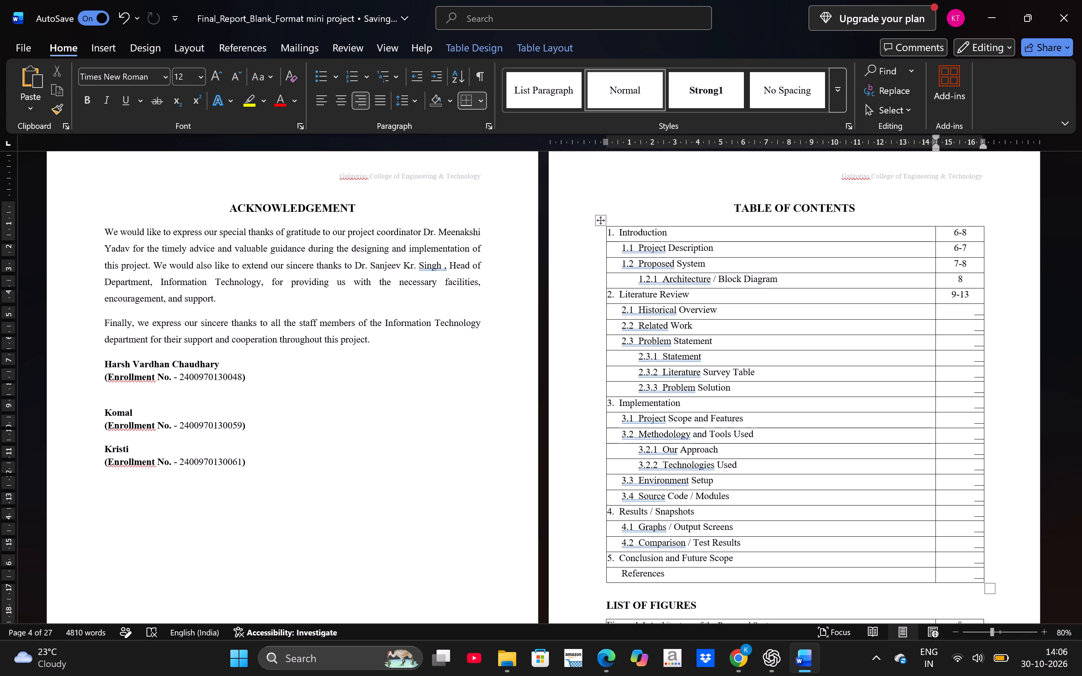
pyautogui.press('BackSpace')
pyautogui.press('BackSpace')
pyautogui.scroll(-20, 471, 450)
pyautogui.scroll(-2, 471, 450)
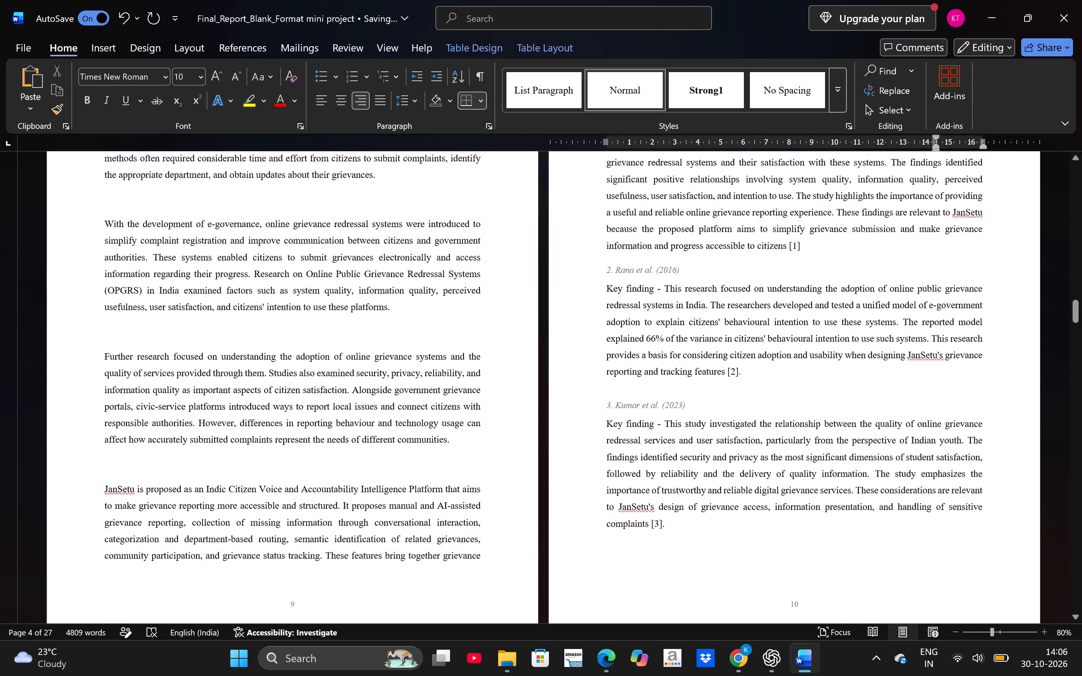
pyautogui.scroll(-1, 471, 450)
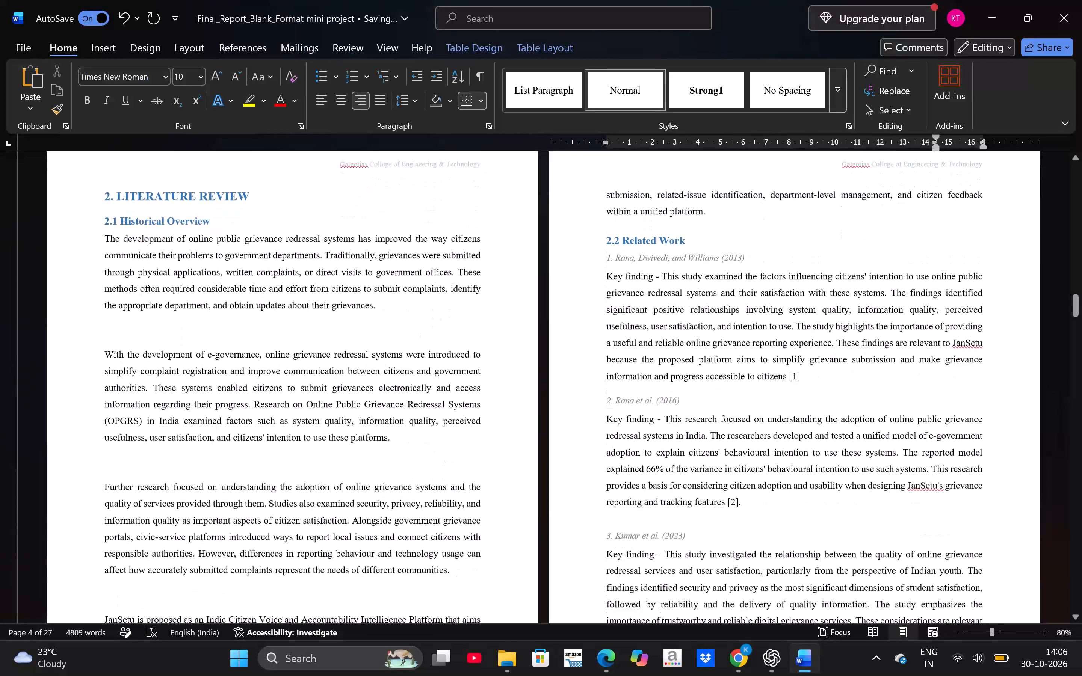
pyautogui.scroll(-1, 471, 450)
pyautogui.scroll(3, 471, 450)
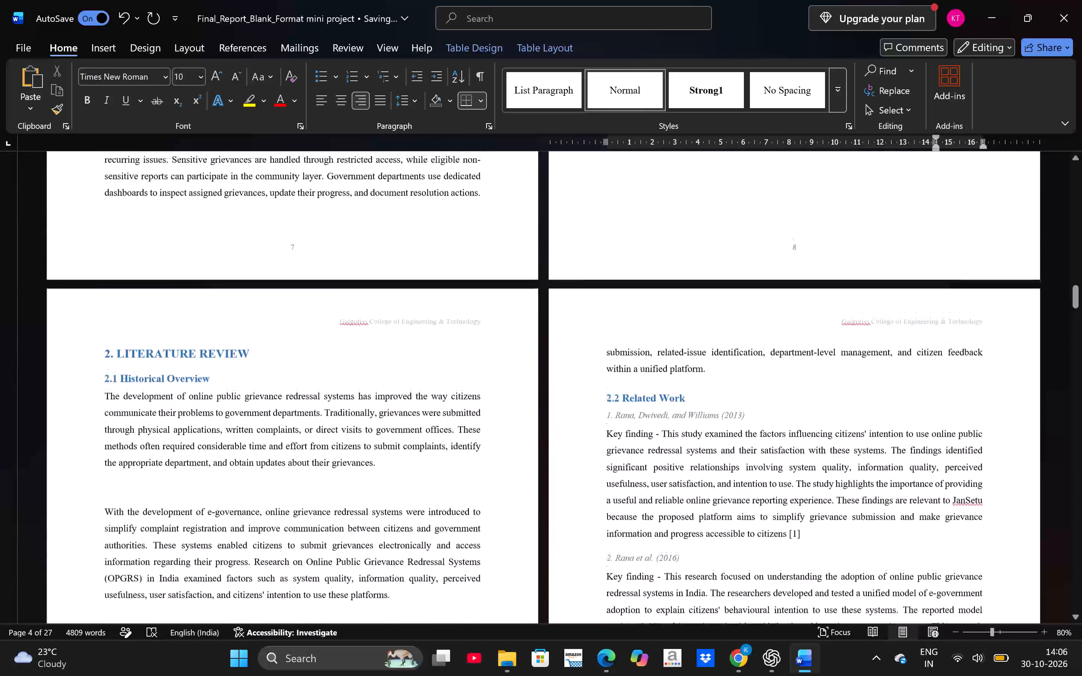
pyautogui.scroll(-3, 471, 450)
pyautogui.scroll(5, 471, 450)
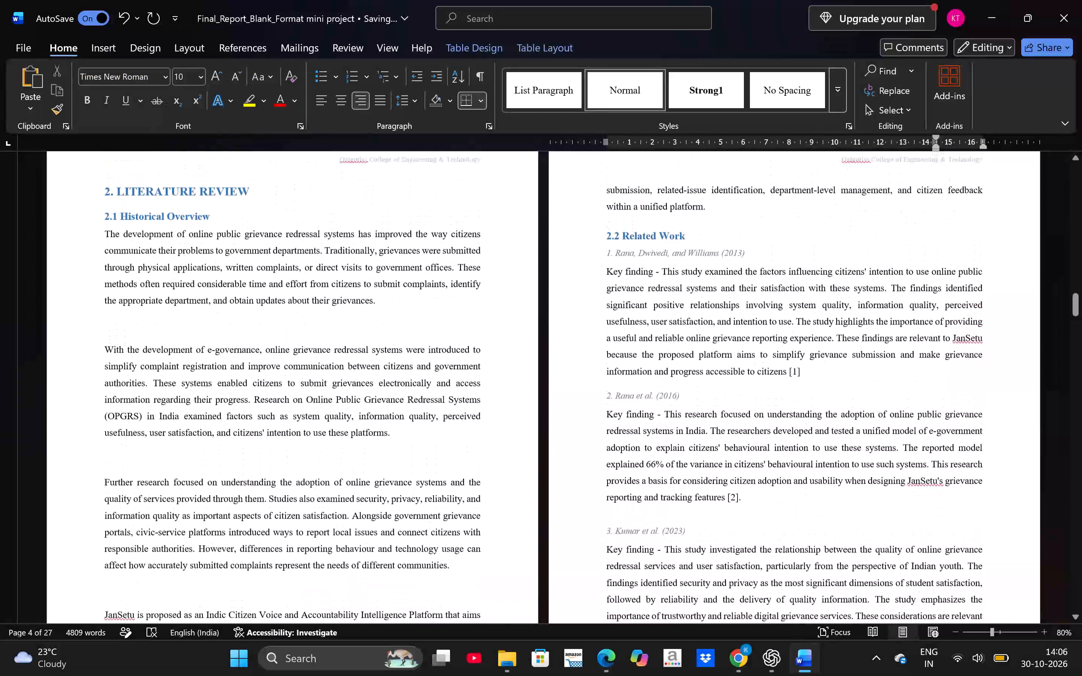
pyautogui.scroll(5, 471, 450)
pyautogui.scroll(-2, 821, 513)
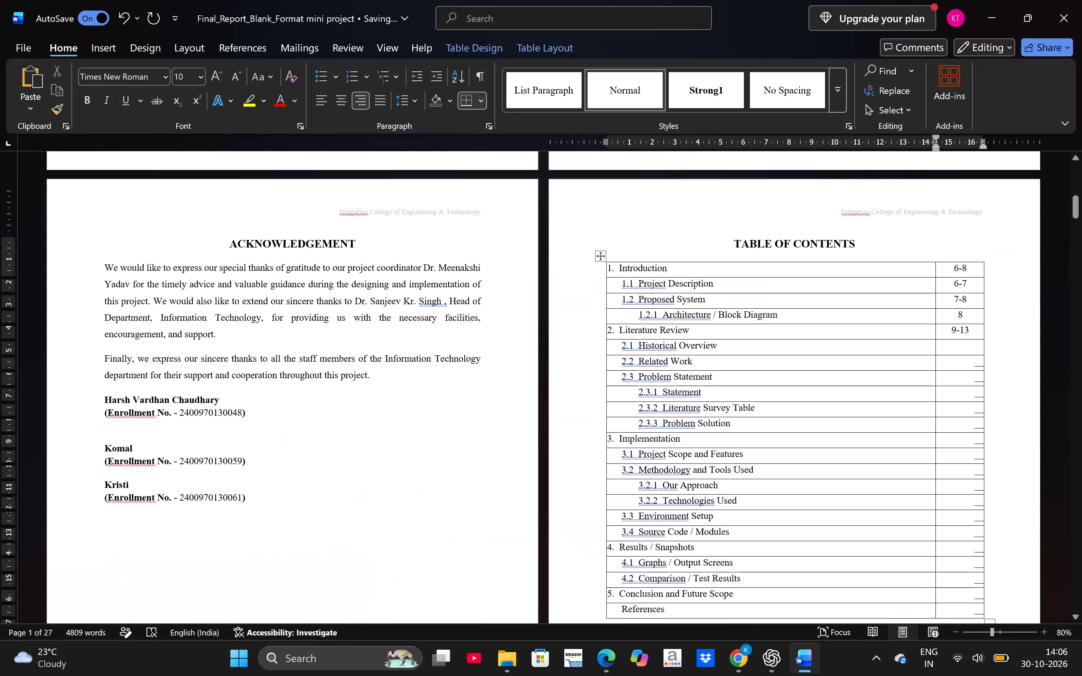
pyautogui.click(972, 343)
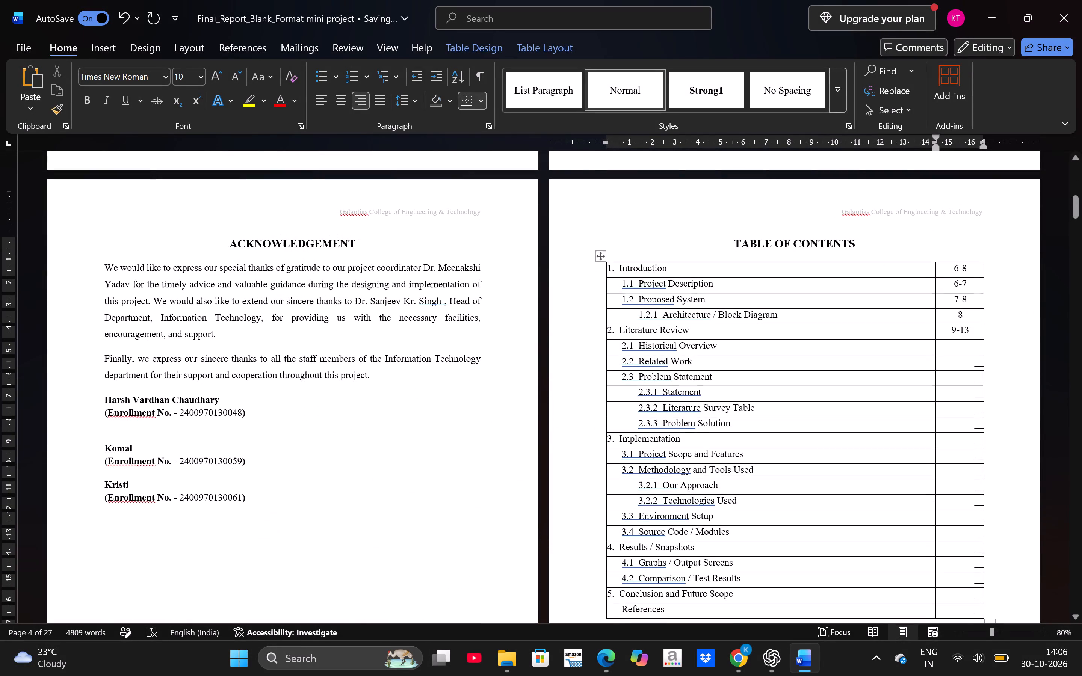
pyautogui.click(965, 343)
pyautogui.rightClick(972, 348)
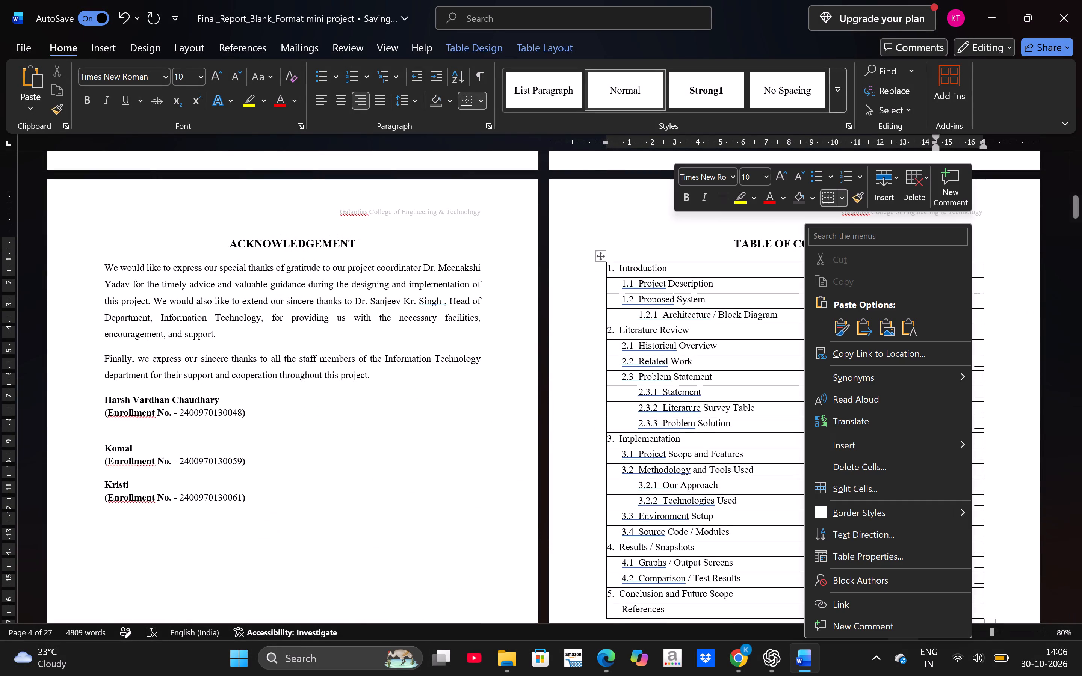
pyautogui.click(986, 345)
pyautogui.click(968, 345)
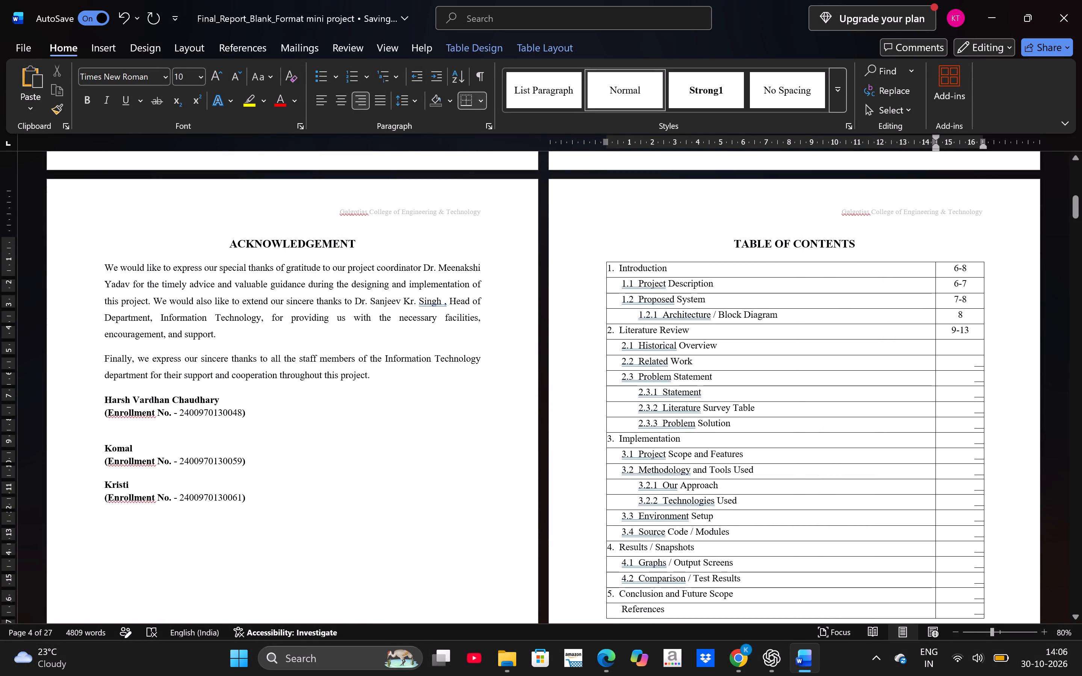
pyautogui.doubleClick(968, 345)
pyautogui.write('9-10')
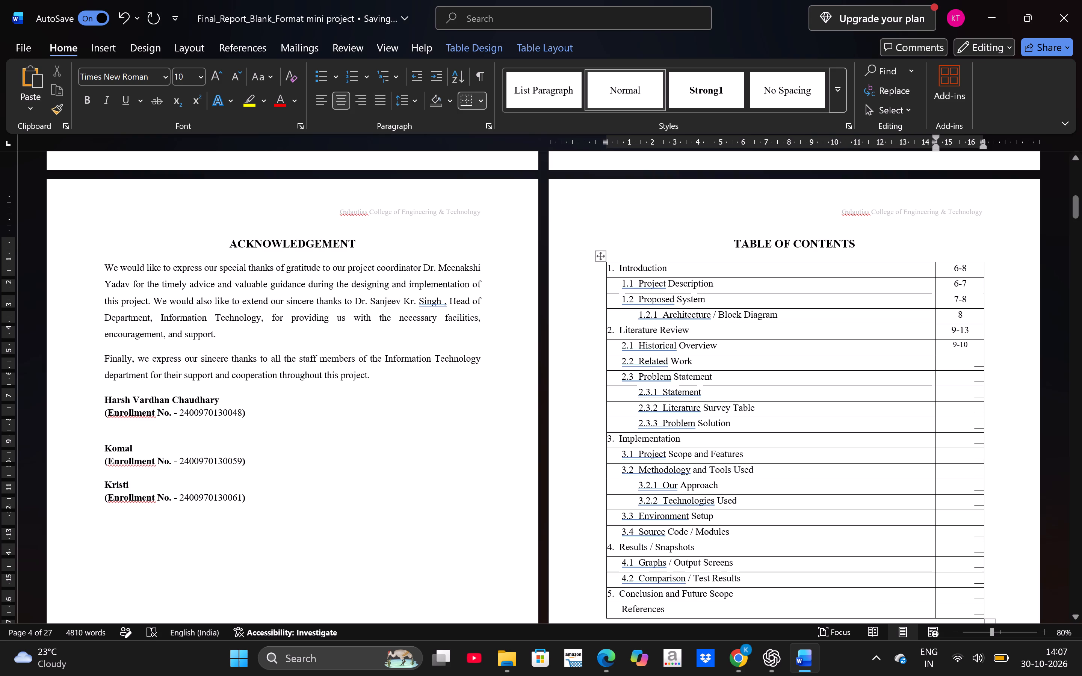
# Increase the font size of the page entry 9-10 for 2.1 Historical Overview to match the entries above it.
pyautogui.doubleClick(961, 345)
pyautogui.tripleClick(956, 344)
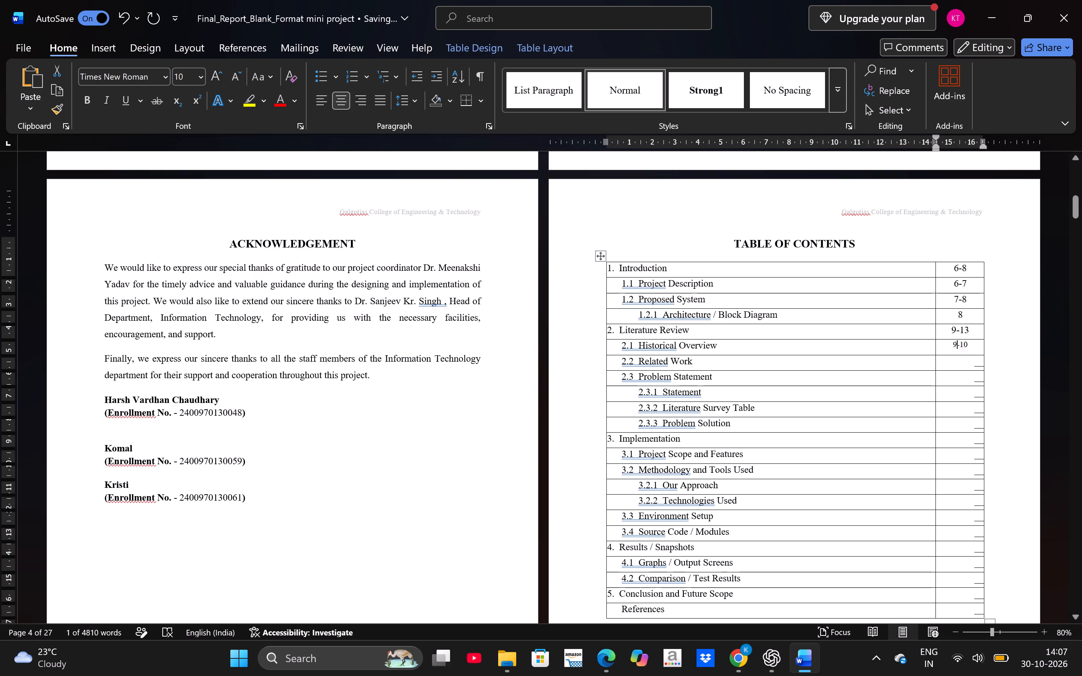
pyautogui.click(956, 344)
pyautogui.tripleClick(956, 344)
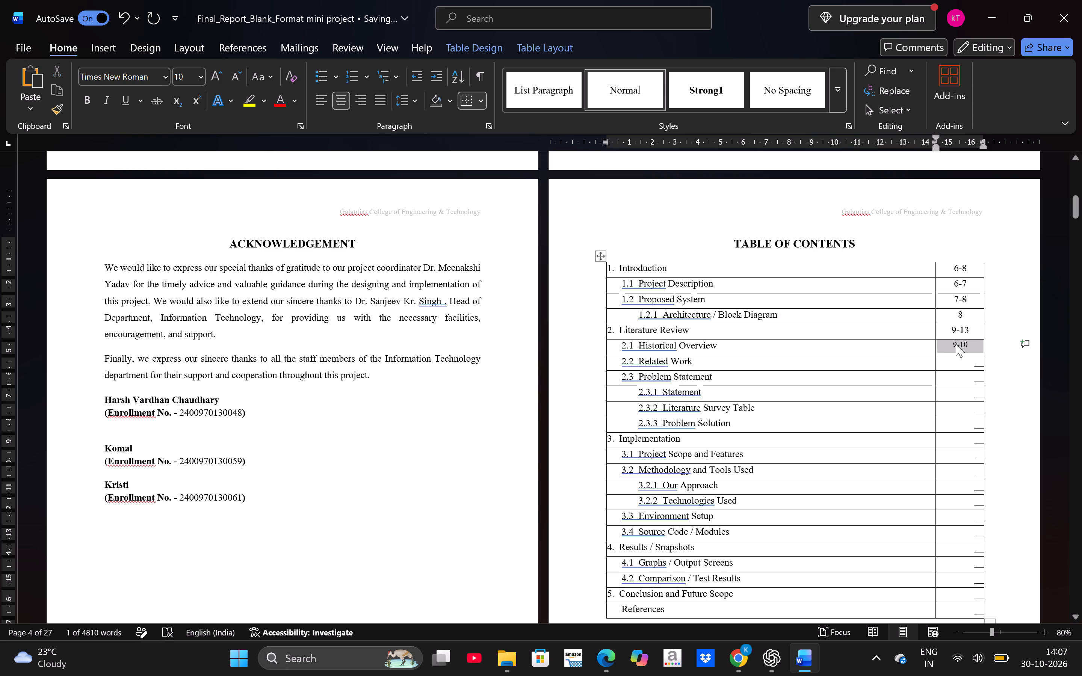
pyautogui.click(893, 296)
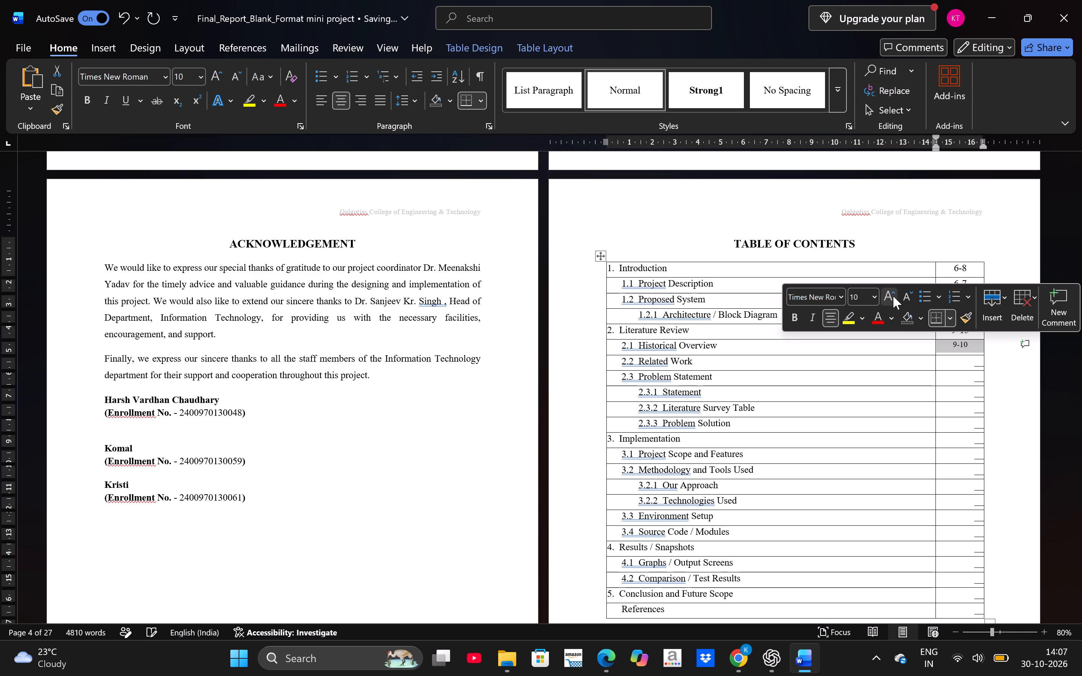
pyautogui.click(893, 296)
# Check which pages section 2.2 Related Work covers and replace its Table of Contents page placeholder with 10-11.
pyautogui.click(1025, 362)
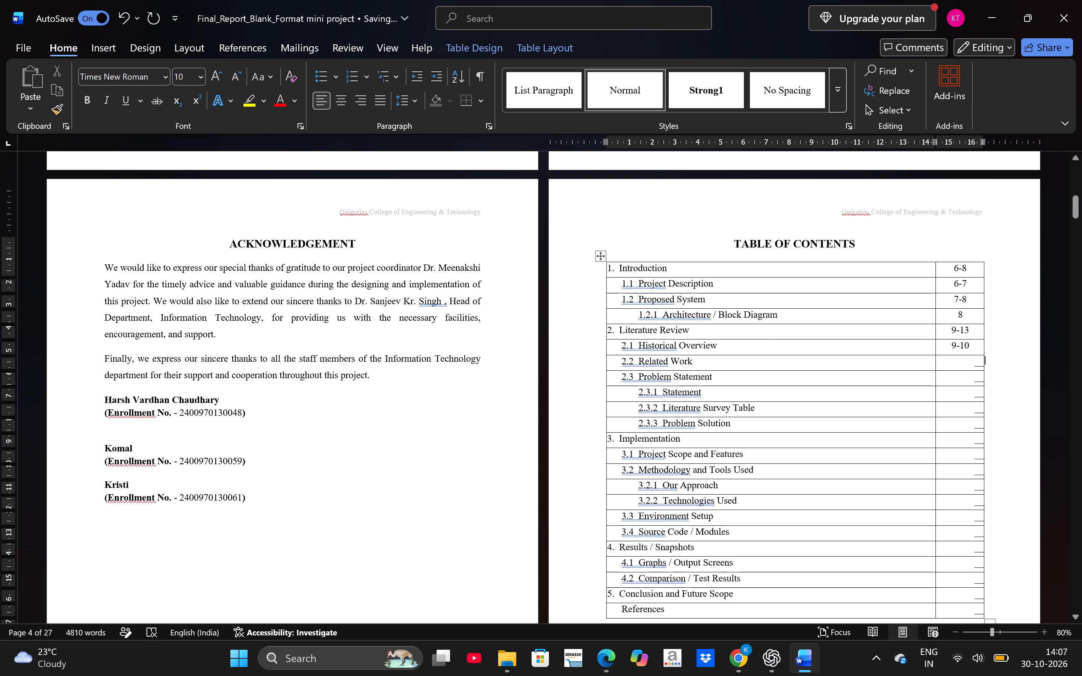
pyautogui.scroll(-10, 780, 460)
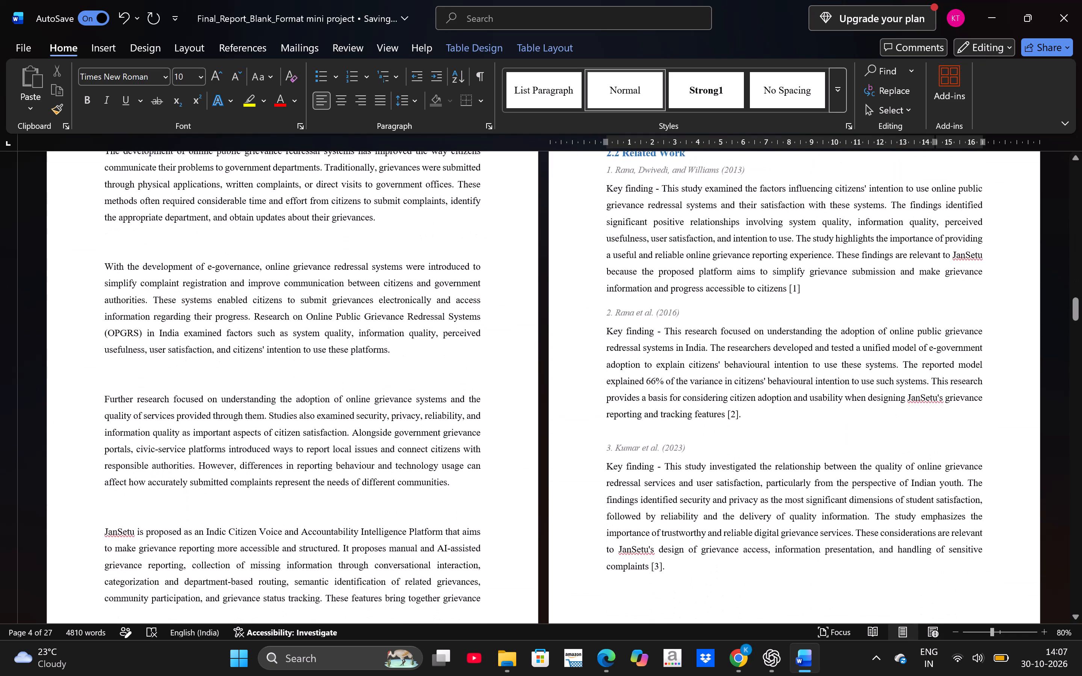
pyautogui.scroll(-3, 780, 460)
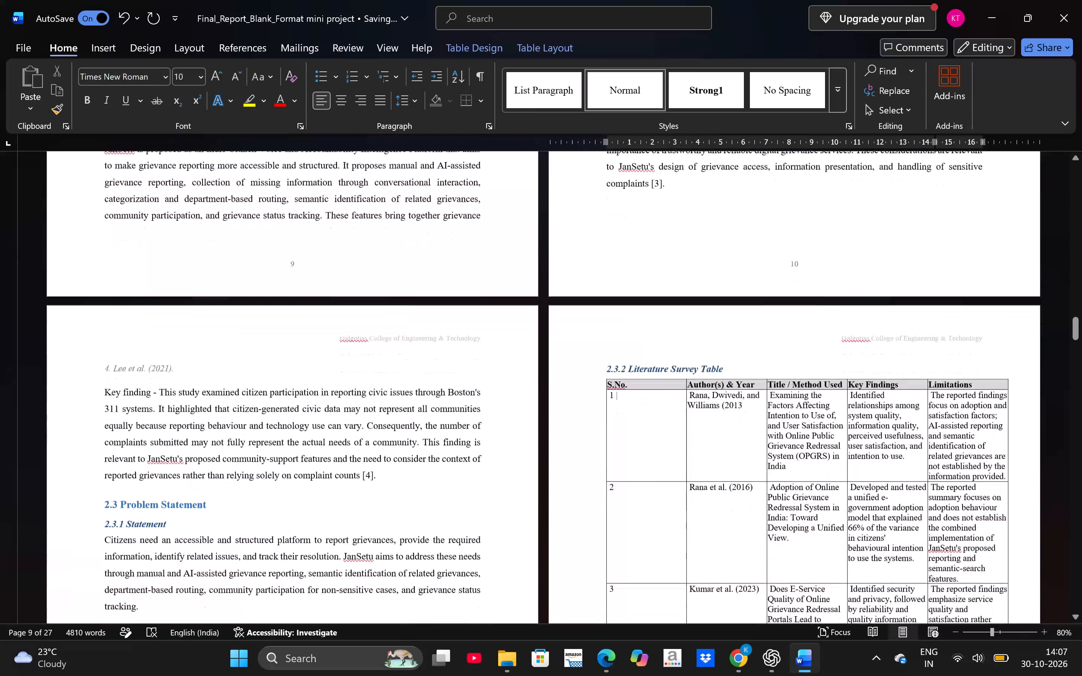
pyautogui.scroll(-2, 780, 460)
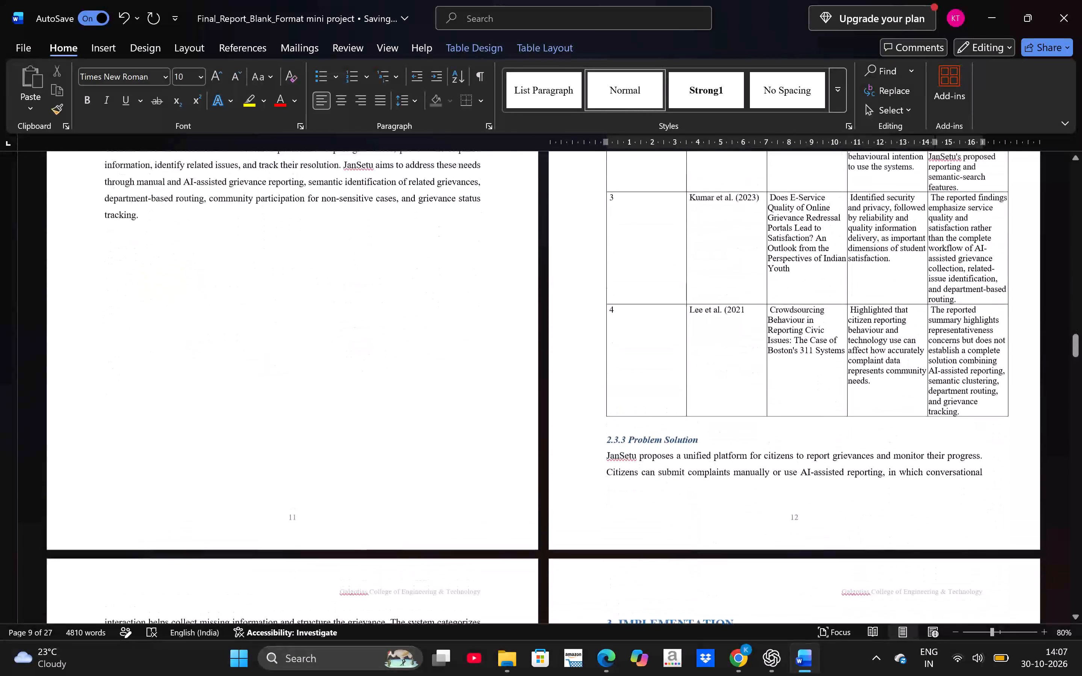
pyautogui.scroll(1, 780, 460)
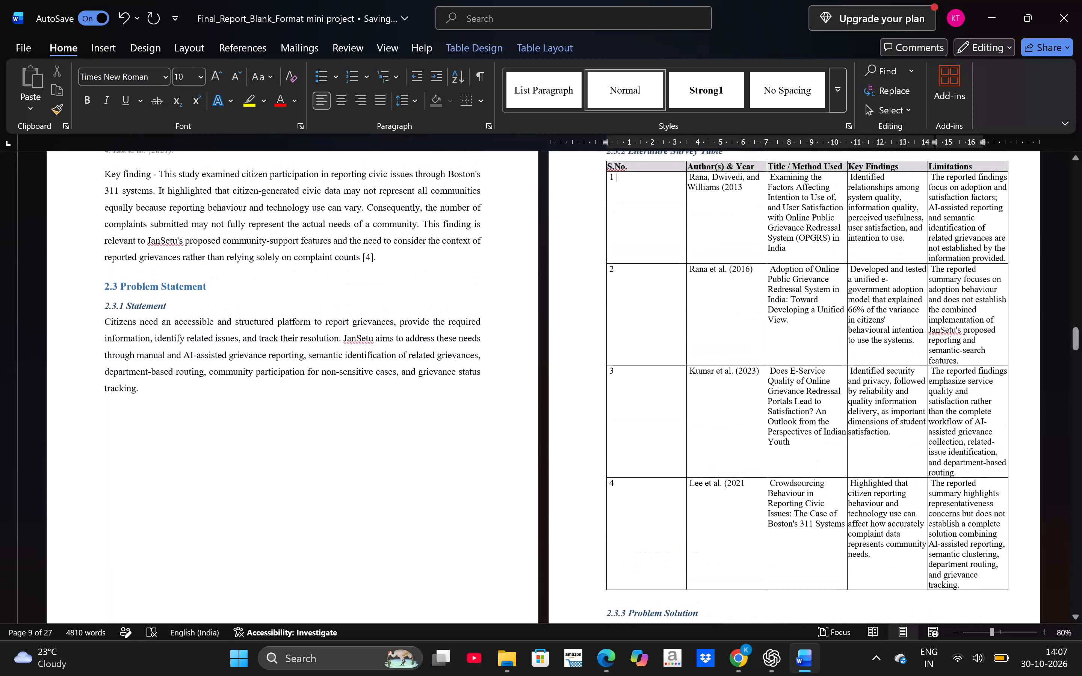
pyautogui.scroll(8, 780, 460)
pyautogui.scroll(20, 780, 460)
pyautogui.scroll(20, 780, 460)
pyautogui.scroll(20, 780, 460)
pyautogui.scroll(-4, 780, 460)
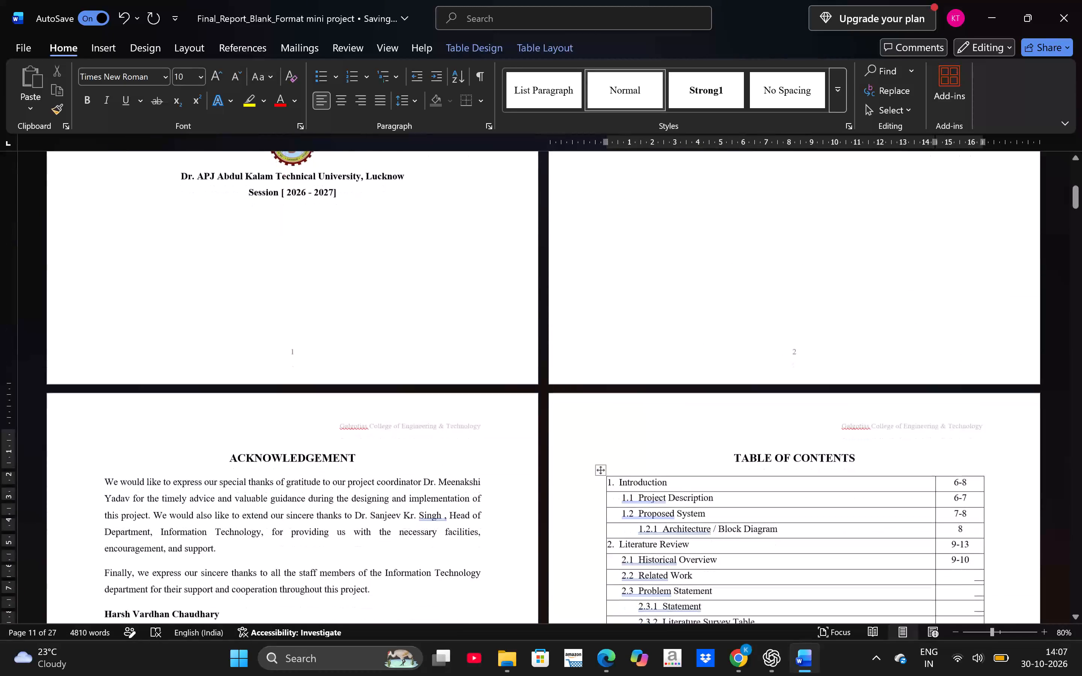
pyautogui.scroll(-5, 780, 460)
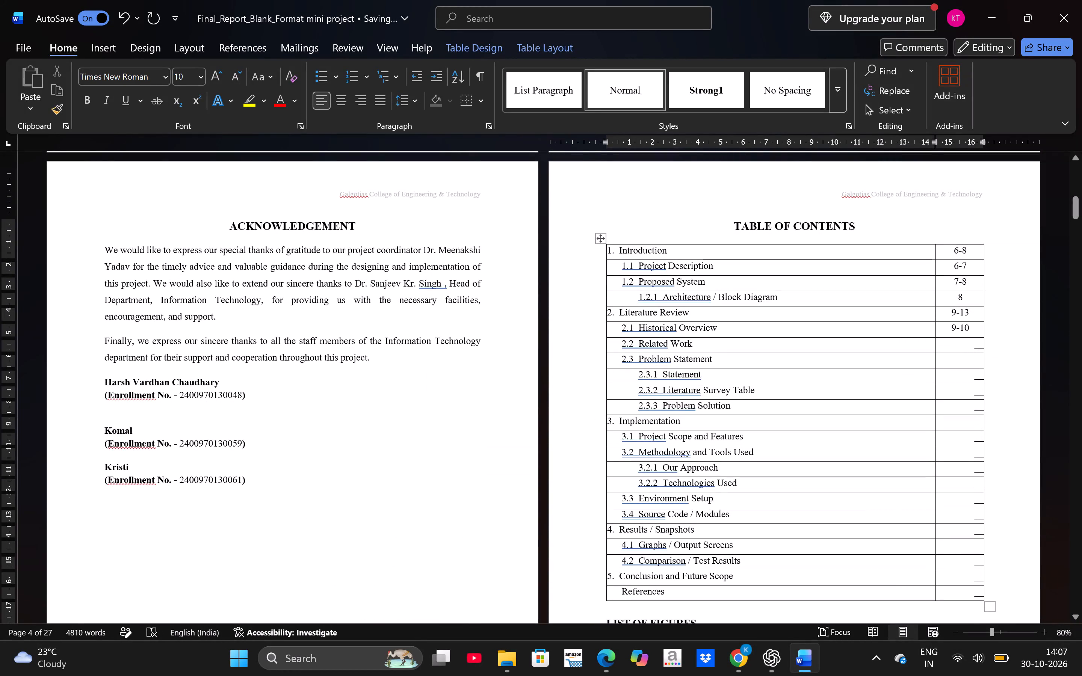
pyautogui.click(975, 345)
pyautogui.write('10-11')
pyautogui.press('Right')
pyautogui.press('Right')
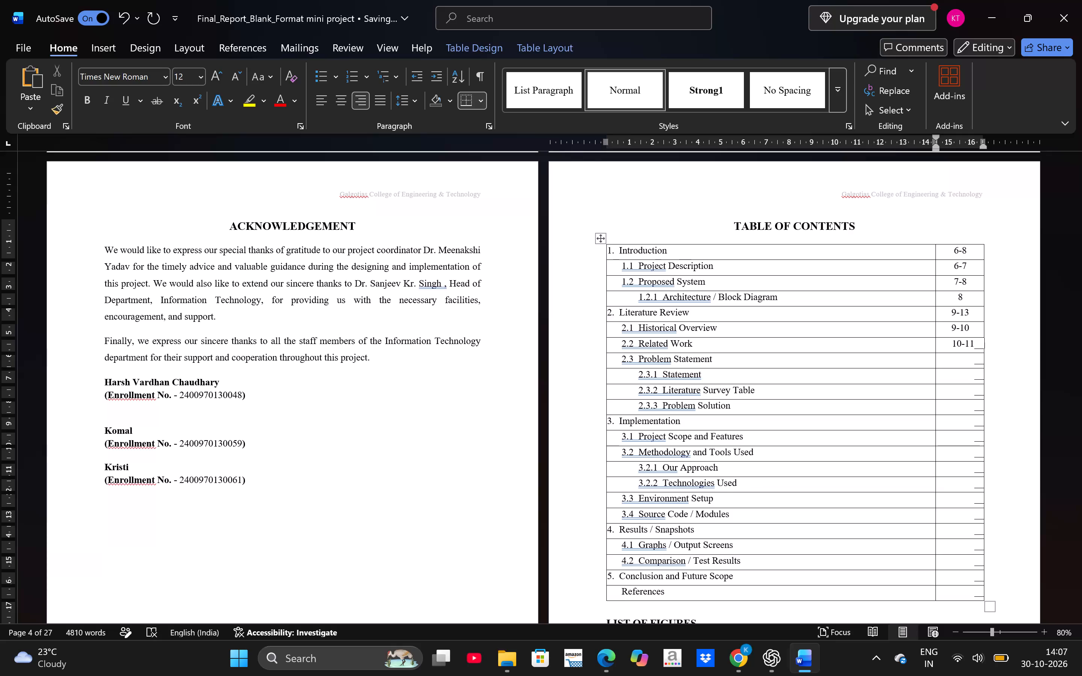
pyautogui.press('BackSpace')
pyautogui.press('BackSpace')
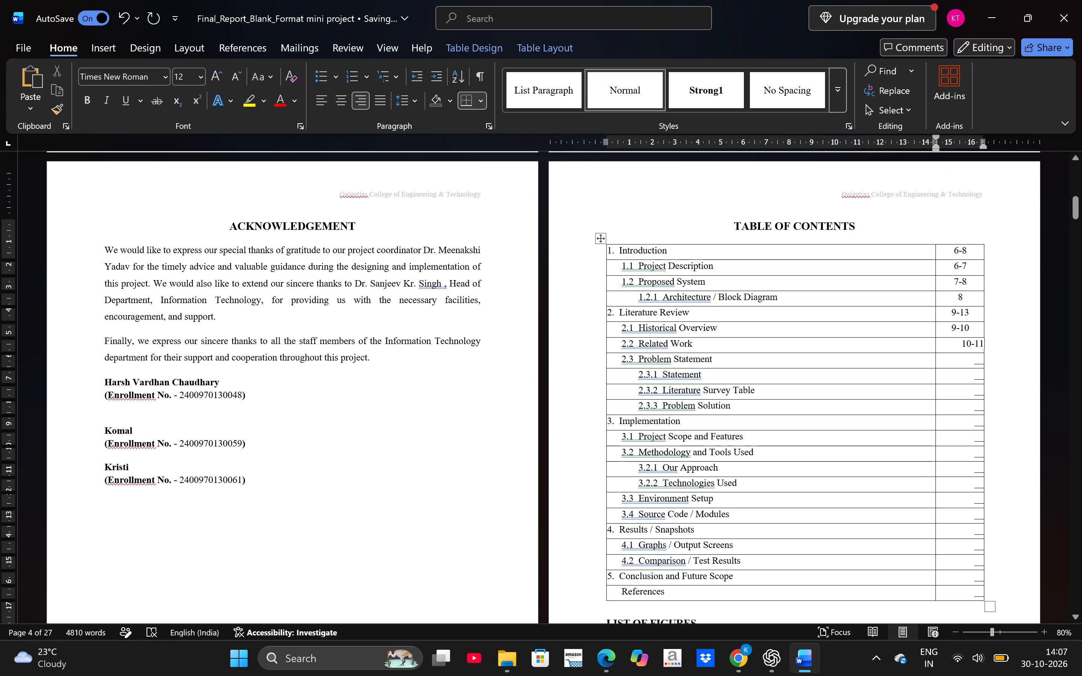
# Centre the page entry 10-11 for 2.2 Related Work in its Table of Contents cell.
pyautogui.doubleClick(970, 343)
pyautogui.tripleClick(970, 343)
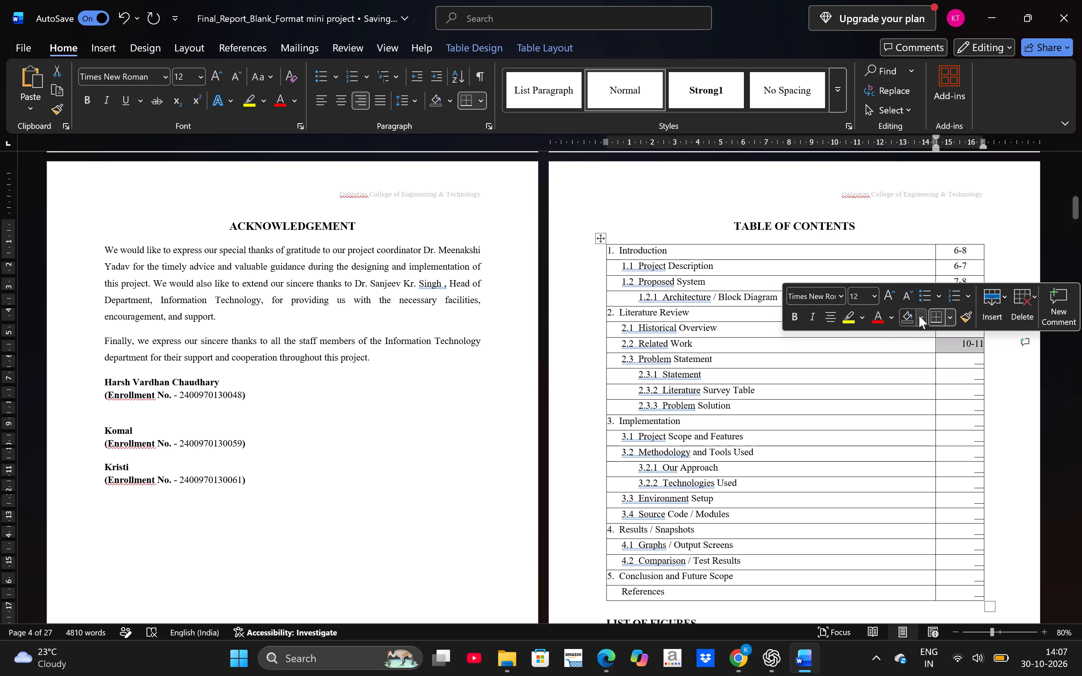
pyautogui.click(961, 339)
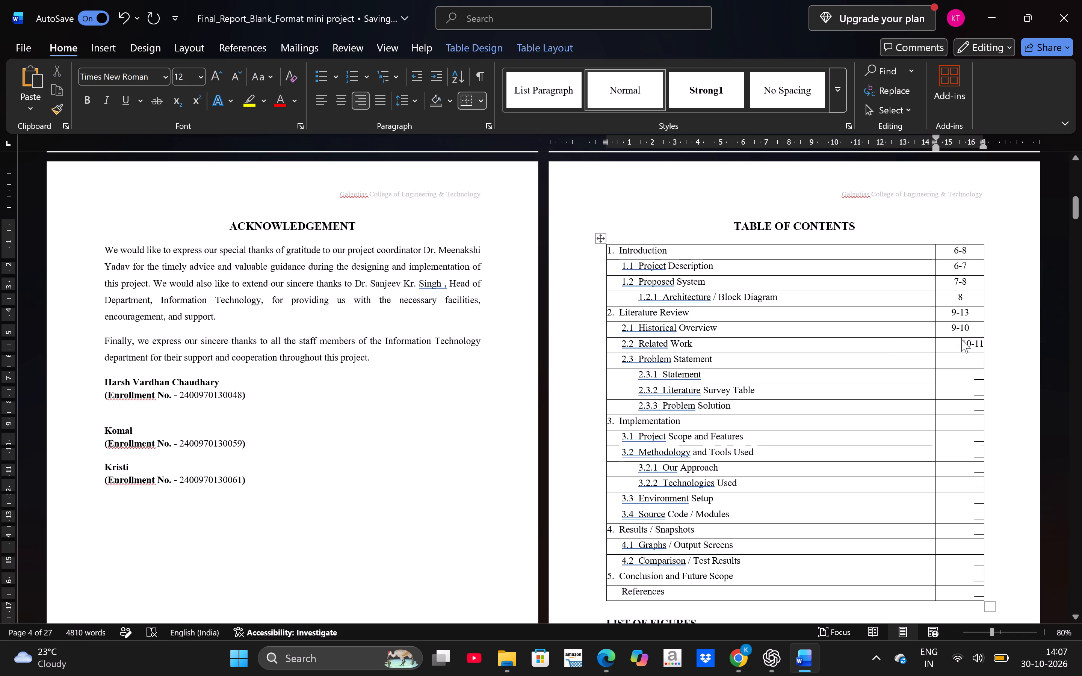
pyautogui.doubleClick(969, 347)
pyautogui.tripleClick(969, 347)
pyautogui.click(1059, 380)
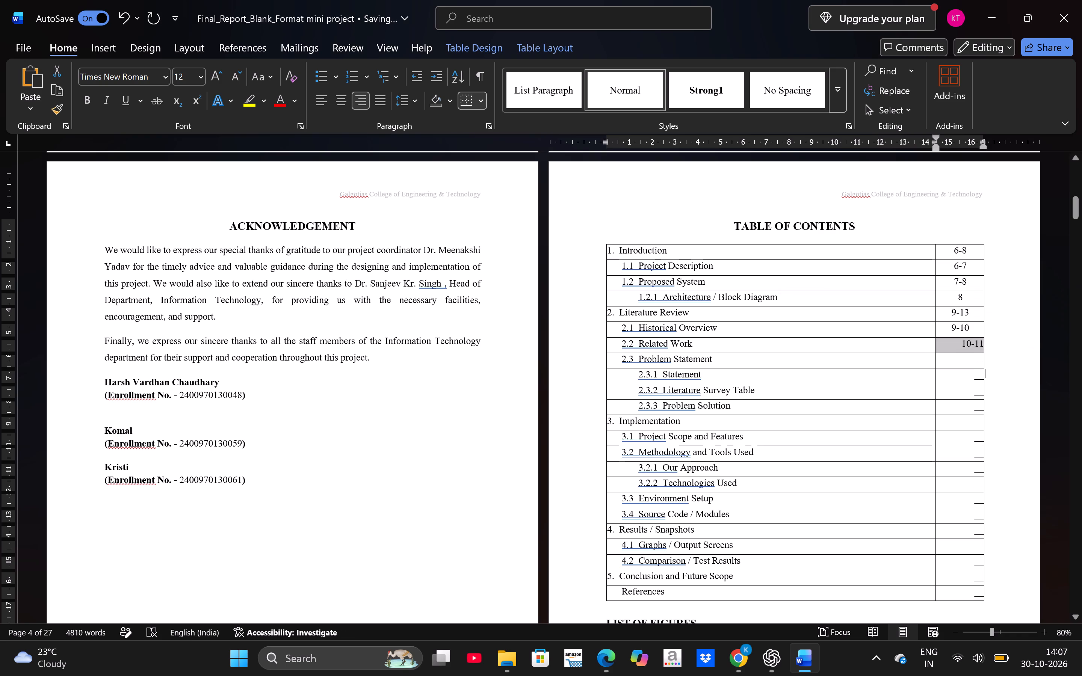
pyautogui.click(336, 106)
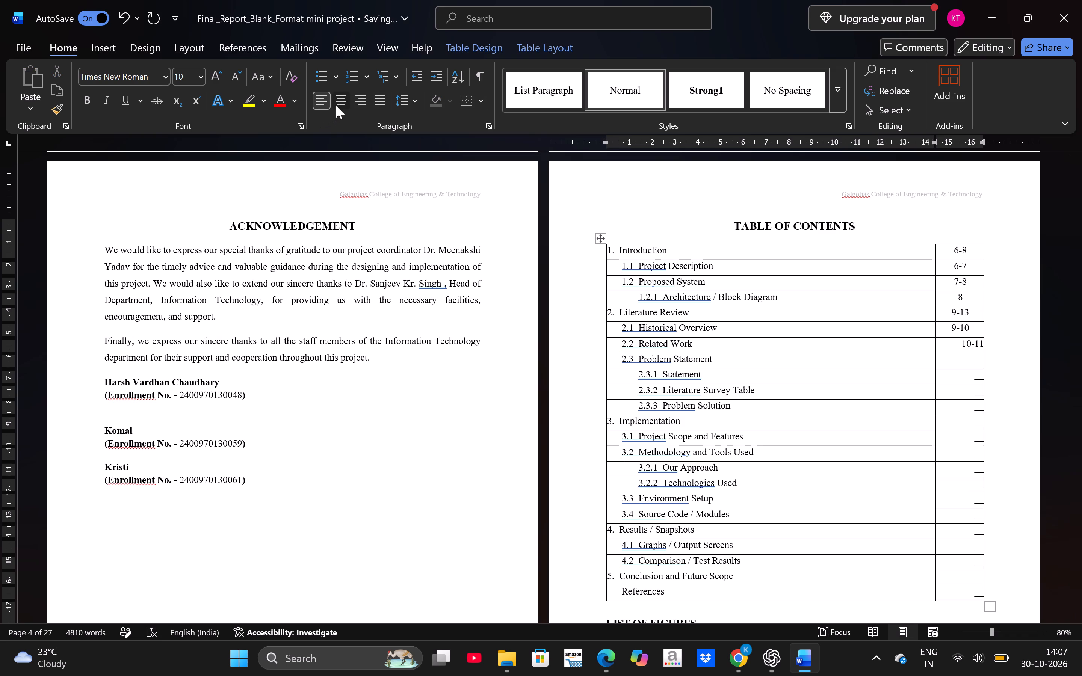
pyautogui.tripleClick(961, 342)
pyautogui.click(831, 313)
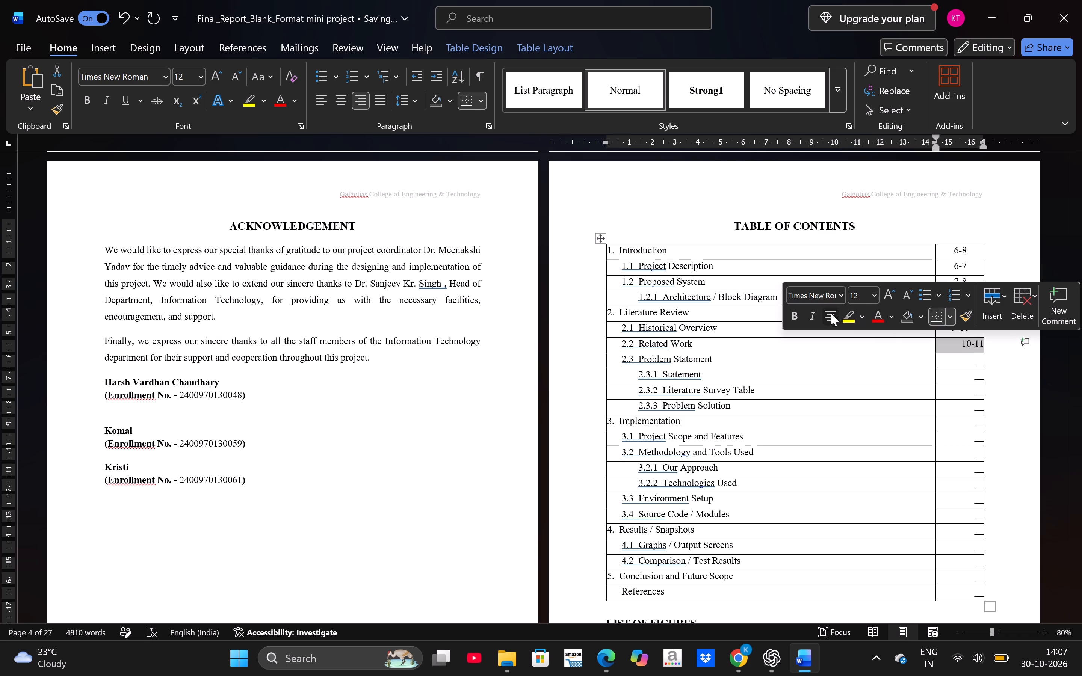
pyautogui.click(1081, 412)
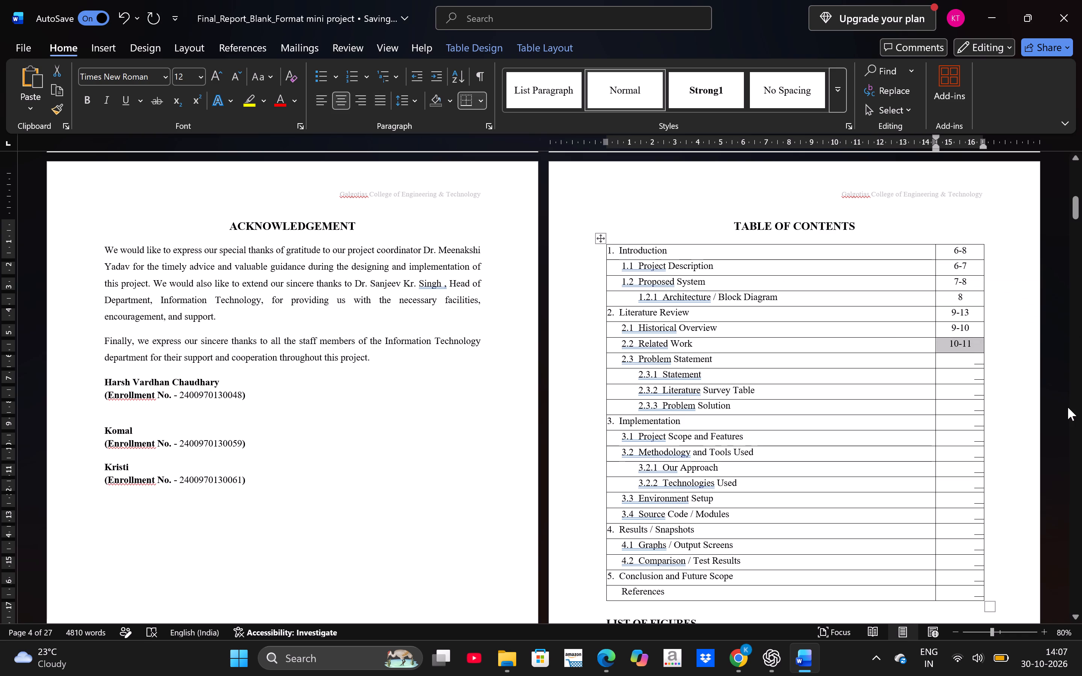
pyautogui.click(1068, 407)
# Examine which pages section 2.3 Problem Statement and its subsections span, up to the start of the Implementation chapter, and return to the Table of Contents.
pyautogui.scroll(3, 1035, 394)
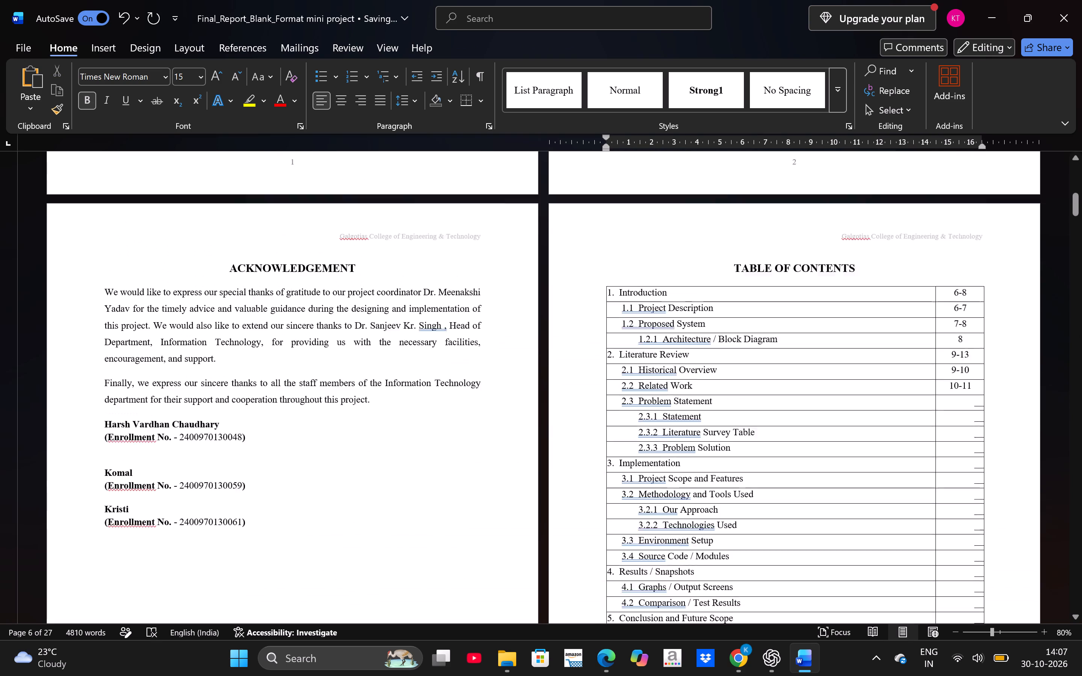
pyautogui.scroll(1, 1035, 394)
pyautogui.scroll(-1, 834, 474)
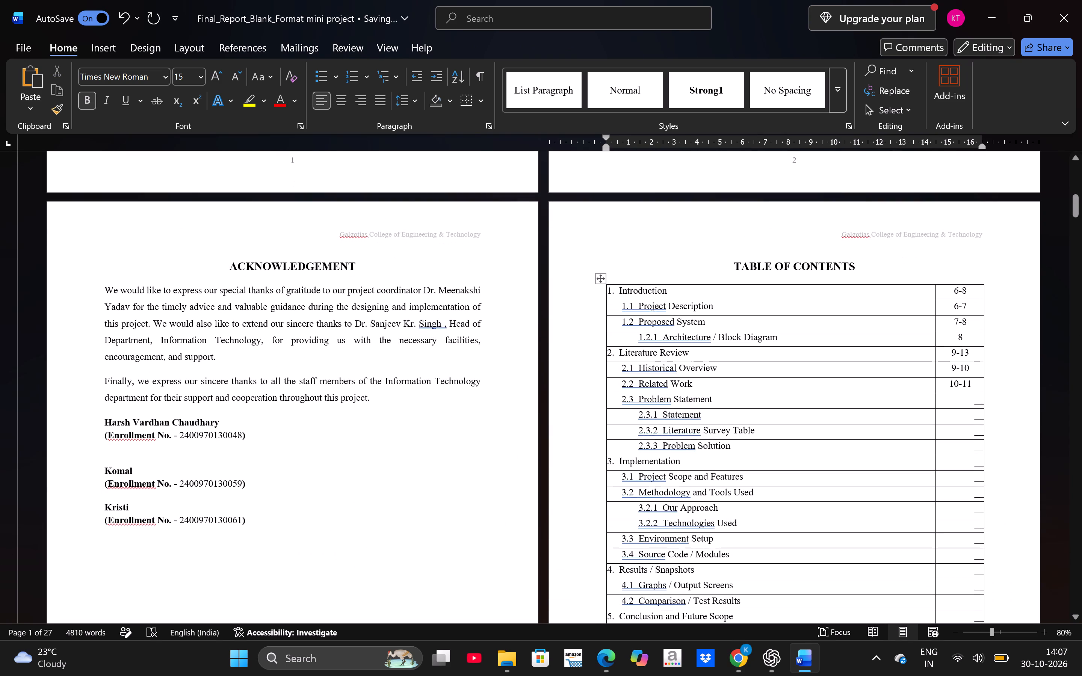
pyautogui.scroll(-8, 834, 474)
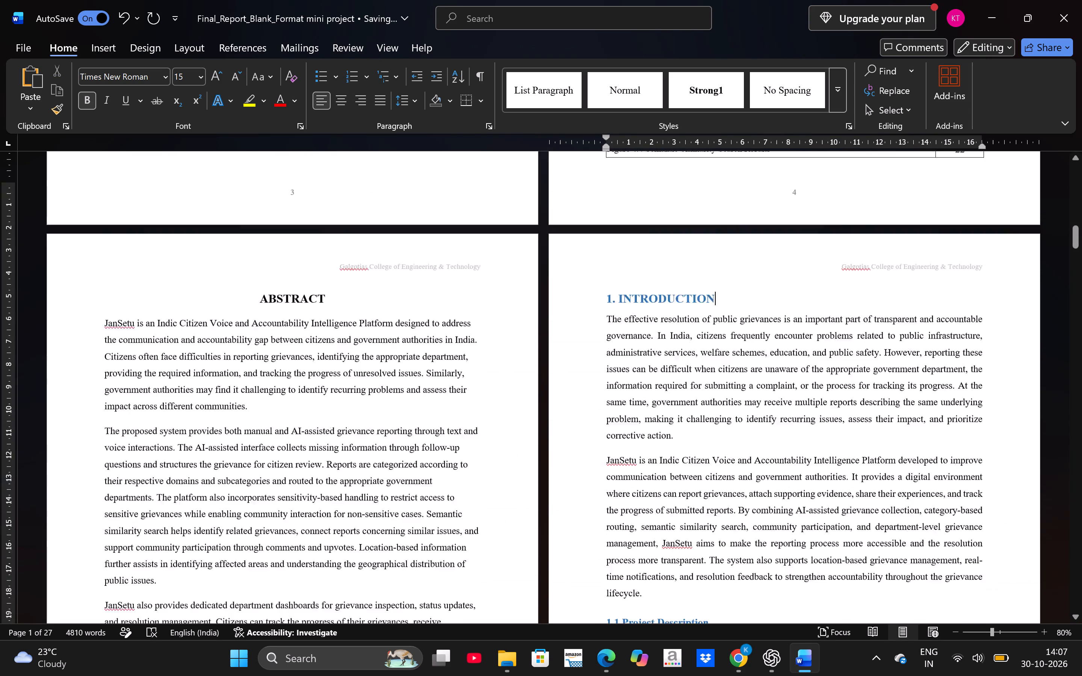
pyautogui.scroll(-9, 834, 474)
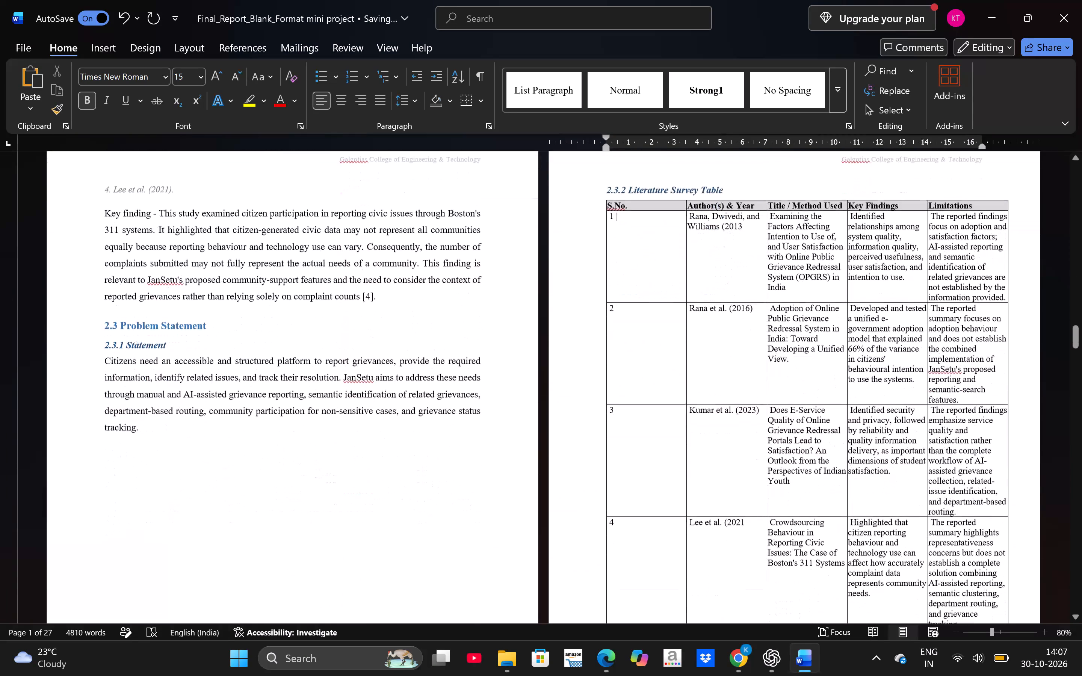
pyautogui.scroll(1, 834, 474)
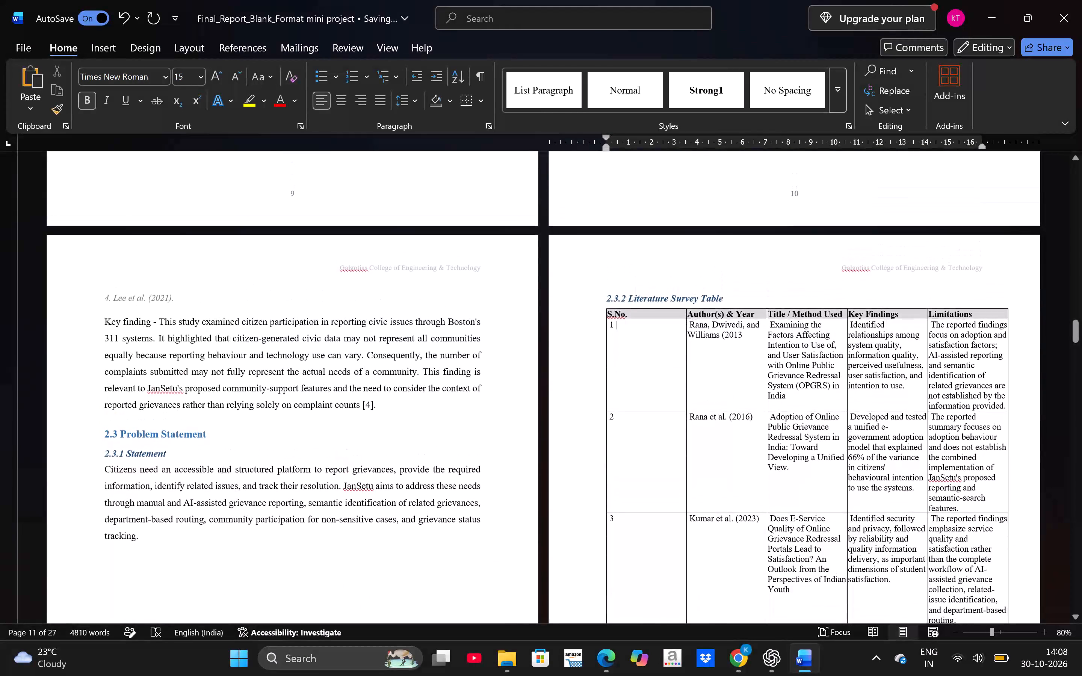
pyautogui.scroll(1, 834, 474)
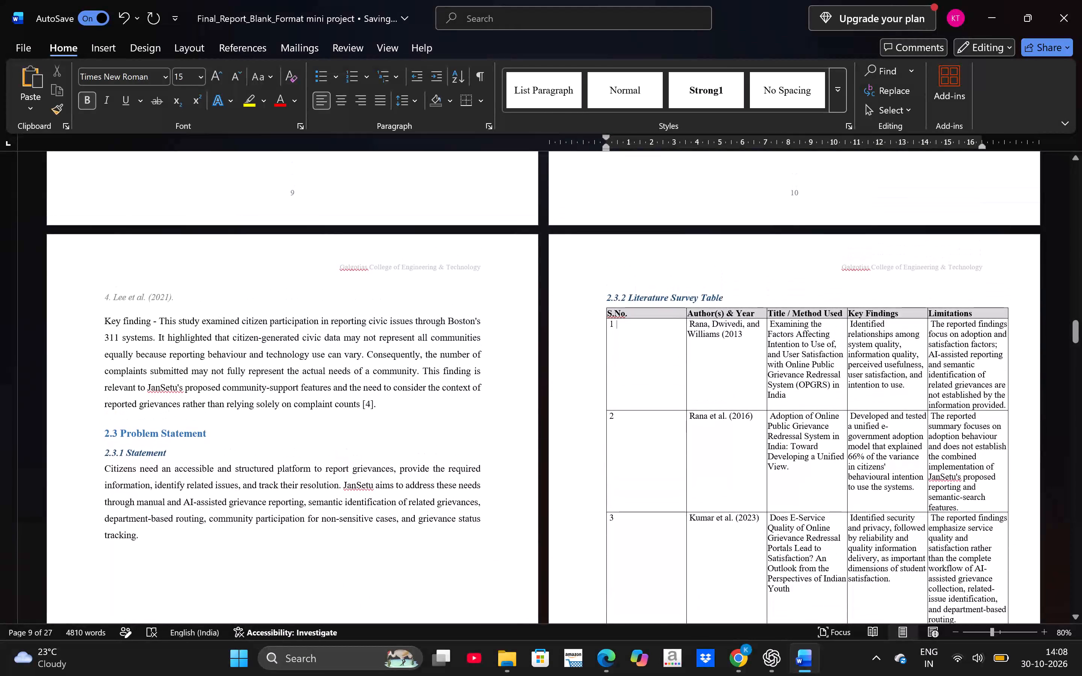
pyautogui.scroll(-1, 834, 474)
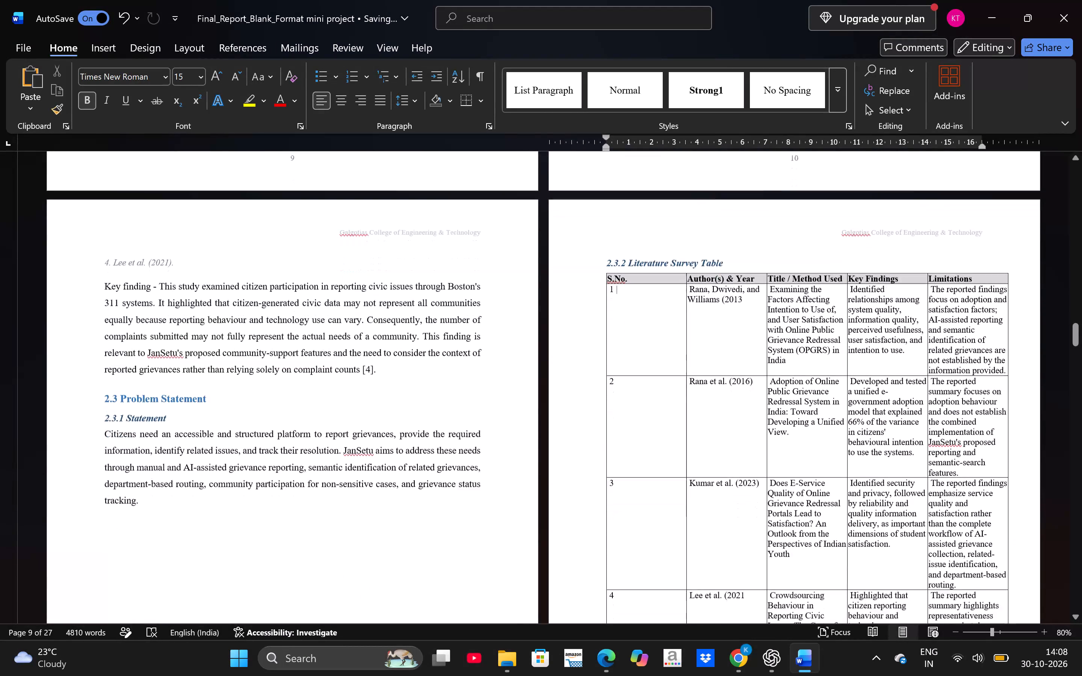
pyautogui.scroll(-4, 834, 474)
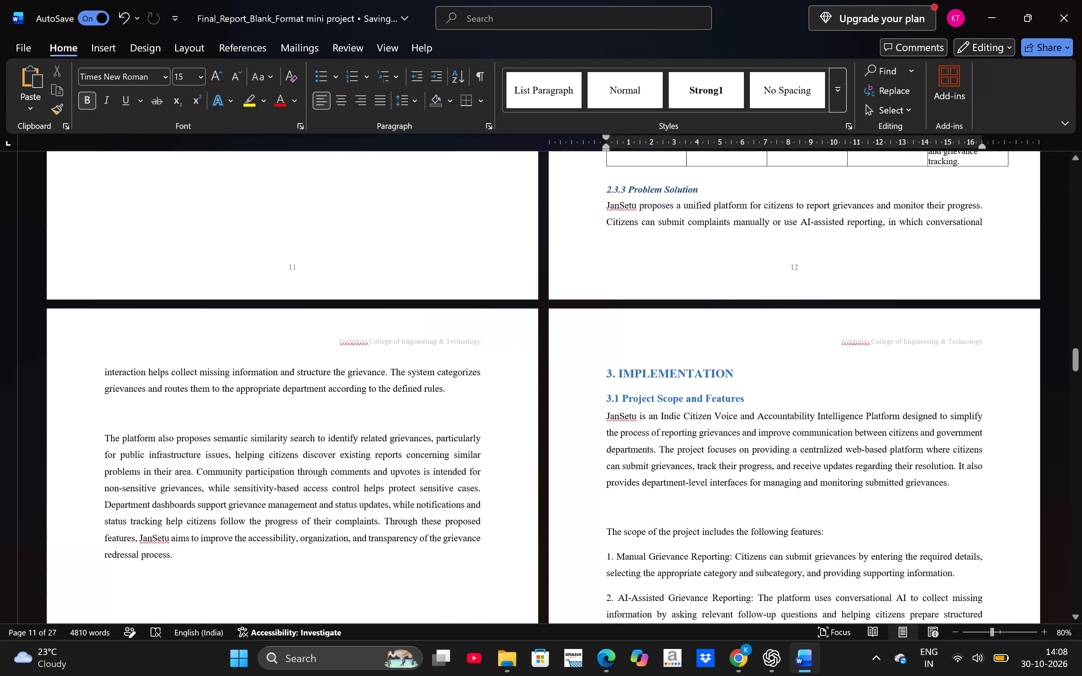
pyautogui.scroll(-2, 834, 474)
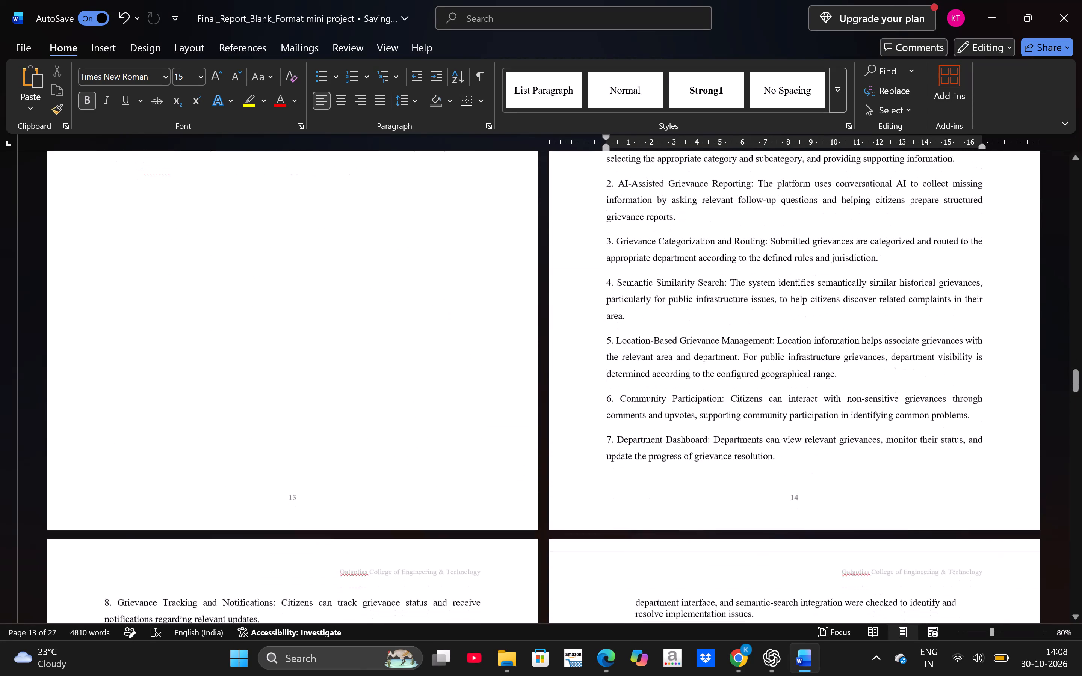
pyautogui.scroll(-1, 834, 474)
pyautogui.scroll(2, 834, 474)
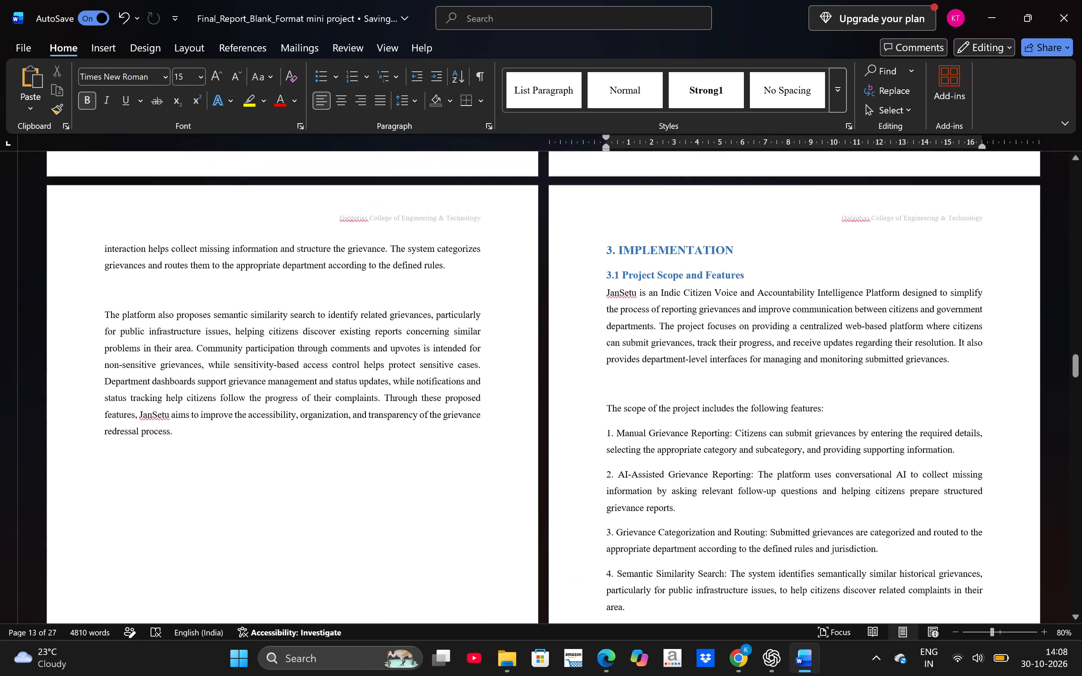
pyautogui.scroll(4, 834, 474)
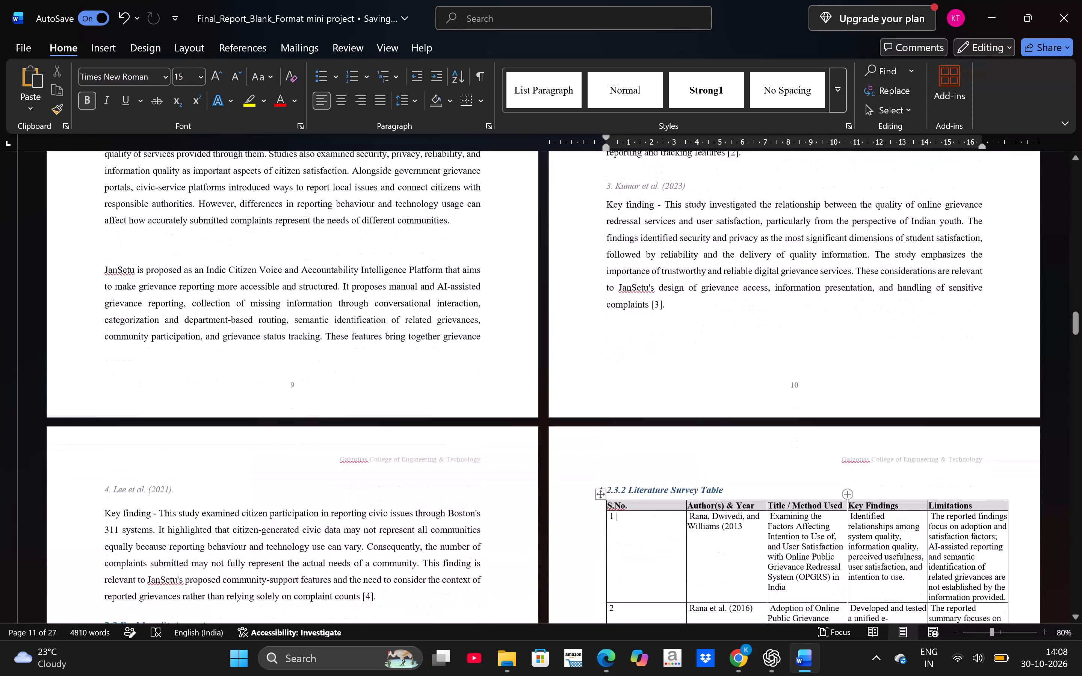
pyautogui.scroll(2, 834, 474)
pyautogui.scroll(-2, 834, 474)
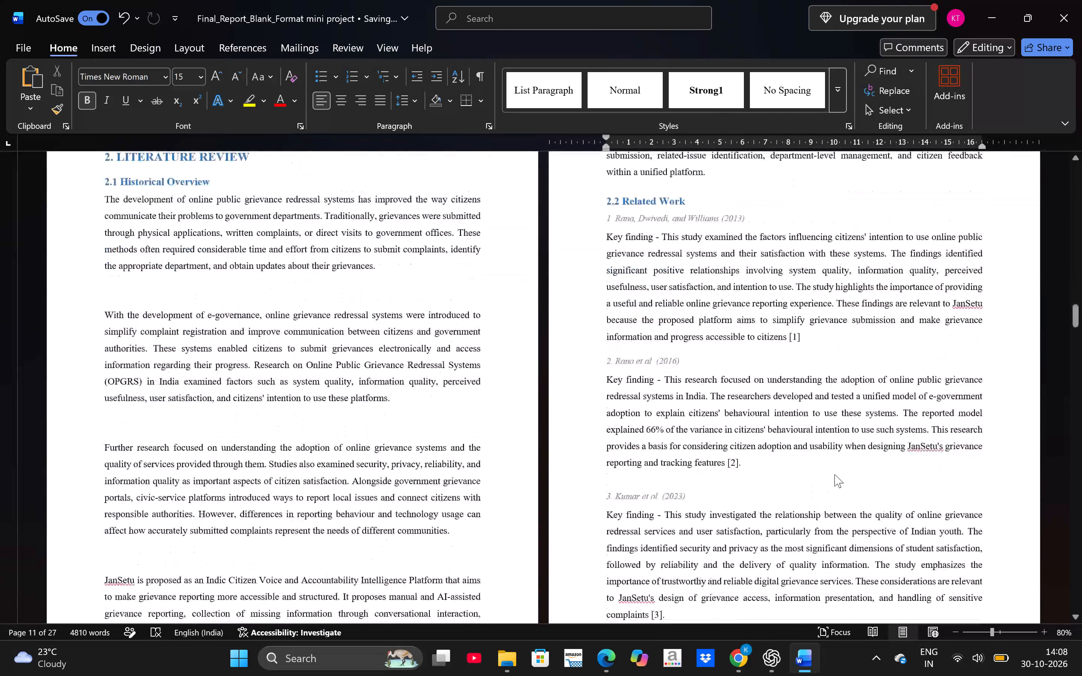
pyautogui.scroll(-3, 834, 474)
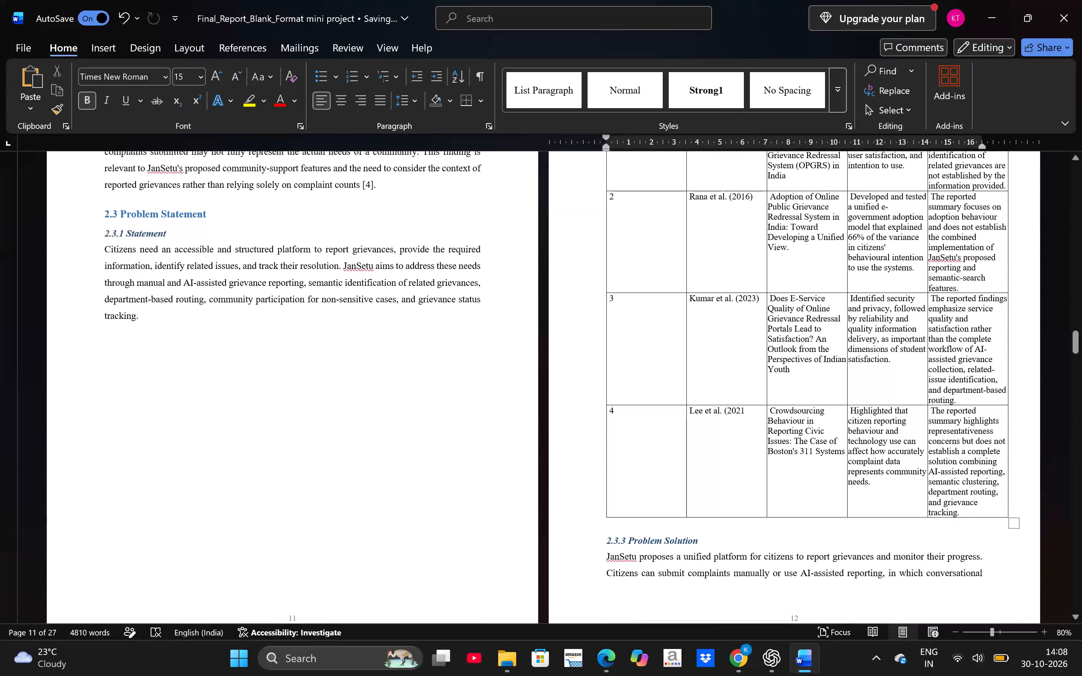
pyautogui.scroll(-2, 834, 474)
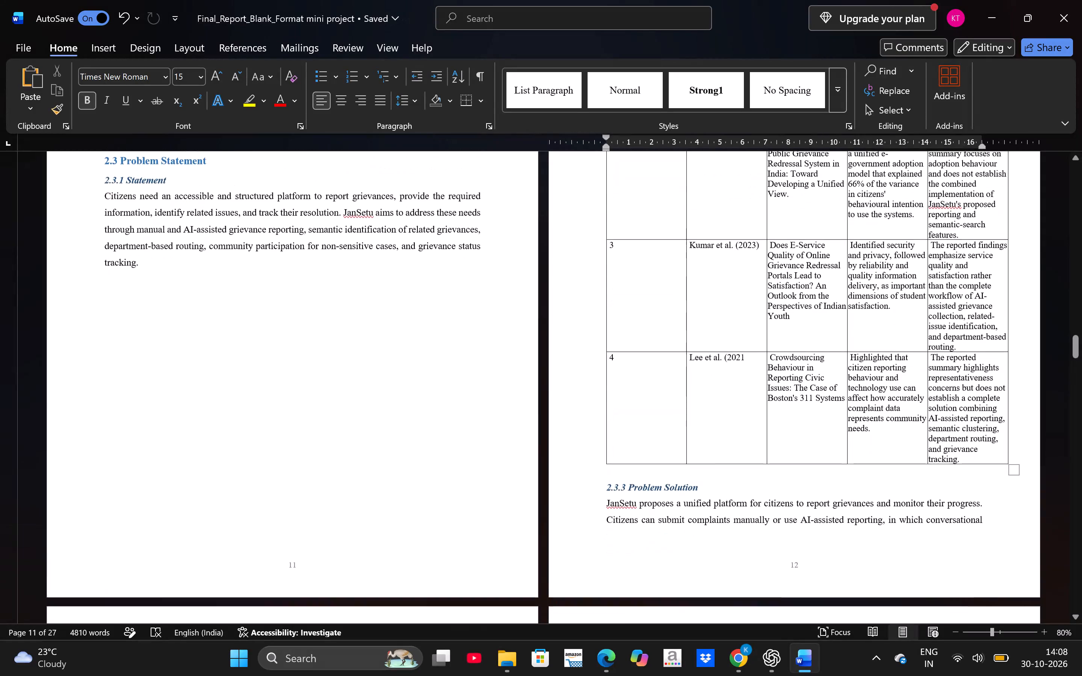
pyautogui.scroll(-4, 834, 474)
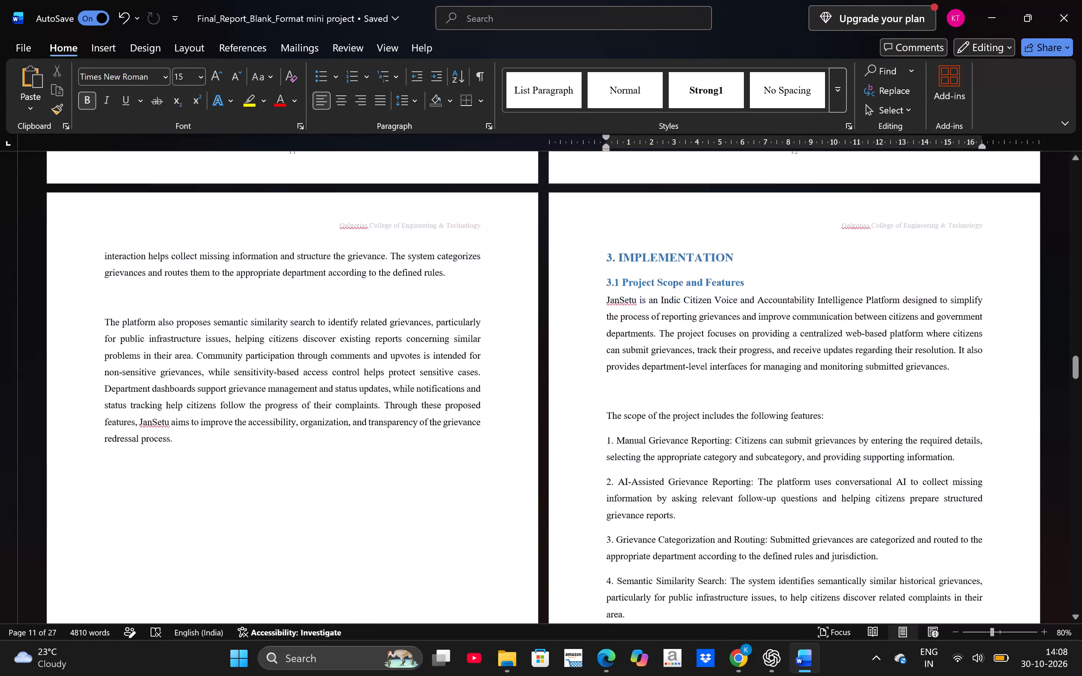
pyautogui.scroll(4, 834, 474)
pyautogui.scroll(-1, 834, 474)
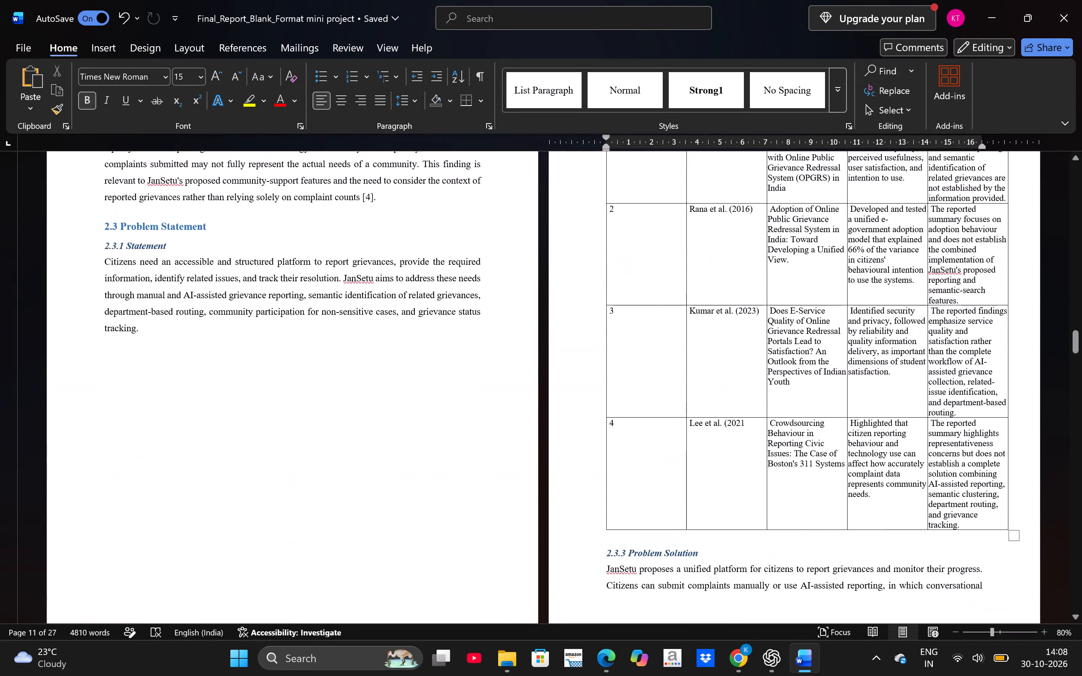
pyautogui.scroll(-1, 834, 474)
pyautogui.scroll(17, 834, 474)
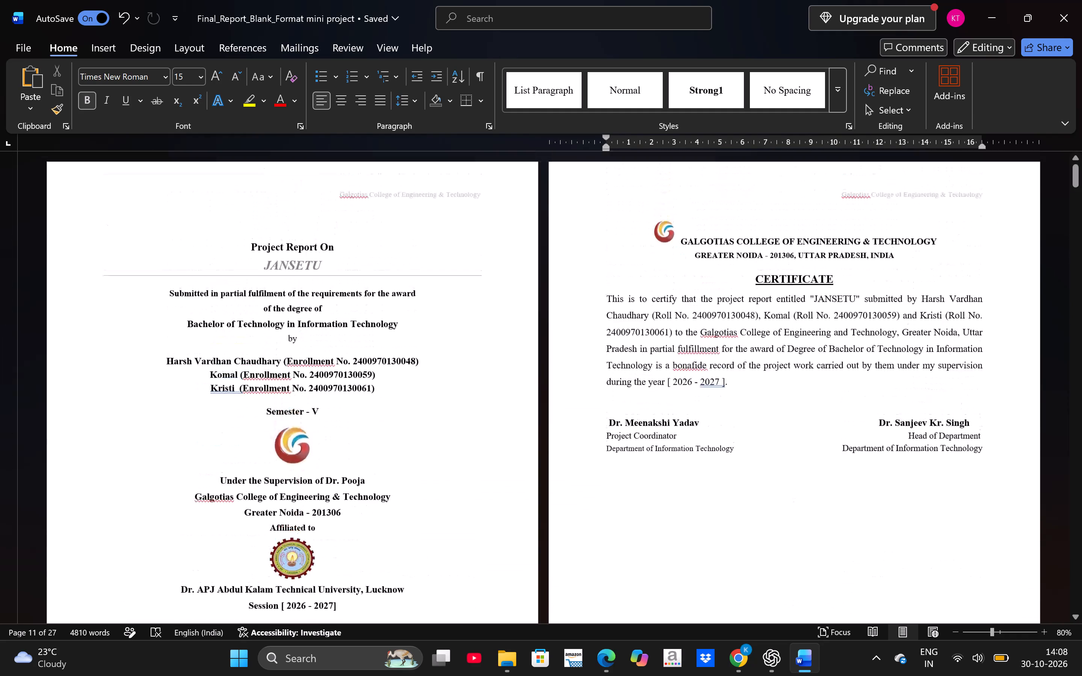
pyautogui.scroll(-4, 969, 503)
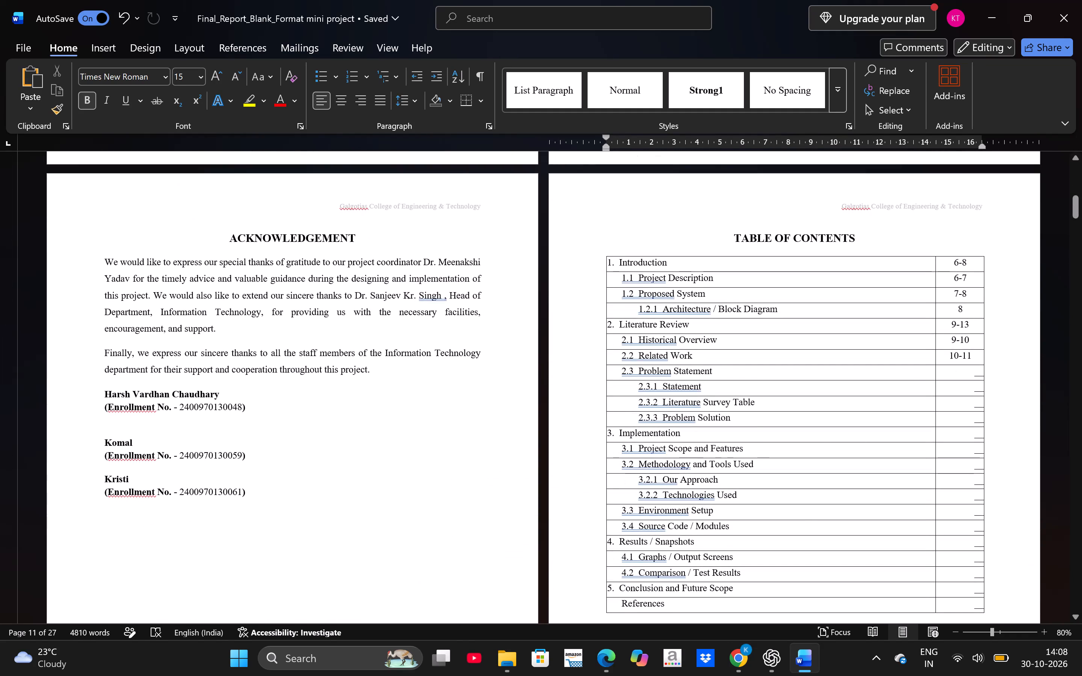
# Replace the Table of Contents page placeholder for 2.3 Problem Statement with 11-13.
pyautogui.click(965, 374)
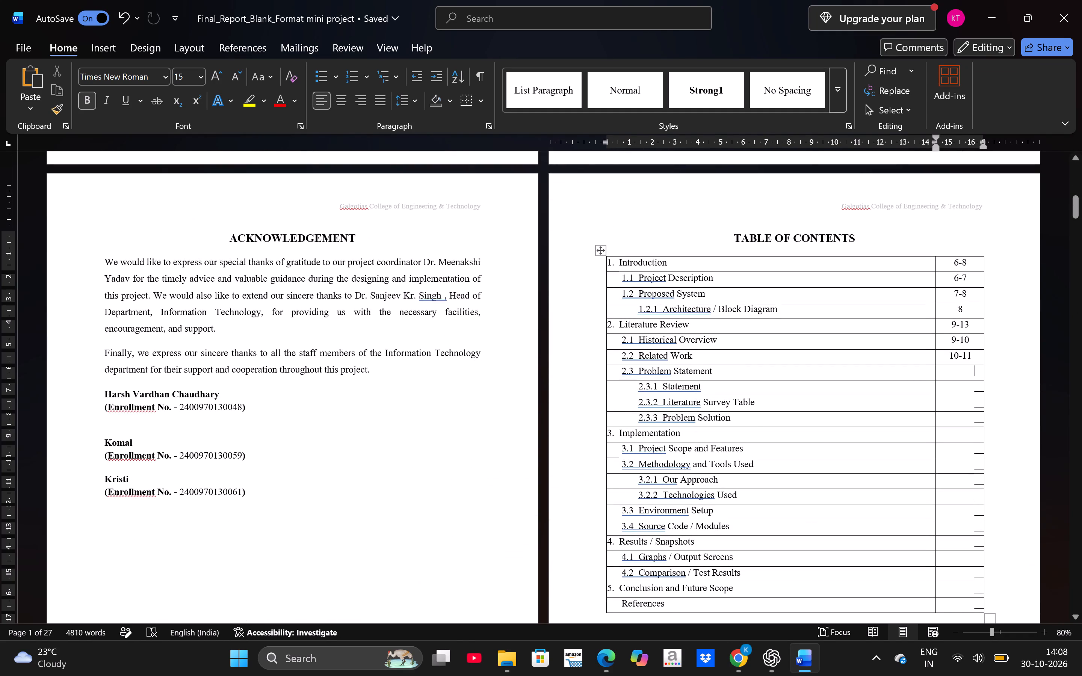
pyautogui.press('Right')
pyautogui.press('Right')
pyautogui.press('BackSpace')
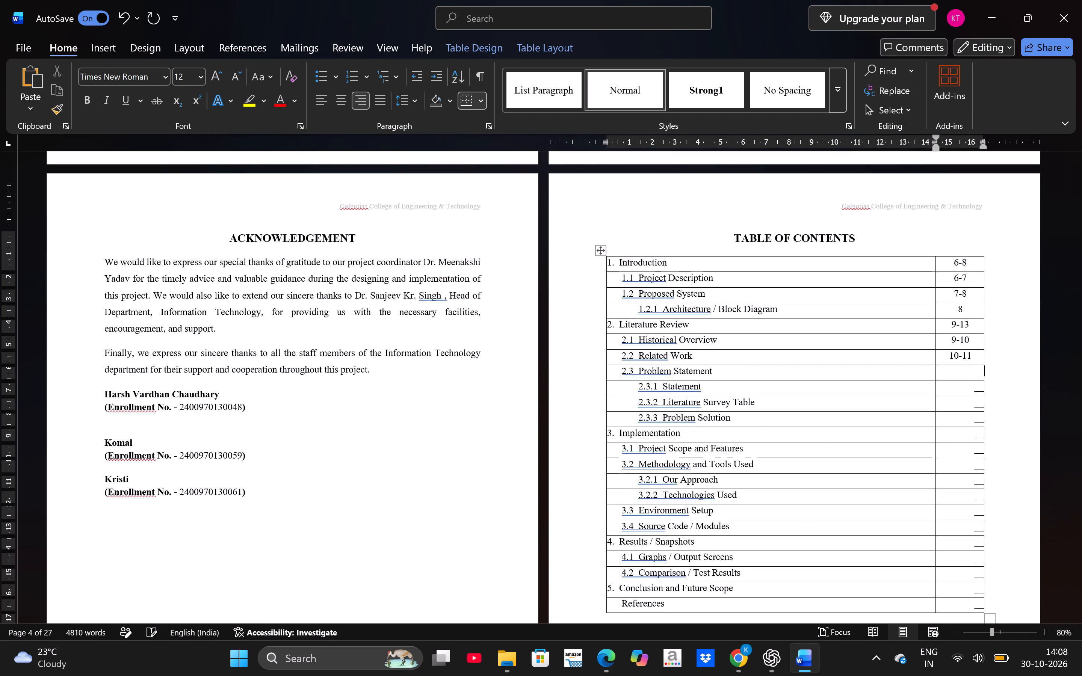
pyautogui.press('BackSpace')
pyautogui.write('11-13')
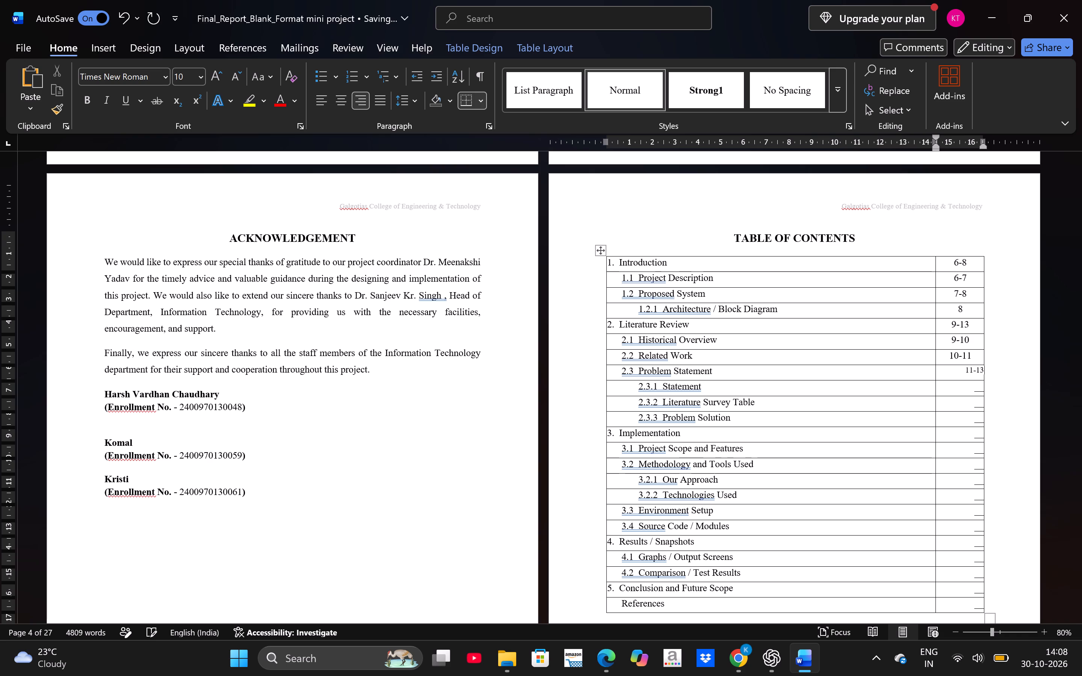
# Set the page entry 11-13 for 2.3 Problem Statement to font size 12 and centre it in its cell.
pyautogui.tripleClick(969, 371)
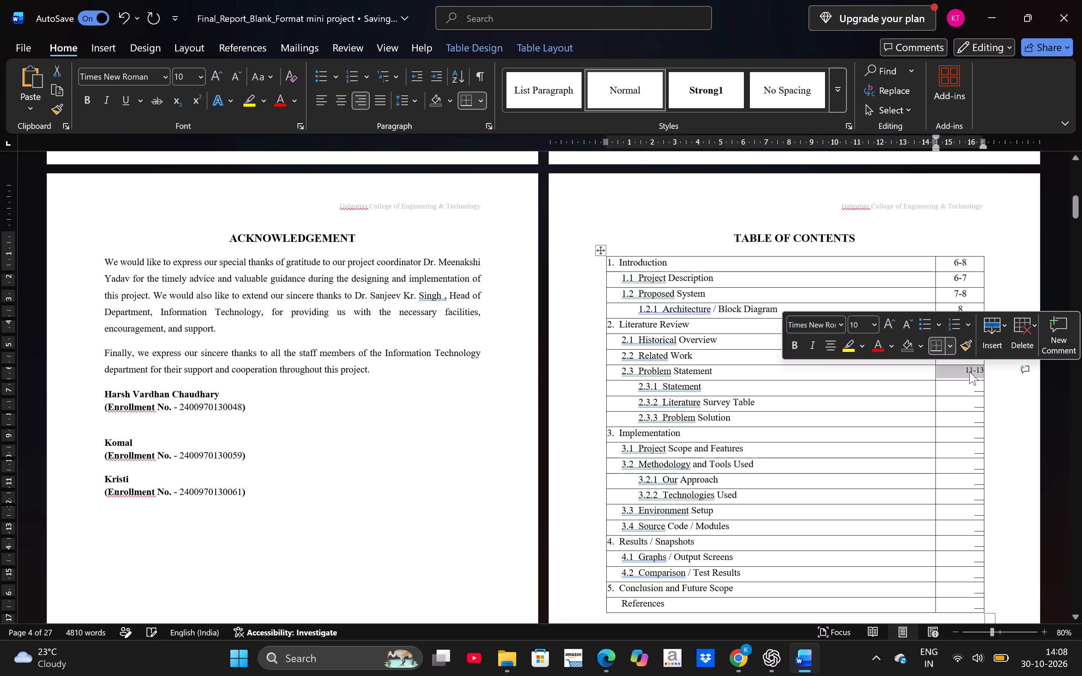
pyautogui.click(876, 325)
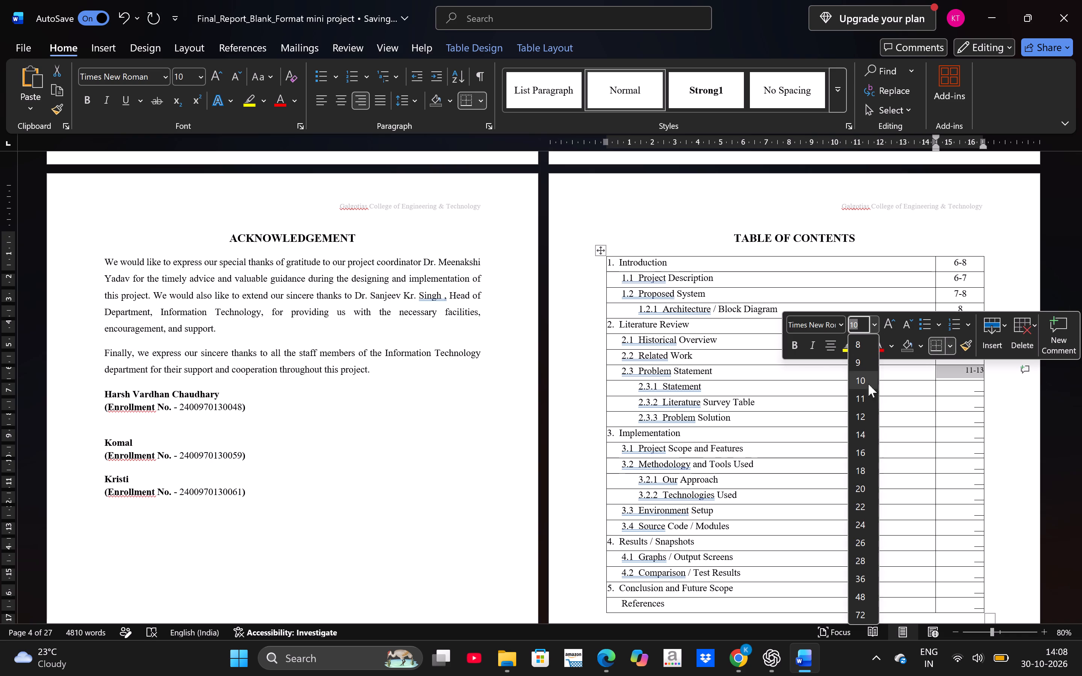
pyautogui.click(866, 417)
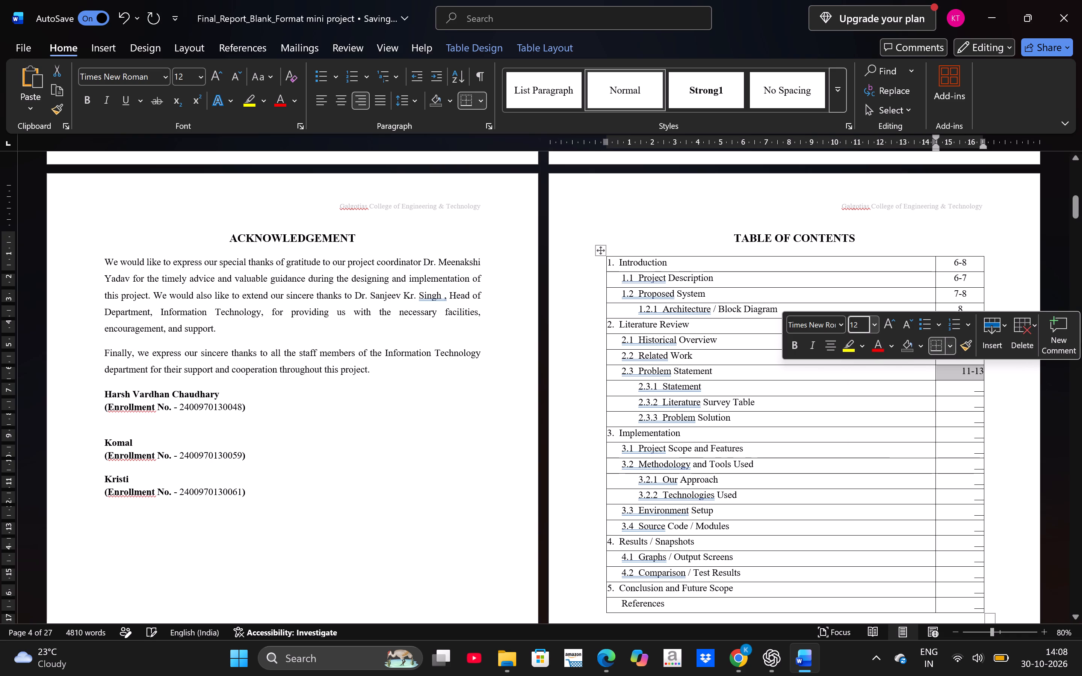
pyautogui.click(832, 345)
pyautogui.click(1043, 426)
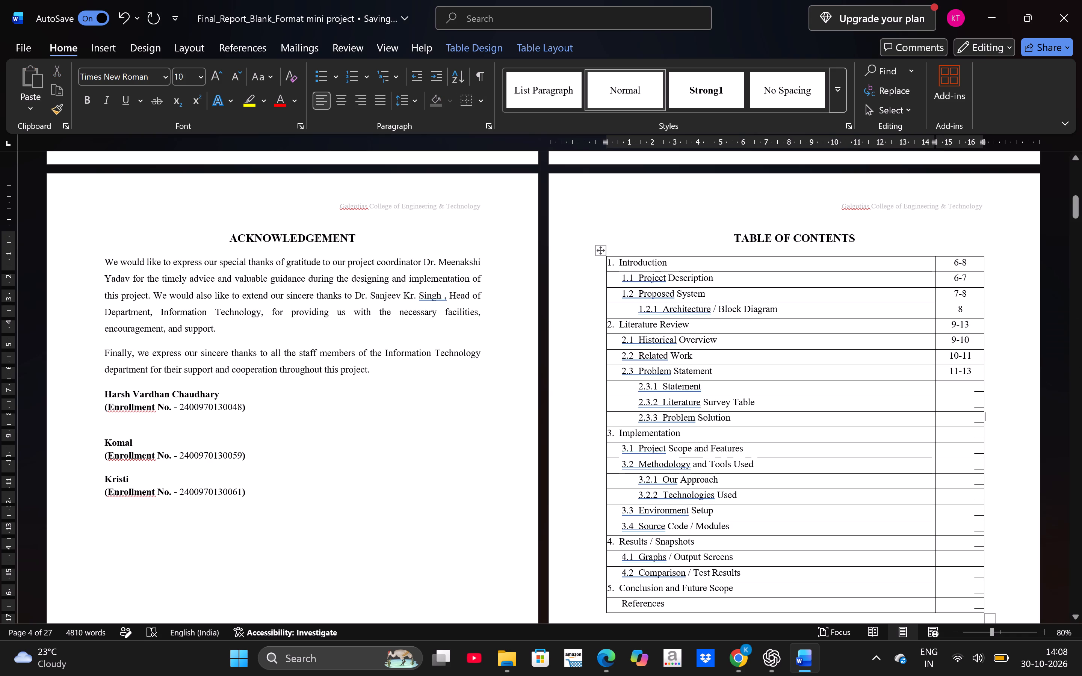
# Replace the Table of Contents page placeholder for 2.3.1 Statement with 11, leaving no extra line in the cell.
pyautogui.click(984, 391)
pyautogui.tripleClick(981, 390)
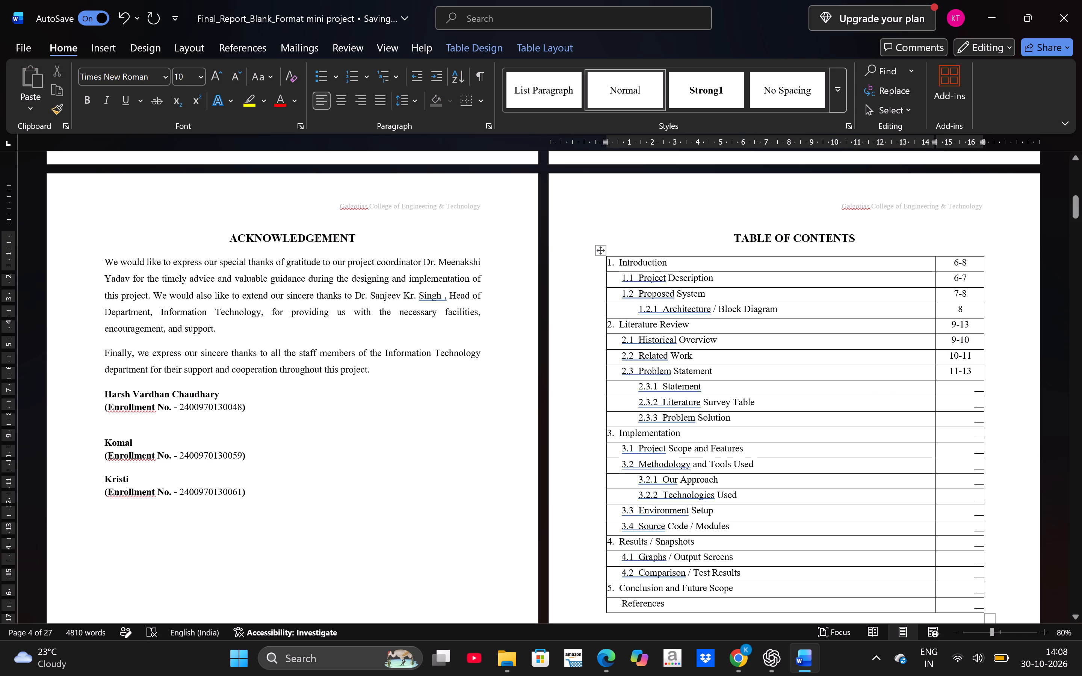
pyautogui.click(981, 390)
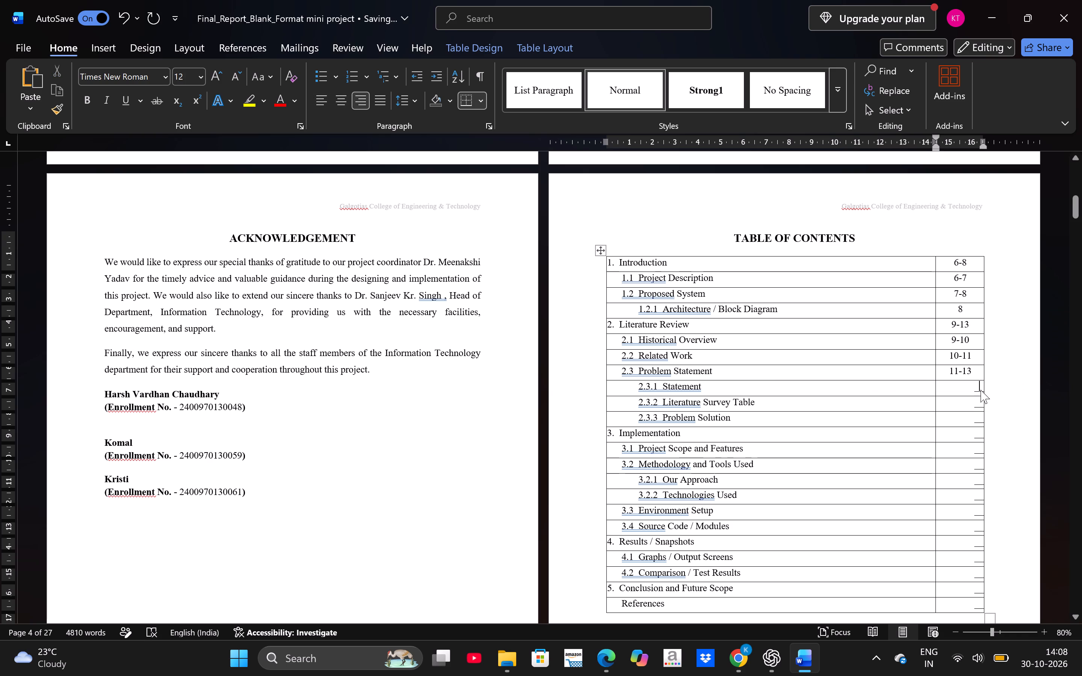
pyautogui.press('Right')
pyautogui.press('BackSpace')
pyautogui.press('BackSpace')
pyautogui.write('11')
pyautogui.press('Return')
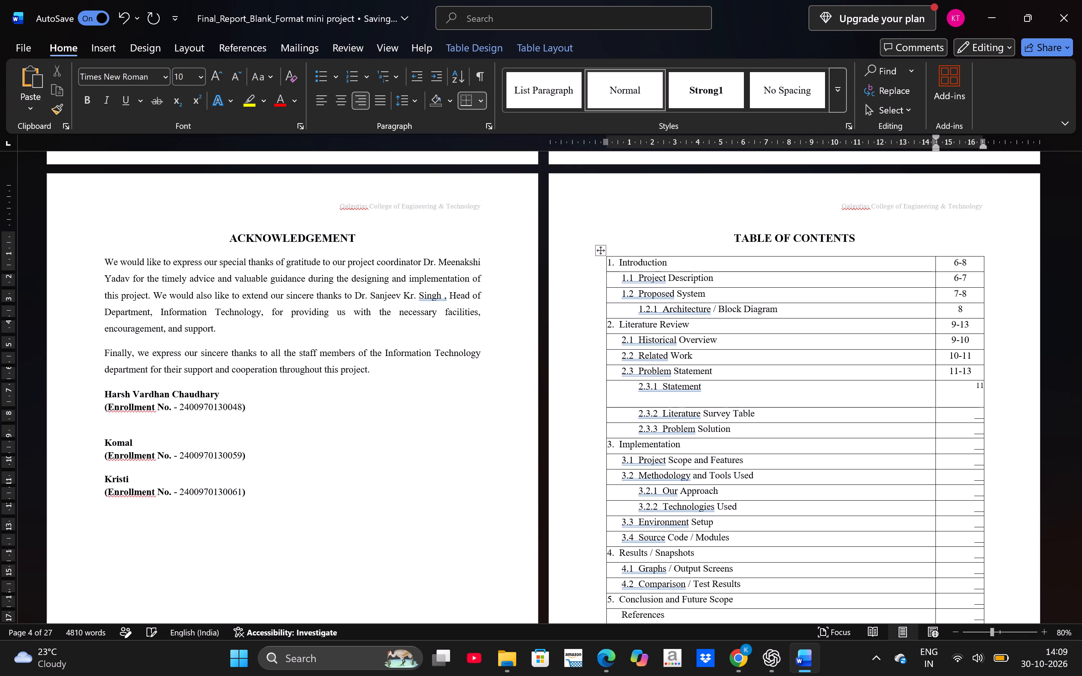
pyautogui.press('BackSpace')
pyautogui.press('BackSpace')
pyautogui.press('BackSpace')
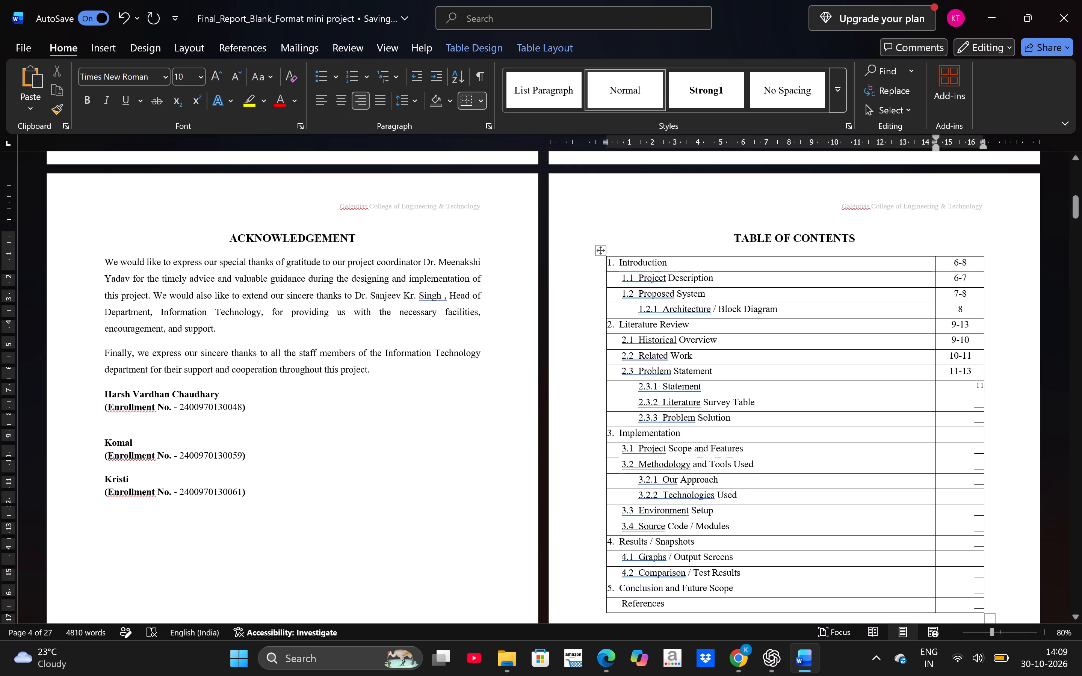
# Centre the page entry 11 for 2.3.1 Statement and increase its font size to 12.
pyautogui.rightClick(979, 385)
pyautogui.rightClick(979, 385)
pyautogui.doubleClick(979, 385)
pyautogui.click(336, 103)
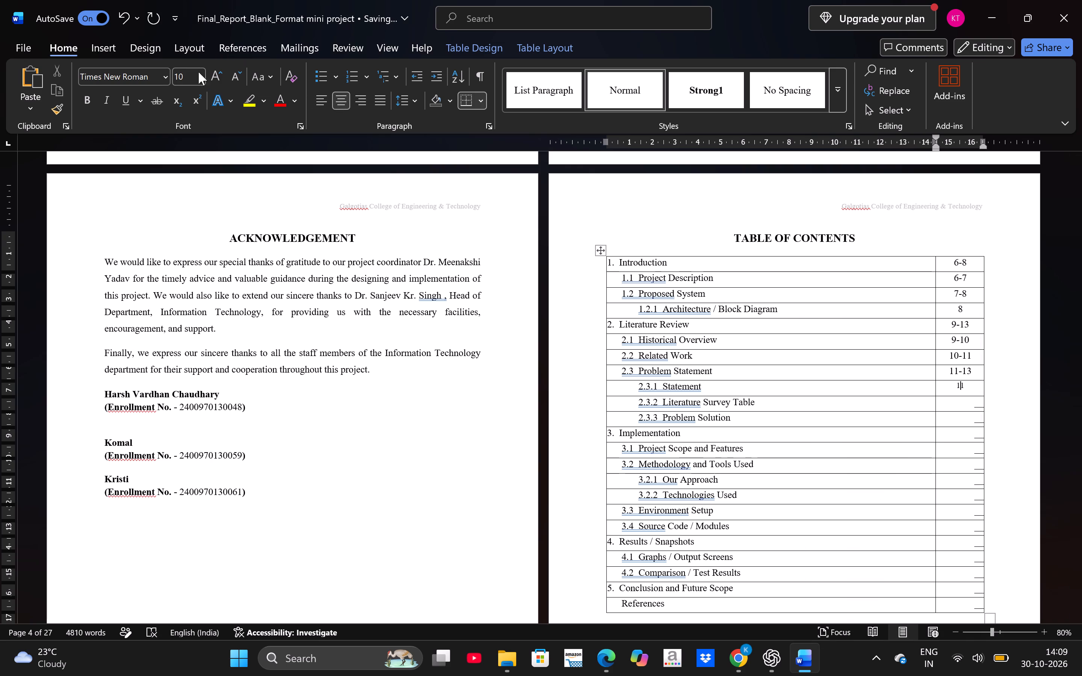
pyautogui.click(211, 76)
pyautogui.click(211, 76)
# Enter page 12 for 2.3.2 Literature Survey Table and 12-13 for 2.3.3 Problem Solution, removing the latter's leftover placeholder underscores.
pyautogui.click(974, 404)
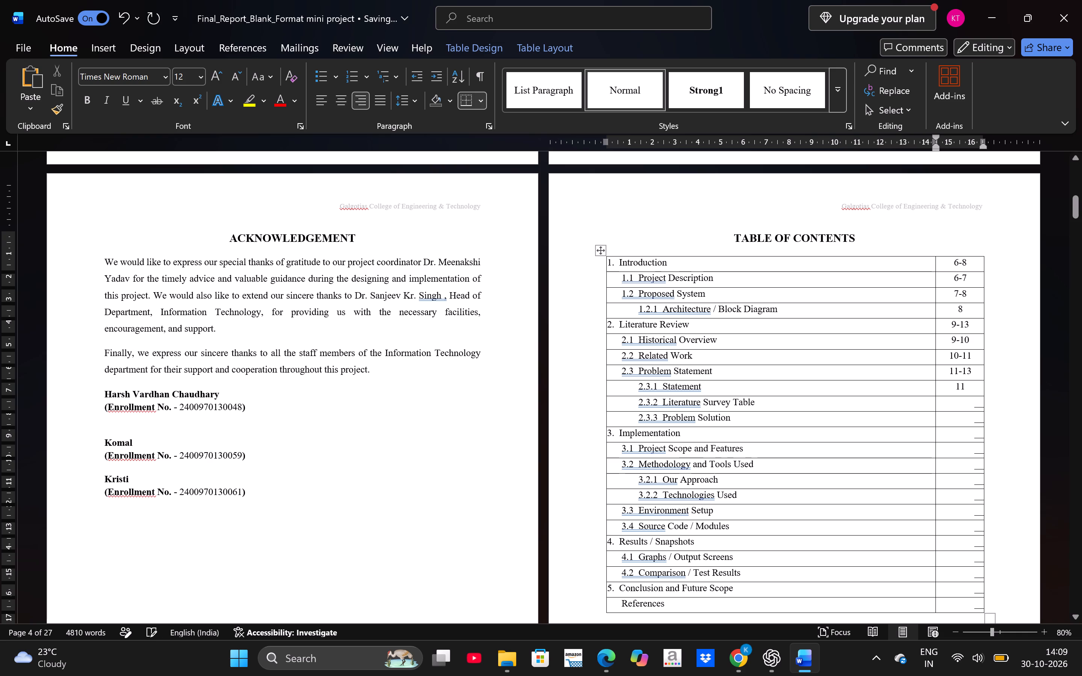
pyautogui.write('12')
pyautogui.click(971, 420)
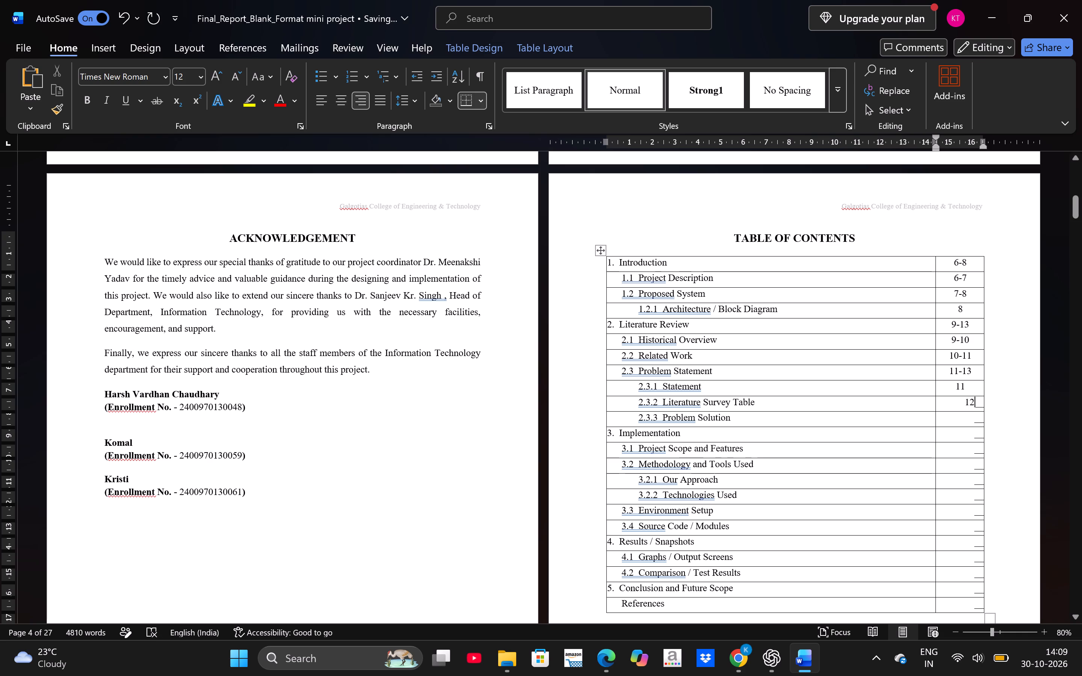
pyautogui.write('12-13')
pyautogui.press('Right')
pyautogui.press('Right')
pyautogui.press('BackSpace')
pyautogui.press('BackSpace')
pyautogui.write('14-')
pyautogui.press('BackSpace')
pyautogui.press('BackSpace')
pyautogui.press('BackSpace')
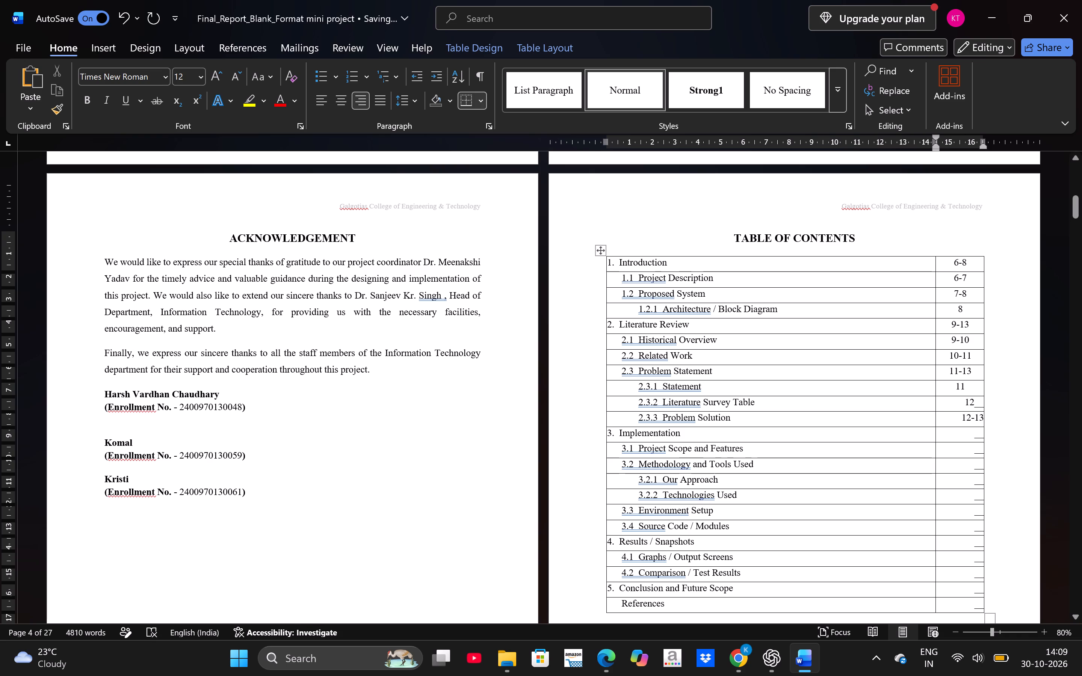
# Enter 14-19 as the page range for 3. Implementation in the Table of Contents, discarding the accidental new comment.
pyautogui.rightClick(973, 435)
pyautogui.write('14-19')
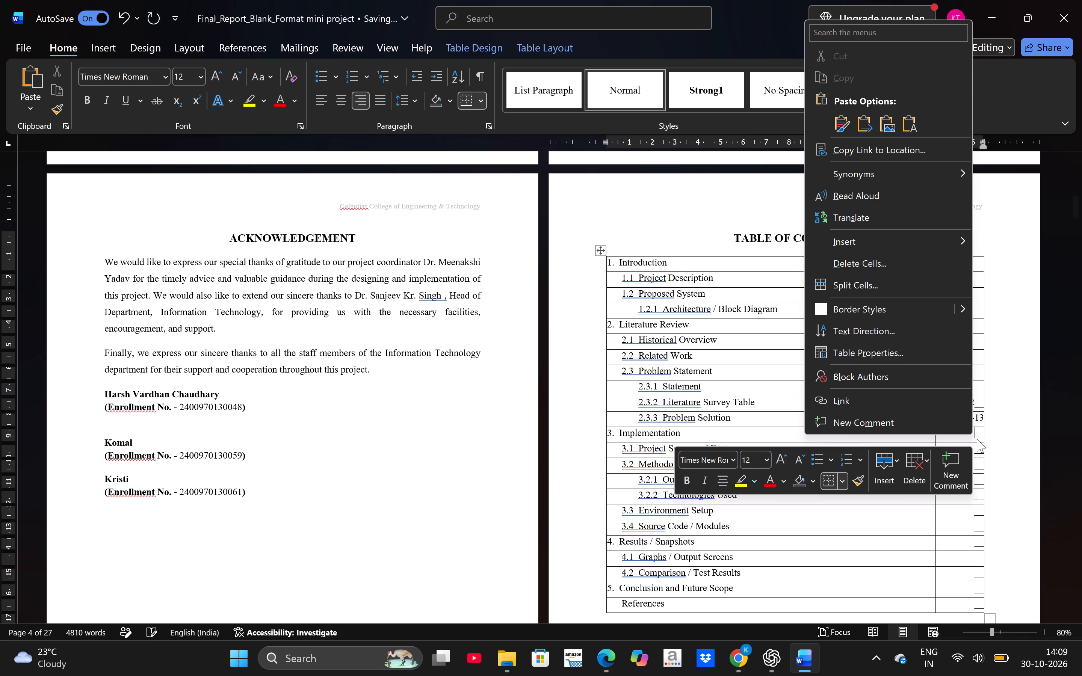
pyautogui.rightClick(978, 431)
pyautogui.click(969, 429)
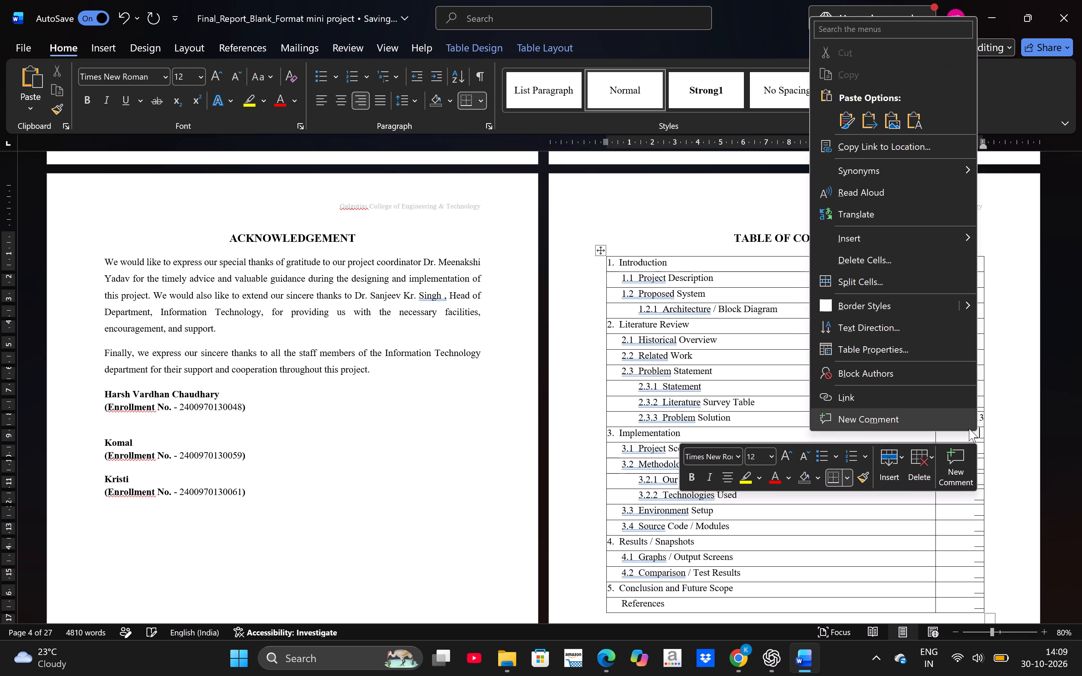
pyautogui.write('14')
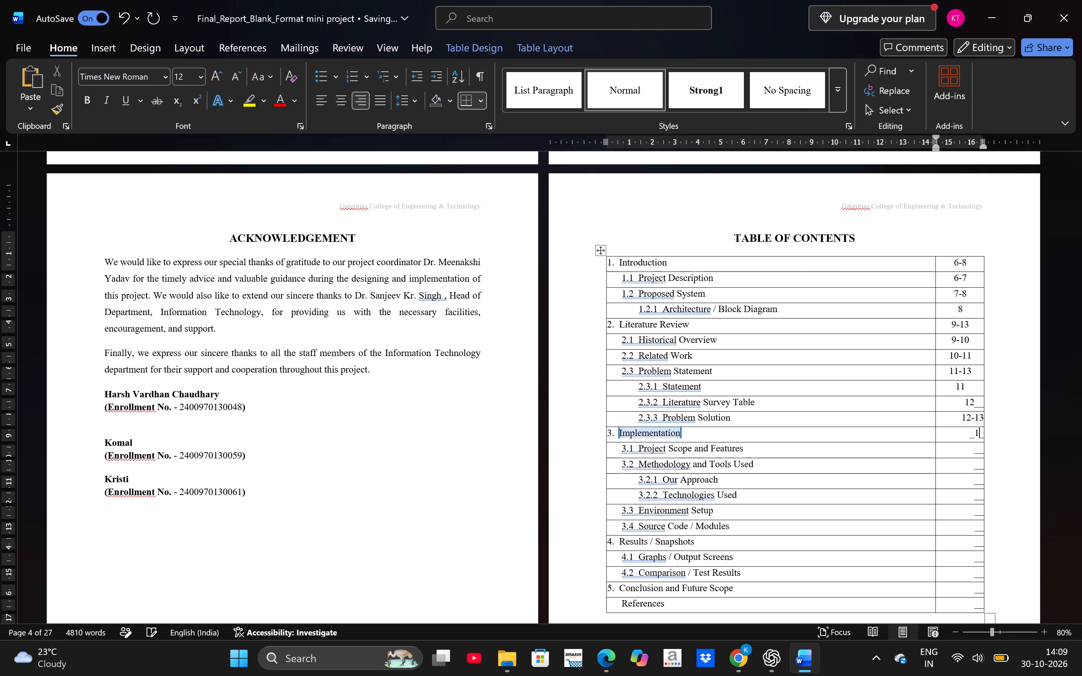
pyautogui.hotkey('ctrl', 'z')
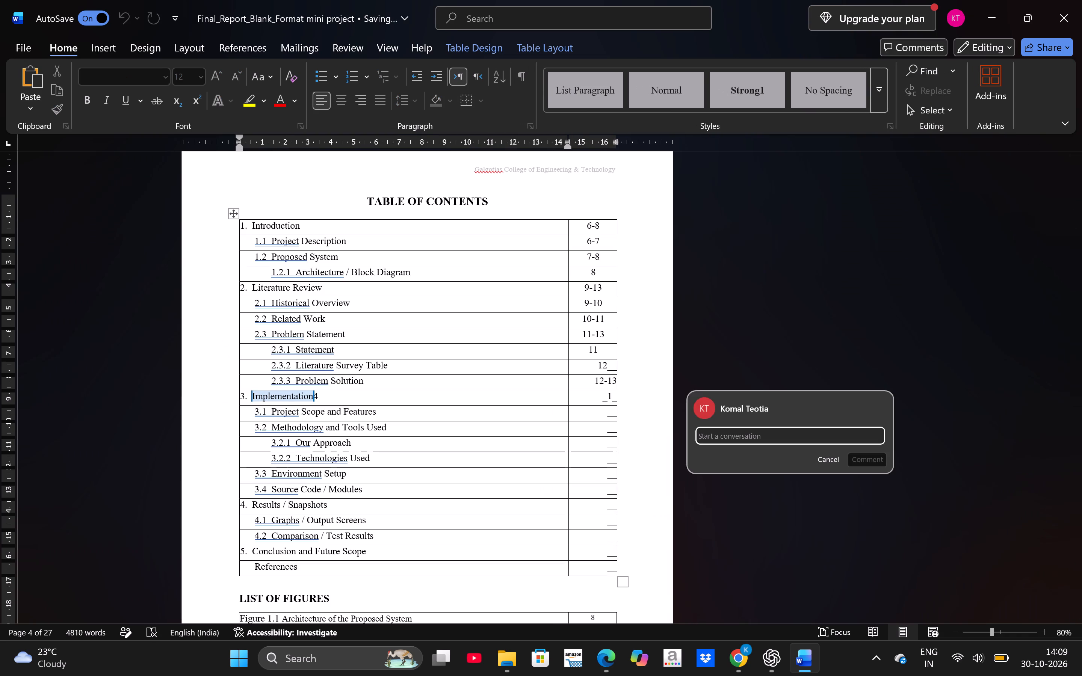
pyautogui.click(834, 459)
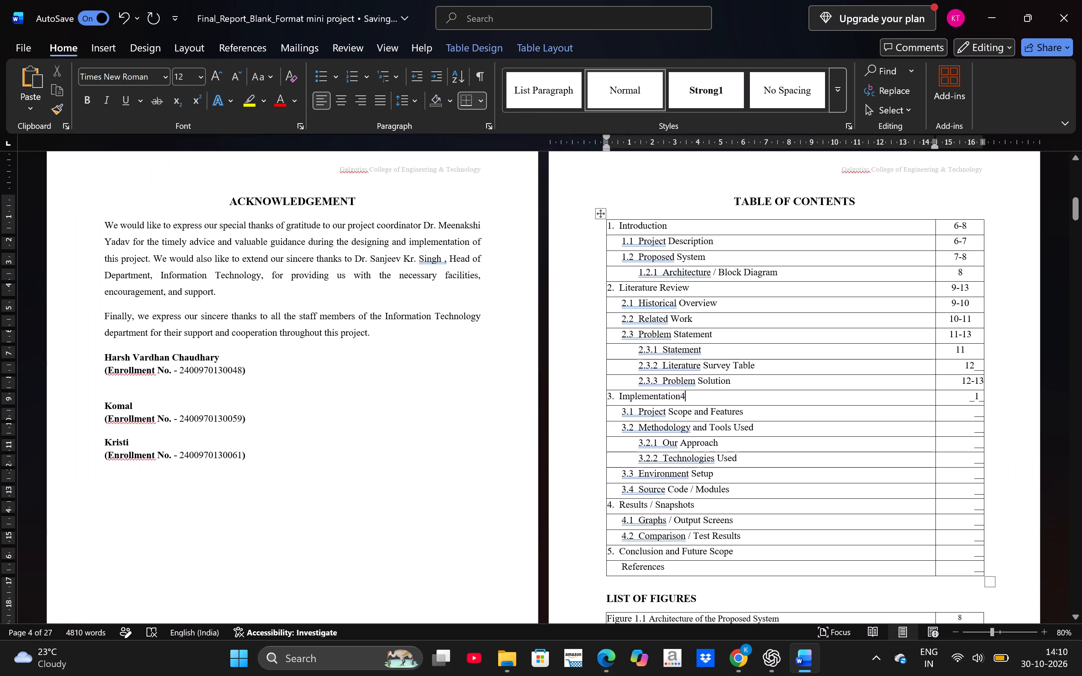
pyautogui.click(974, 398)
pyautogui.press('BackSpace')
pyautogui.press('Right')
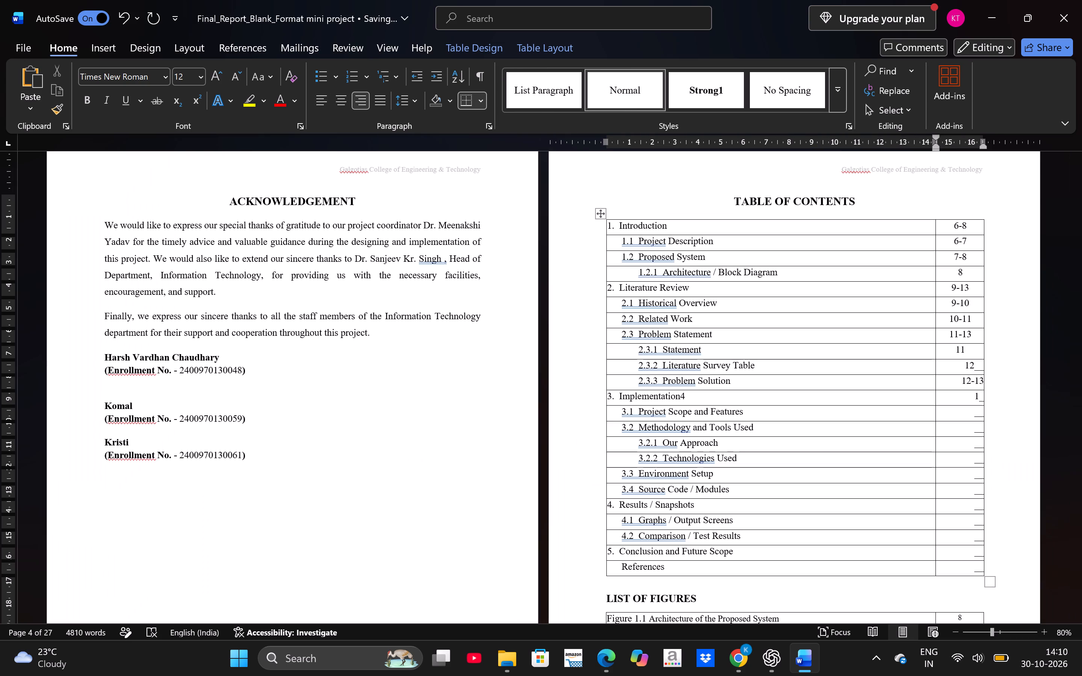
pyautogui.write('4-19')
# Delete the stray 4 after the Implementation title in the Table of Contents.
pyautogui.click(689, 397)
pyautogui.press('BackSpace')
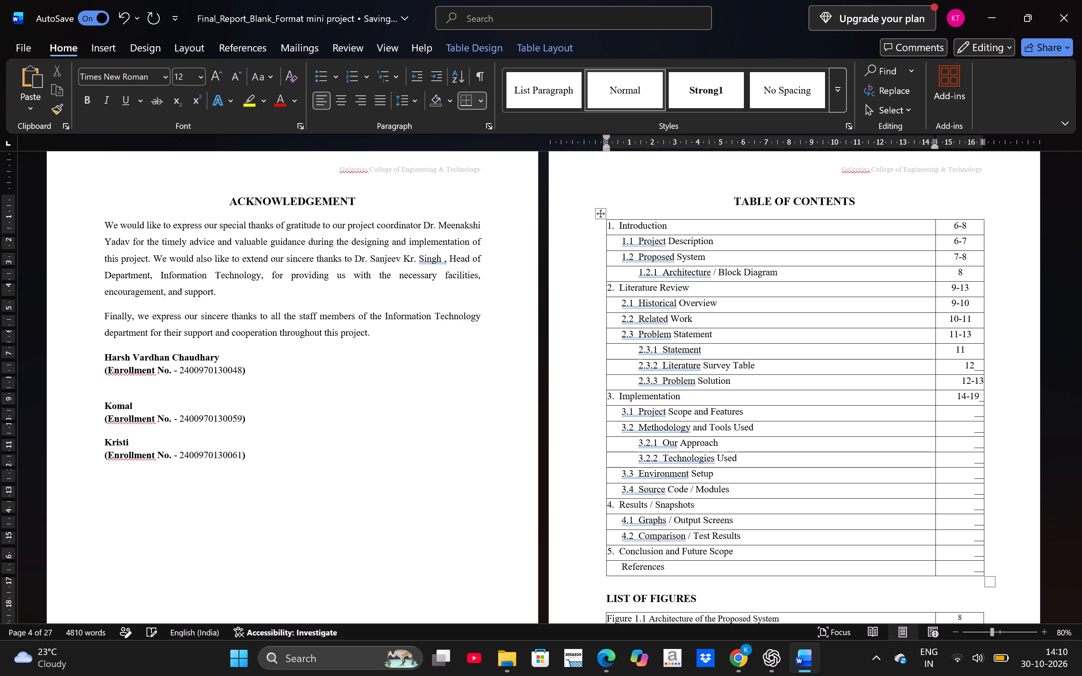
# Enter the page ranges 14-15 for 3.1 Project Scope and Features and 15-16 for 3.2 Methodology and Tools Used.
pyautogui.click(968, 414)
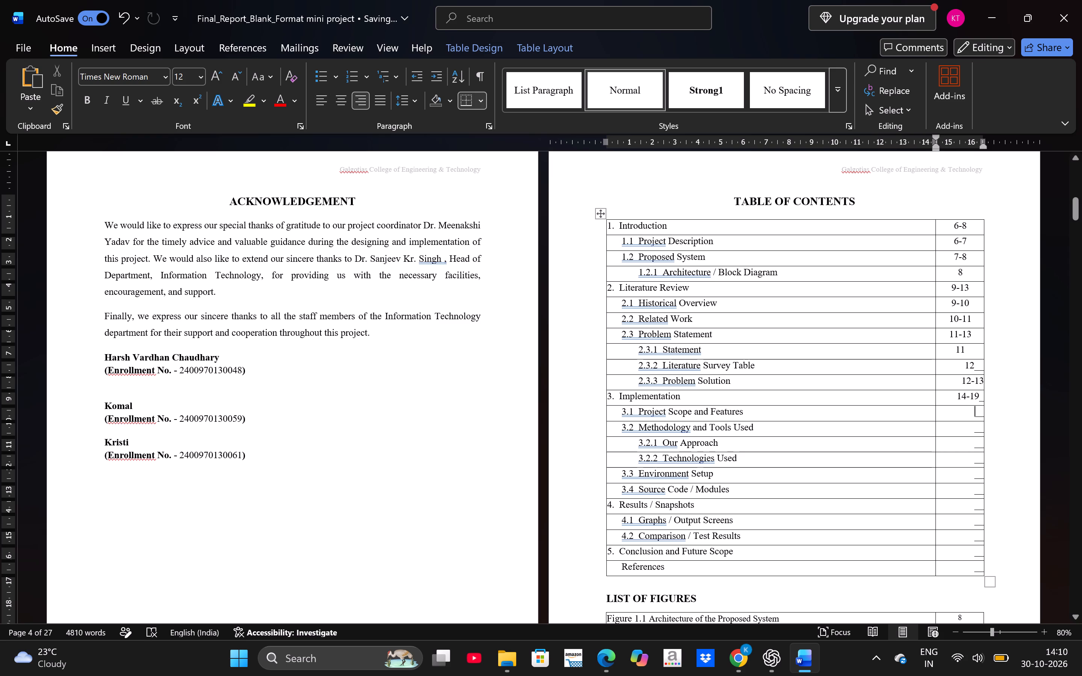
pyautogui.write('14-15')
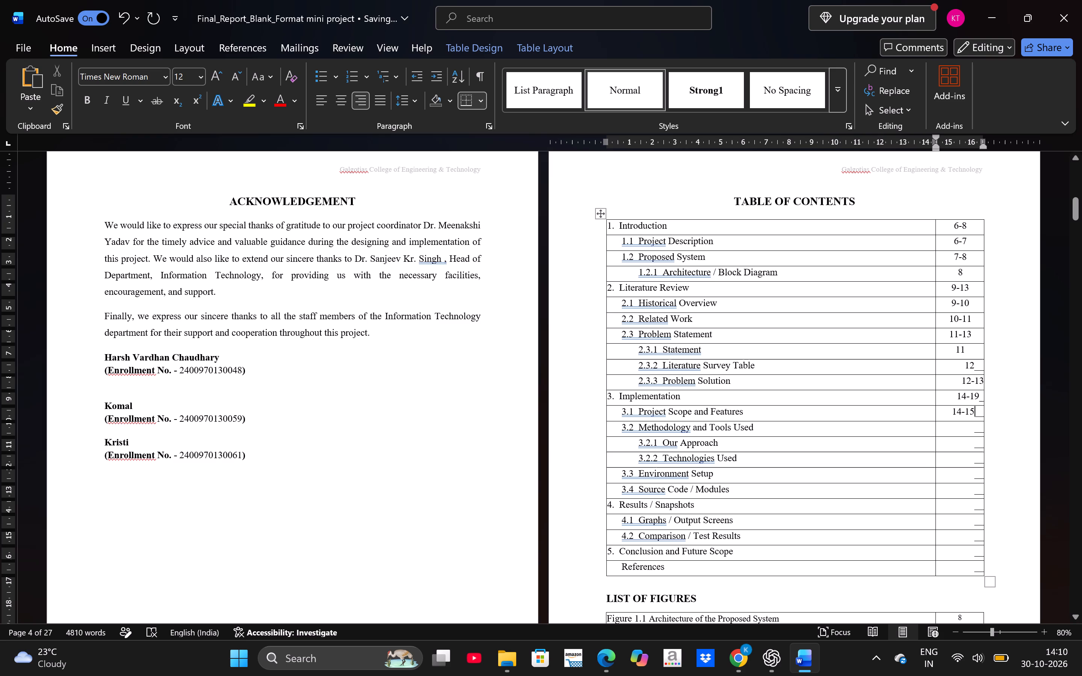
pyautogui.rightClick(968, 428)
pyautogui.click(968, 428)
pyautogui.write('15')
pyautogui.write('-16')
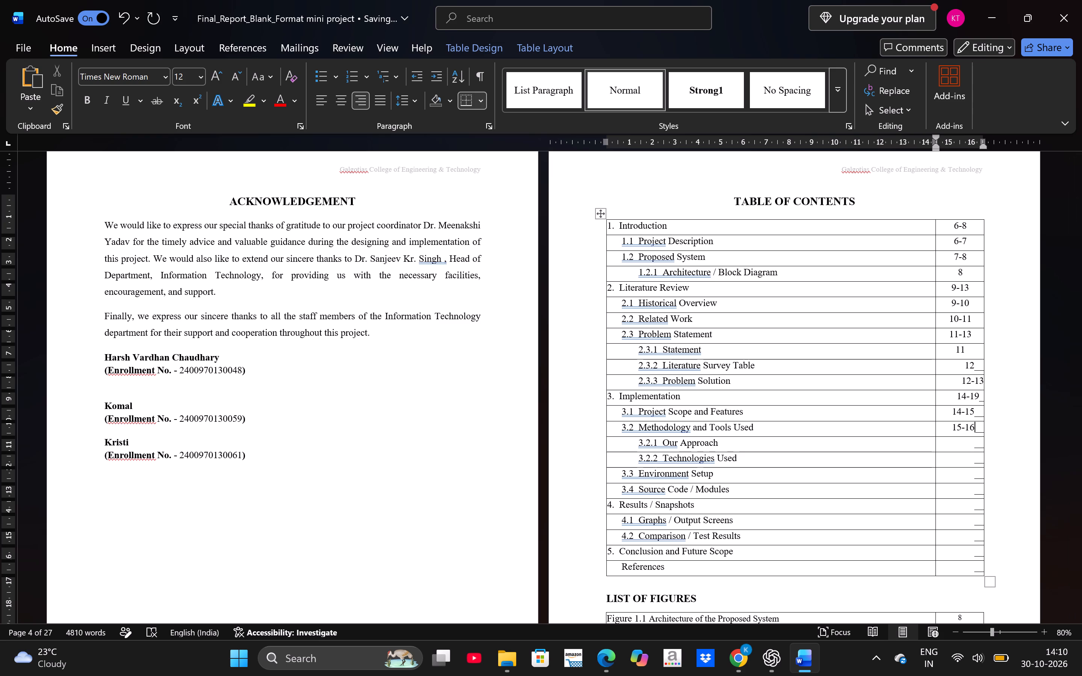
# Enter 15-16 as the page range for 3.2.1 Our Approach in the Table of Contents.
pyautogui.rightClick(972, 447)
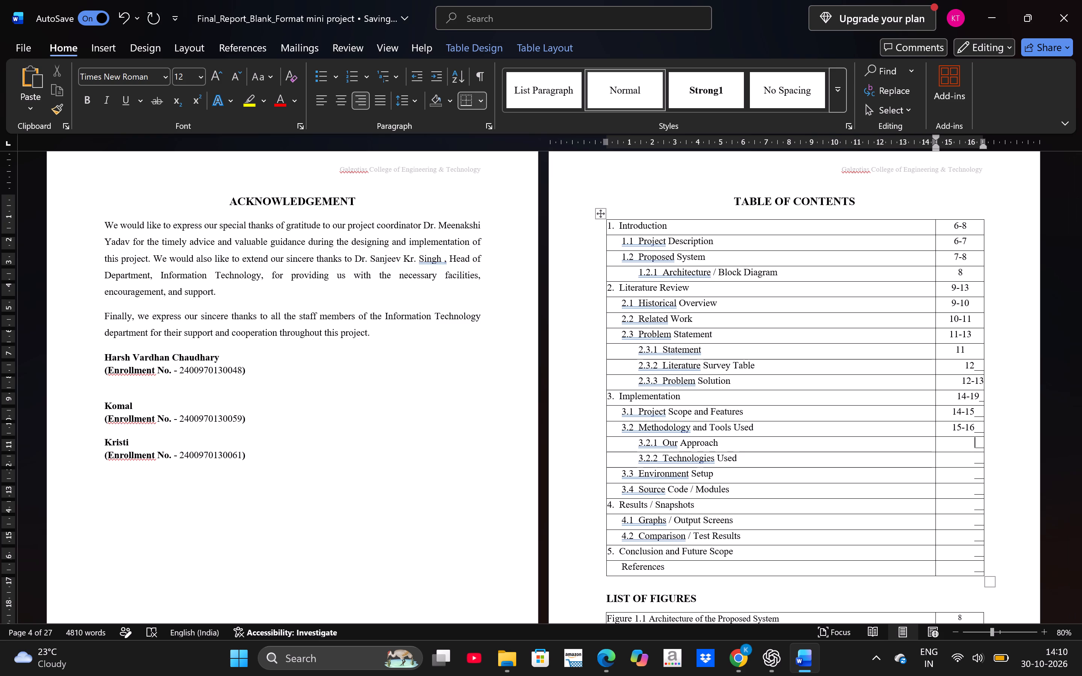
pyautogui.click(972, 447)
pyautogui.press('1')
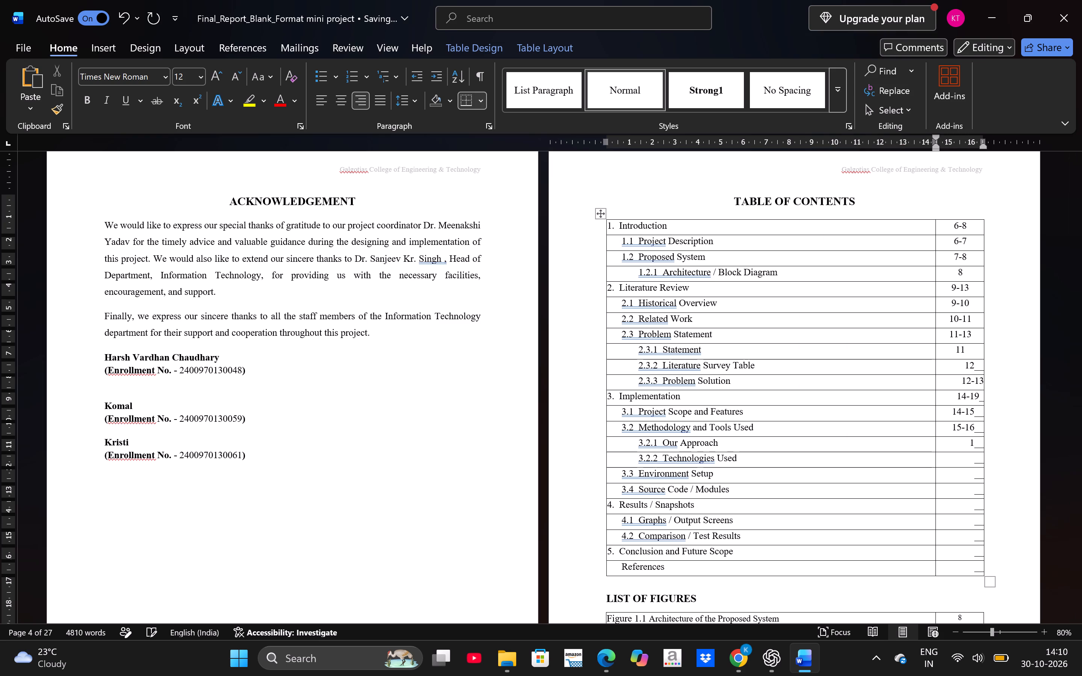
pyautogui.write('5-16')
# Enter 16 as the page number for 3.2.2 Technologies Used in the Table of Contents.
pyautogui.click(972, 460)
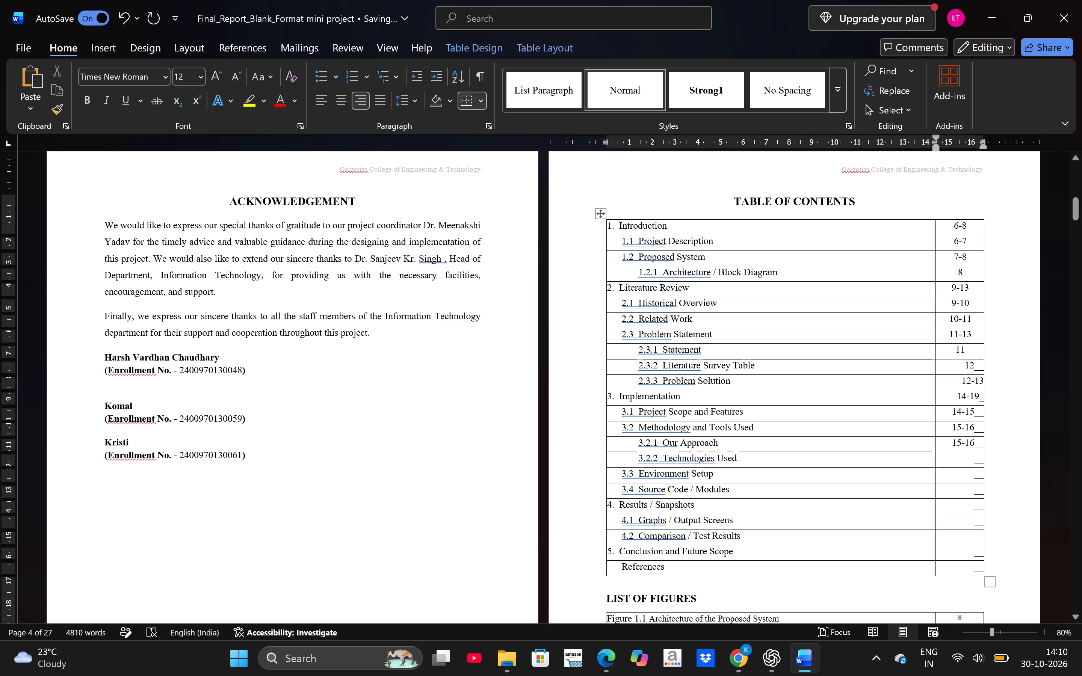
pyautogui.click(972, 460)
pyautogui.write('16')
pyautogui.write('17')
pyautogui.press('BackSpace')
pyautogui.press('BackSpace')
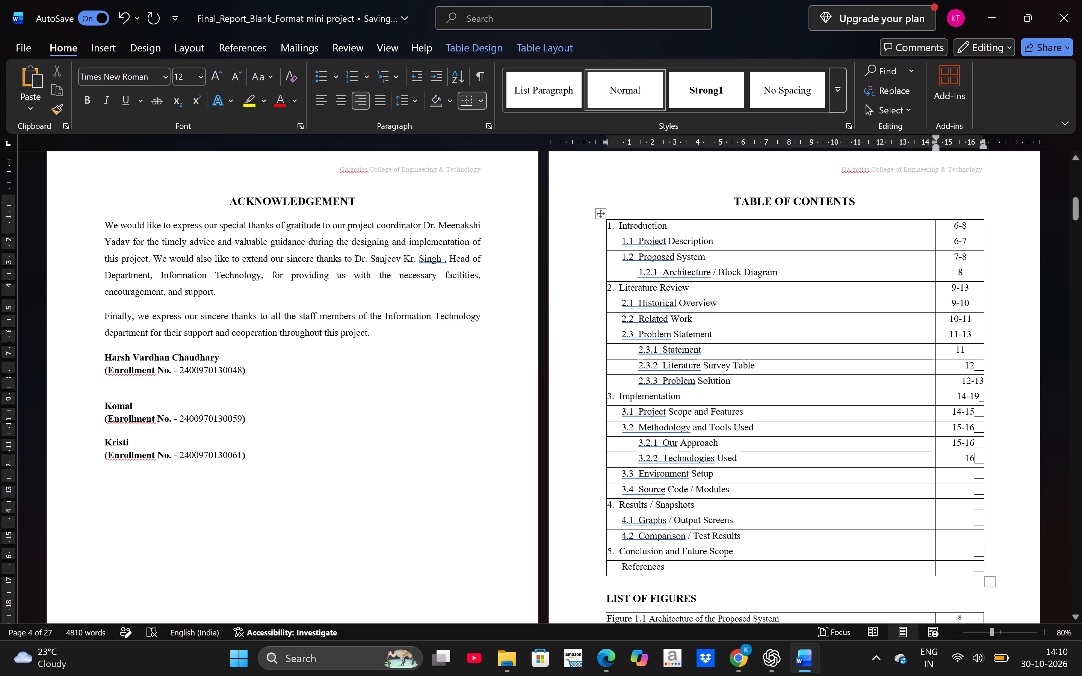
# Enter page number 17 for 3.3 Environment Setup and the range 17-19 for 3.4 Source Code / Modules.
pyautogui.click(972, 474)
pyautogui.write('17')
pyautogui.click(970, 491)
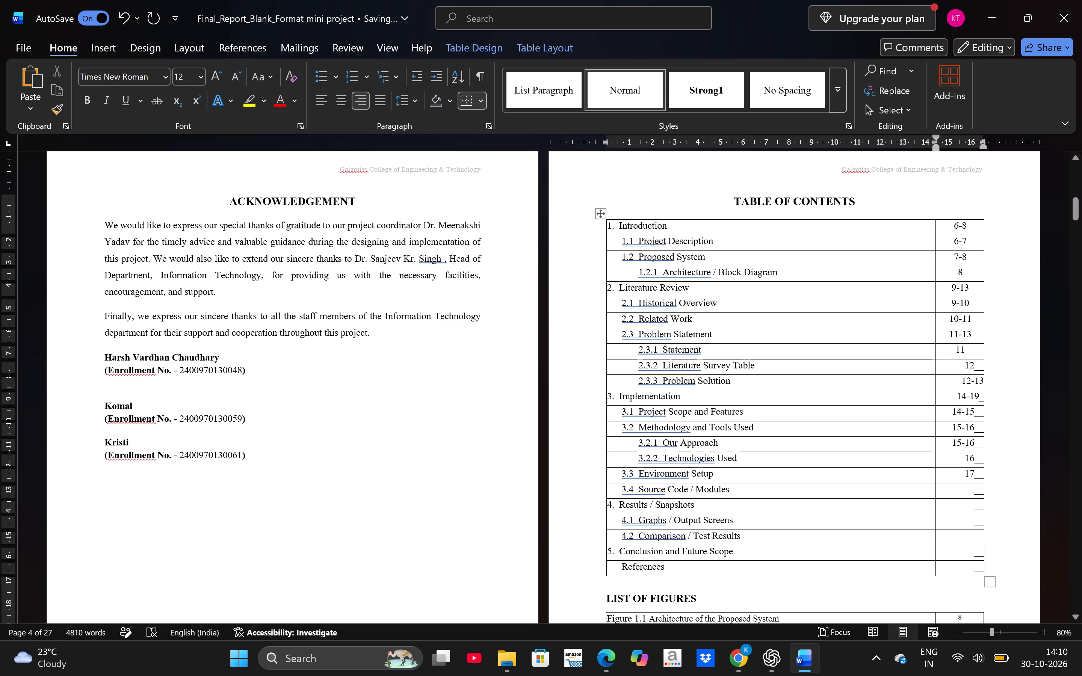
pyautogui.write('17-19')
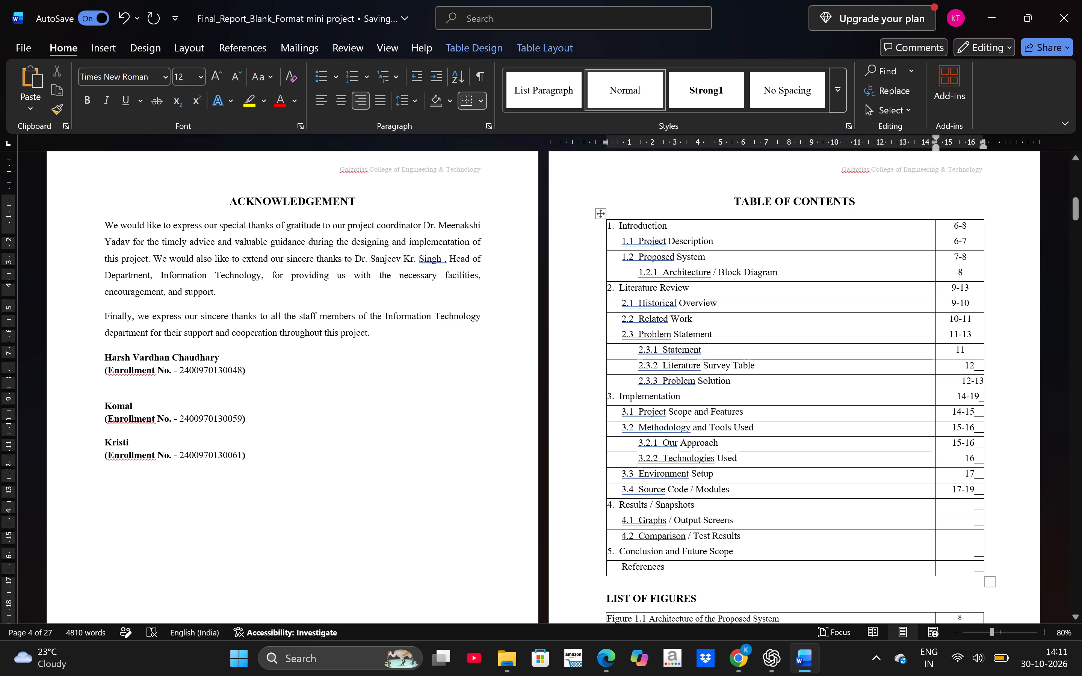
# Enter 20-23 as the page range for 4. Results / Snapshots in the Table of Contents.
pyautogui.click(970, 507)
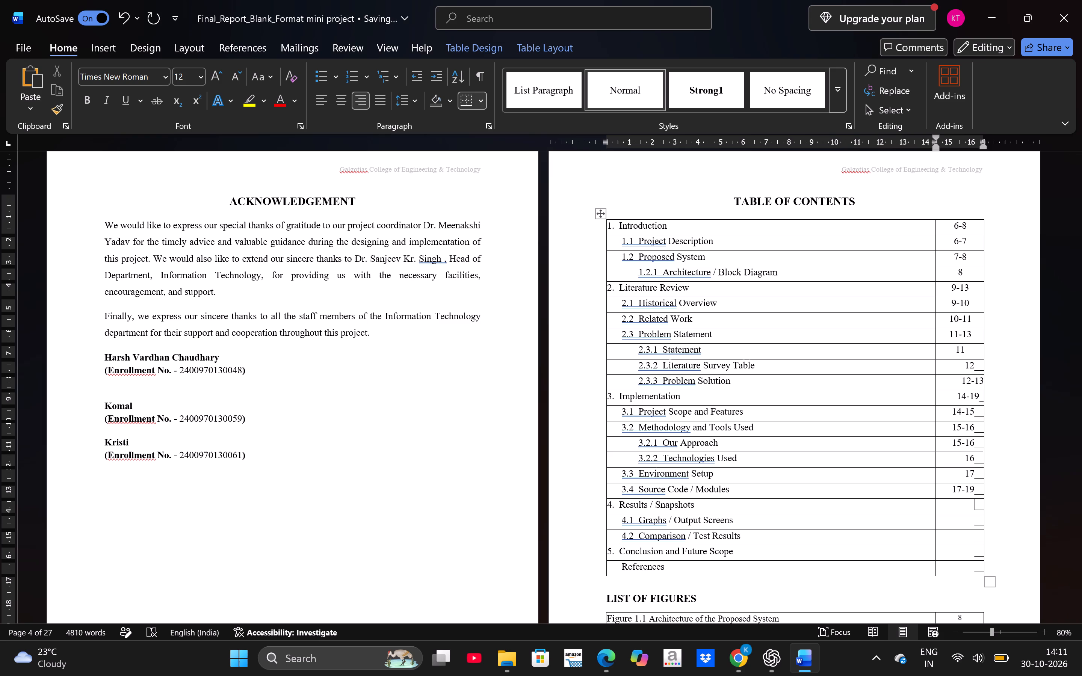
pyautogui.write('20')
pyautogui.press('-')
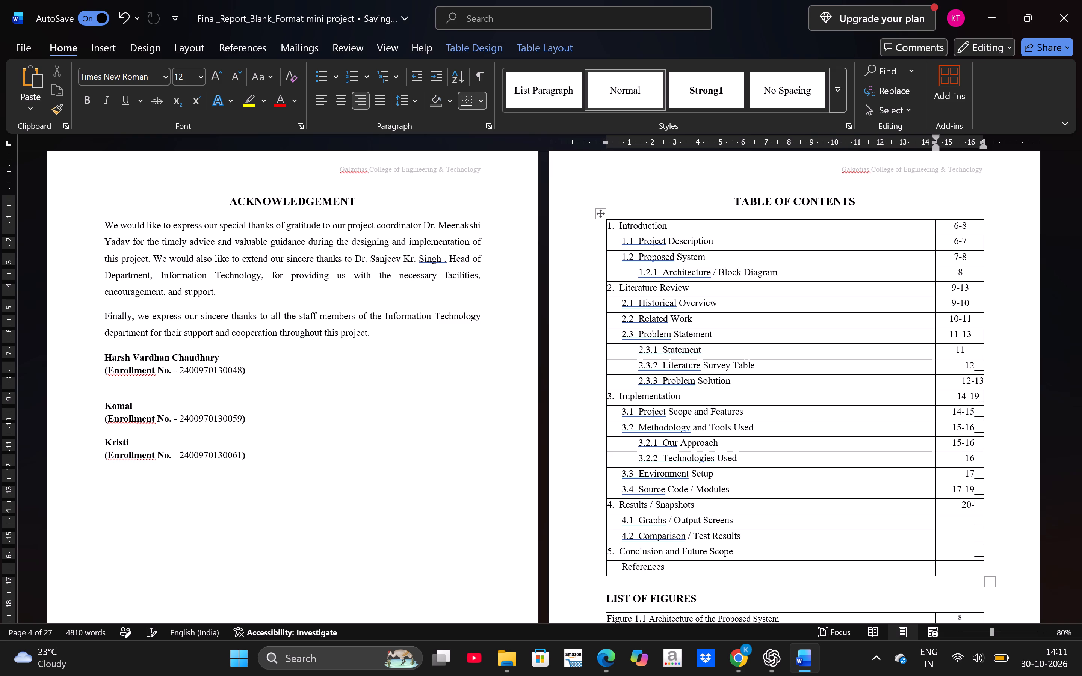
pyautogui.write('23')
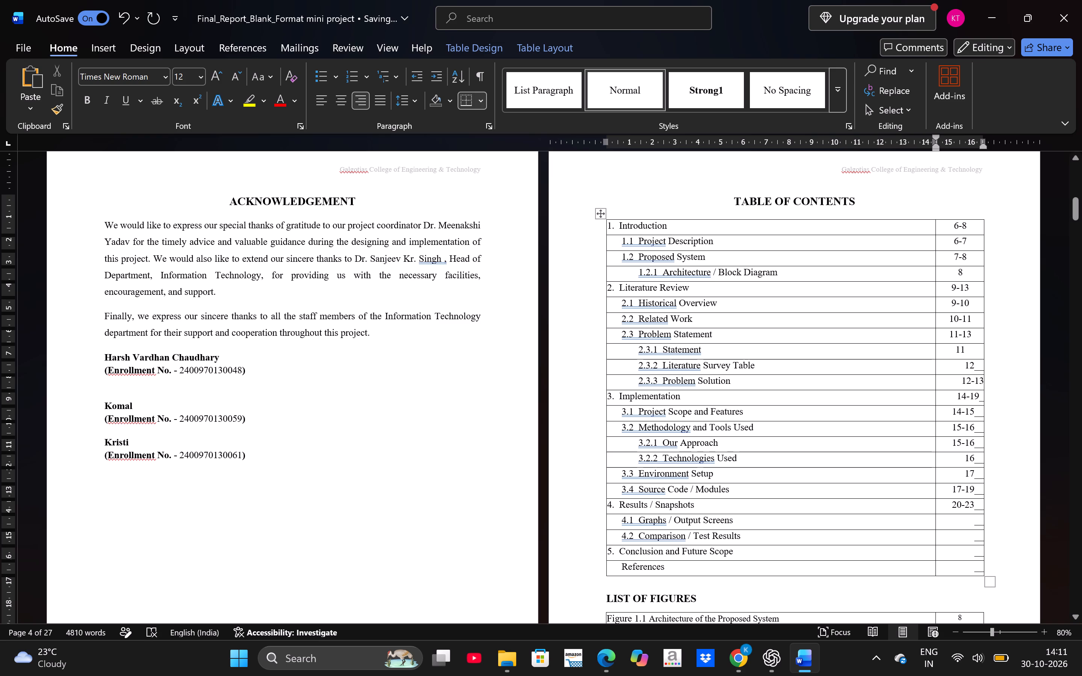
# Enter the page ranges 20-22 for 4.1 Graphs / Output Screens and 22-23 for 4.2 Comparison / Test Results.
pyautogui.rightClick(973, 519)
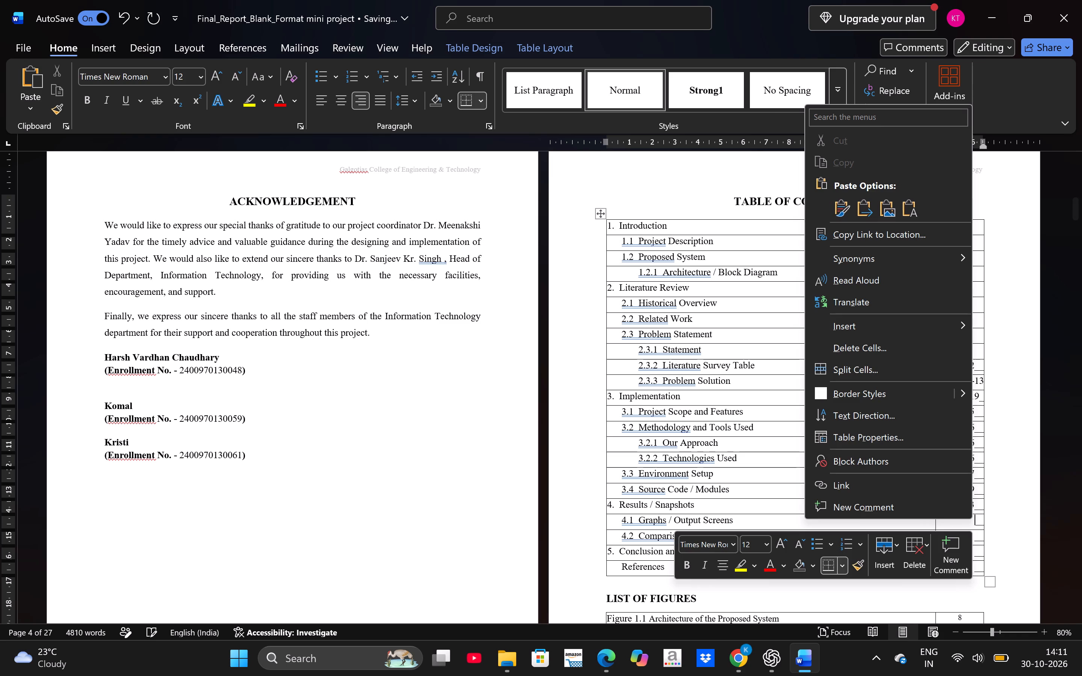
pyautogui.click(973, 519)
pyautogui.write('20')
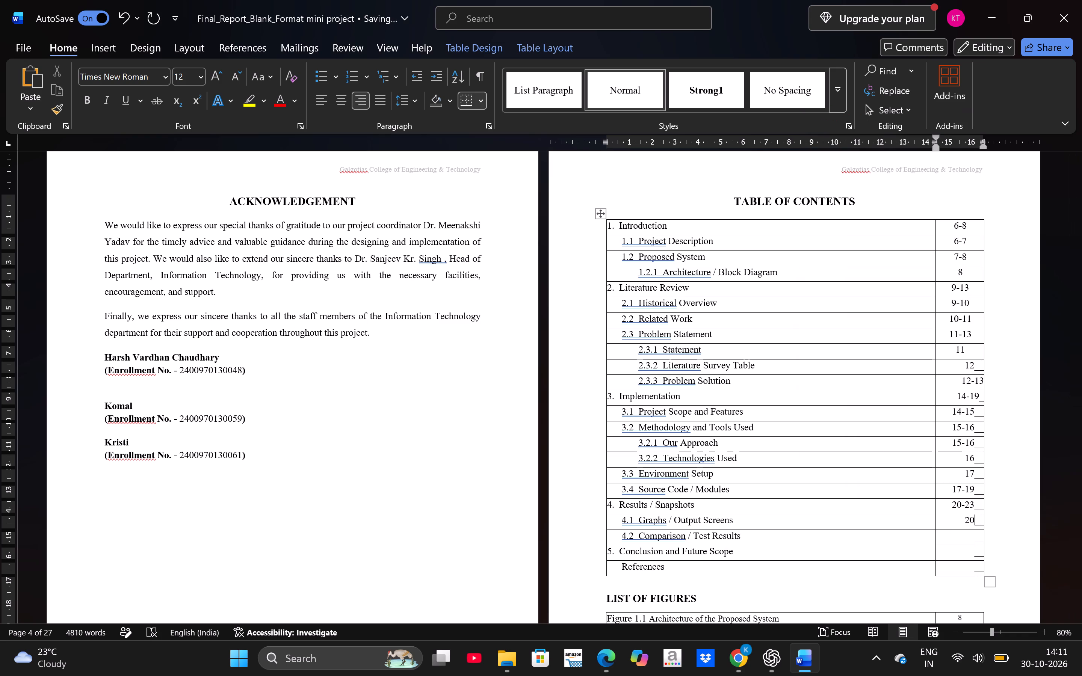
pyautogui.write('-22')
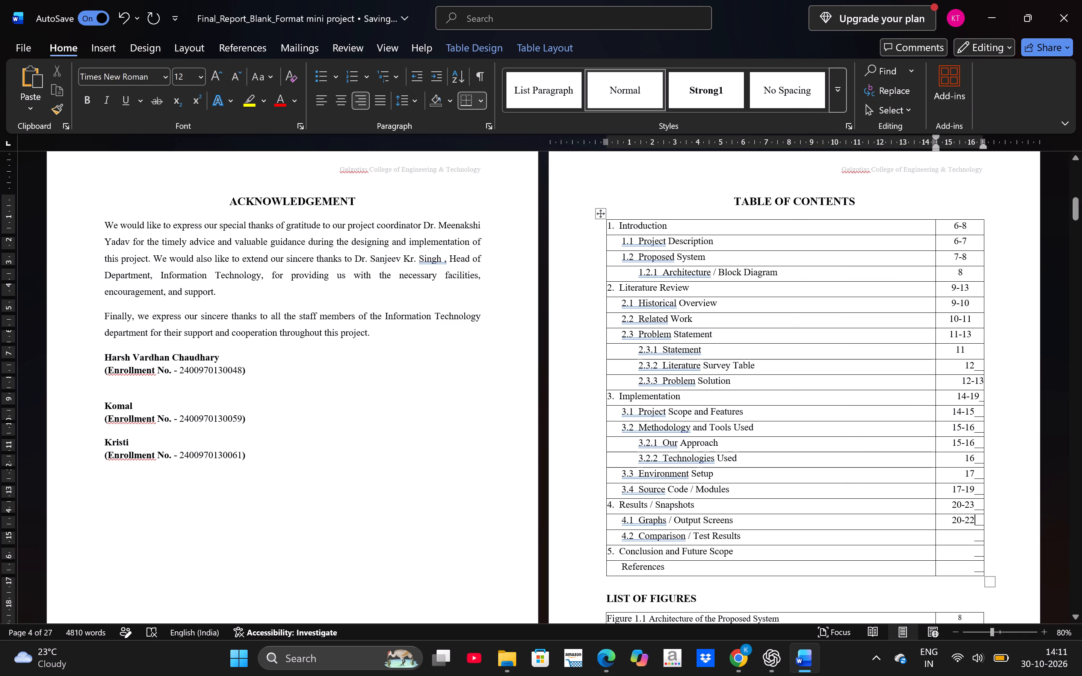
pyautogui.rightClick(974, 541)
pyautogui.click(974, 541)
pyautogui.write('23')
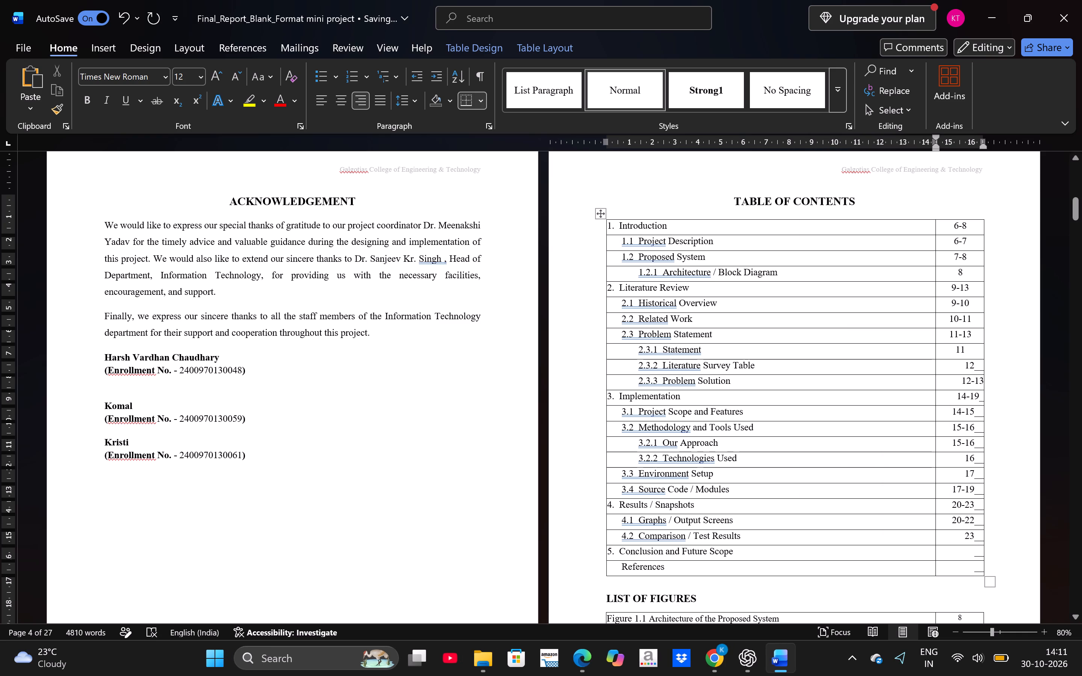
pyautogui.press('BackSpace')
pyautogui.write('2-23')
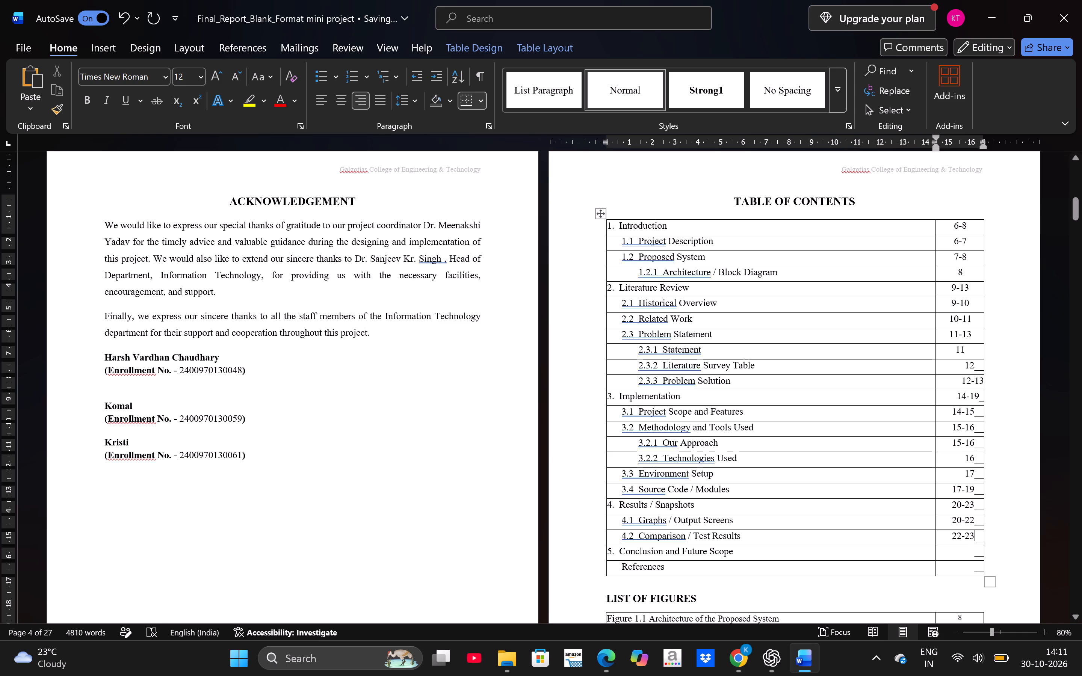
# Enter the page range 24-26 for 5. Conclusion and Future Scope and page number 27 for References.
pyautogui.rightClick(976, 552)
pyautogui.click(976, 552)
pyautogui.write('24-')
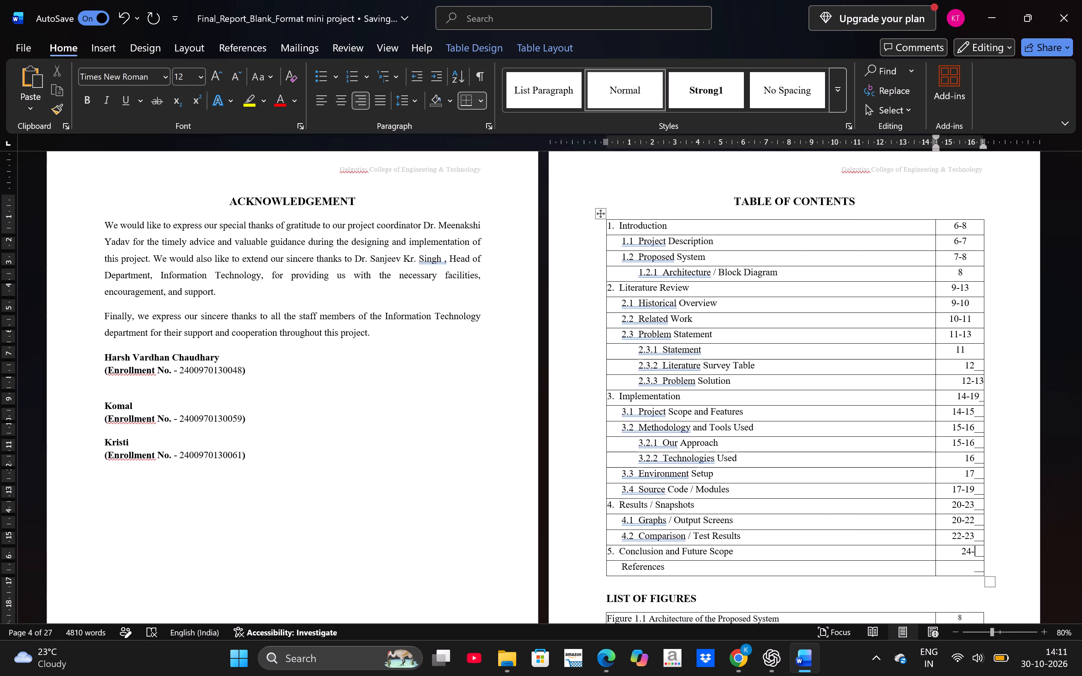
pyautogui.write('26')
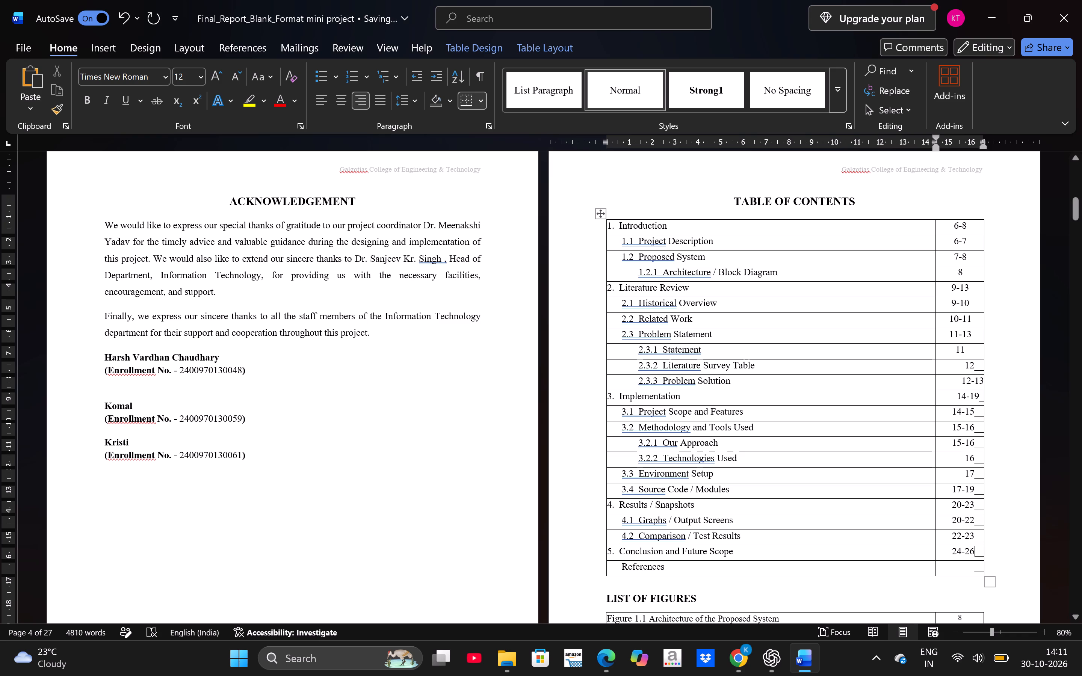
pyautogui.rightClick(974, 571)
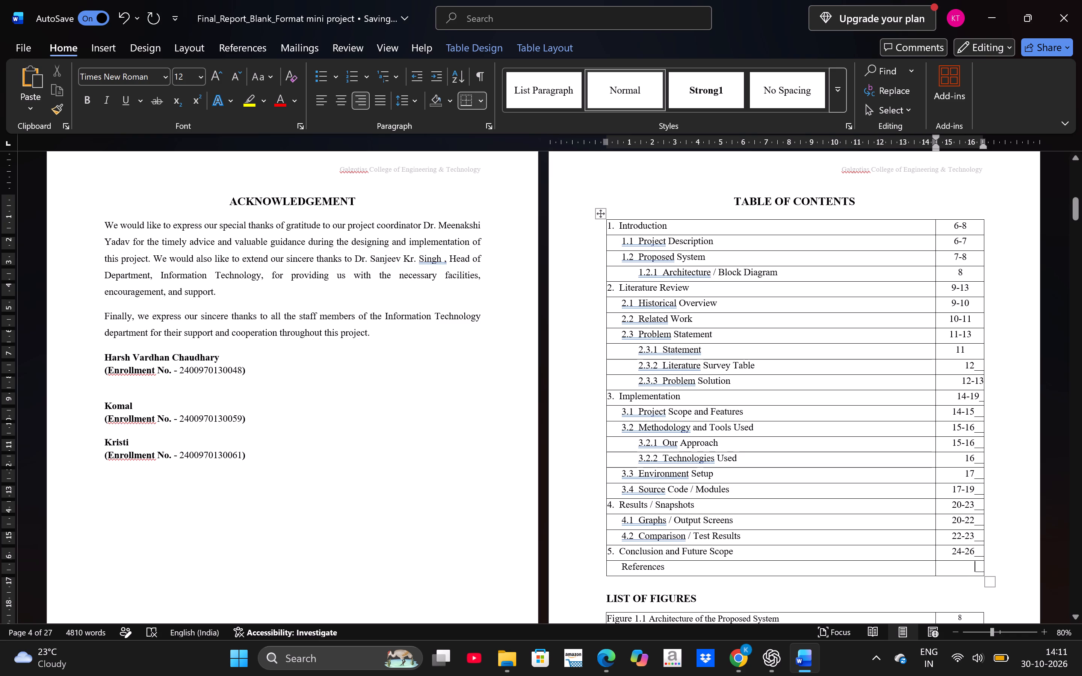
pyautogui.click(974, 571)
pyautogui.write('27')
# Delete the leftover underscores after the page numbers of 2.3.2 Literature Survey Table and 3. Implementation.
pyautogui.click(980, 368)
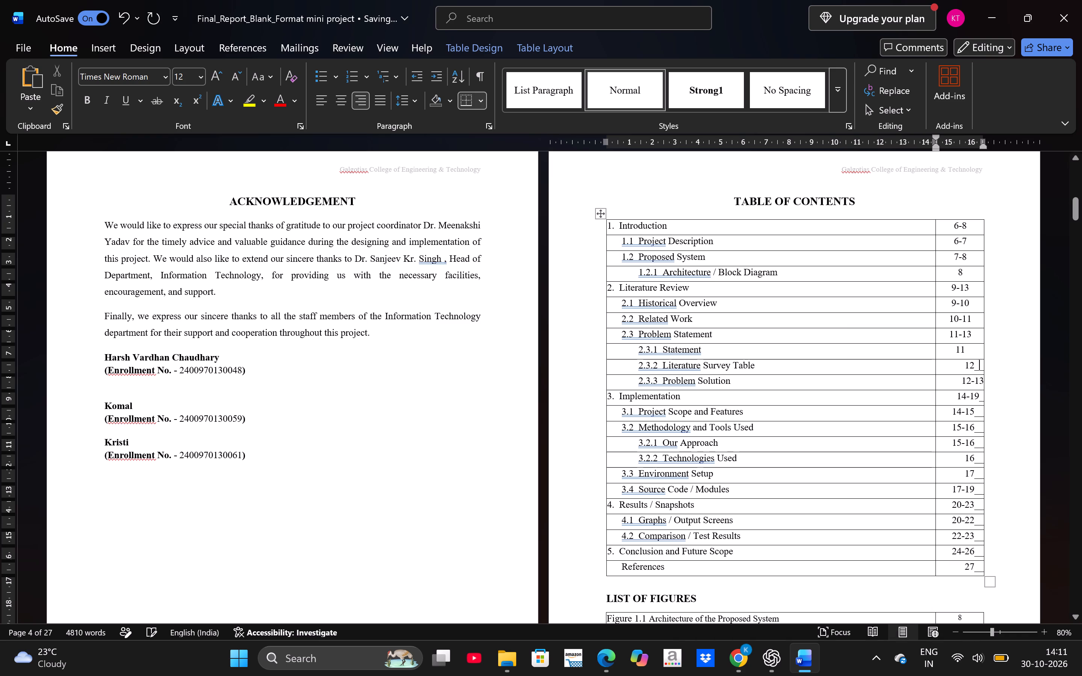
pyautogui.press('Right')
pyautogui.press('BackSpace')
pyautogui.press('BackSpace')
pyautogui.click(984, 400)
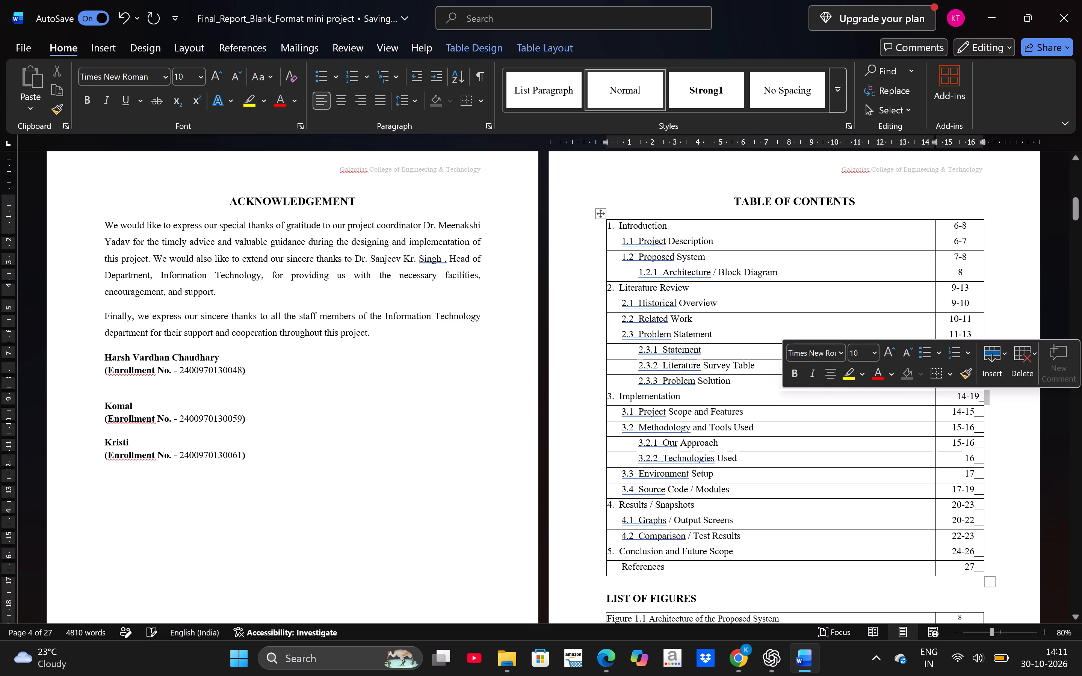
pyautogui.click(984, 400)
pyautogui.click(981, 399)
pyautogui.press('Right')
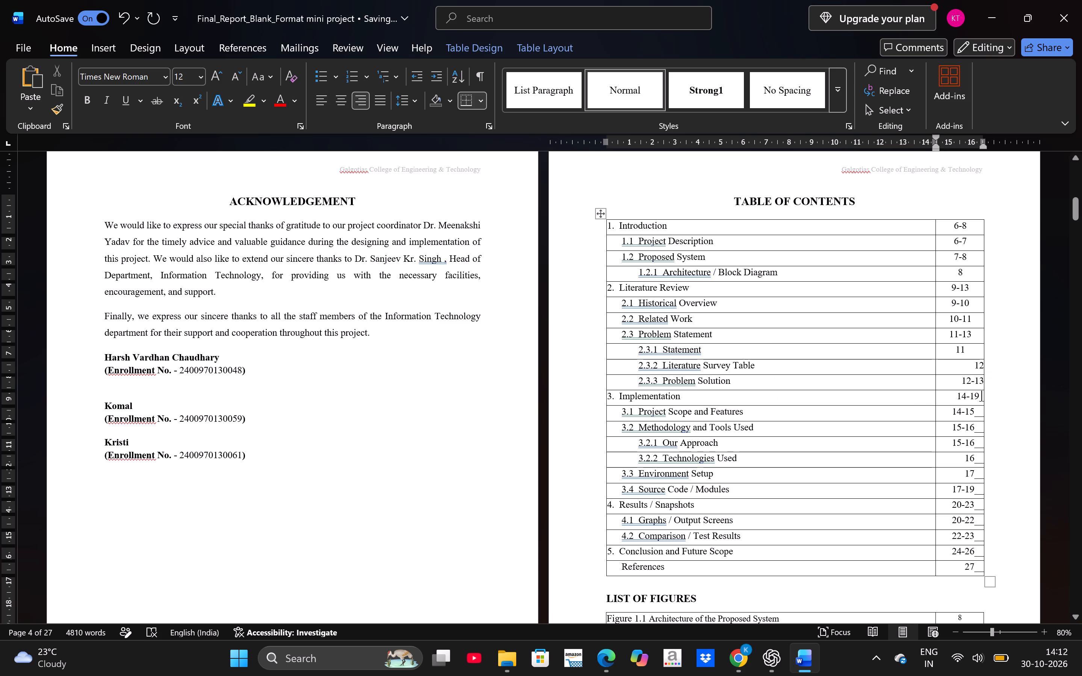
pyautogui.press('BackSpace')
# Delete the leftover underscores after the page range of 3.1 Project Scope and Features.
pyautogui.press('Down')
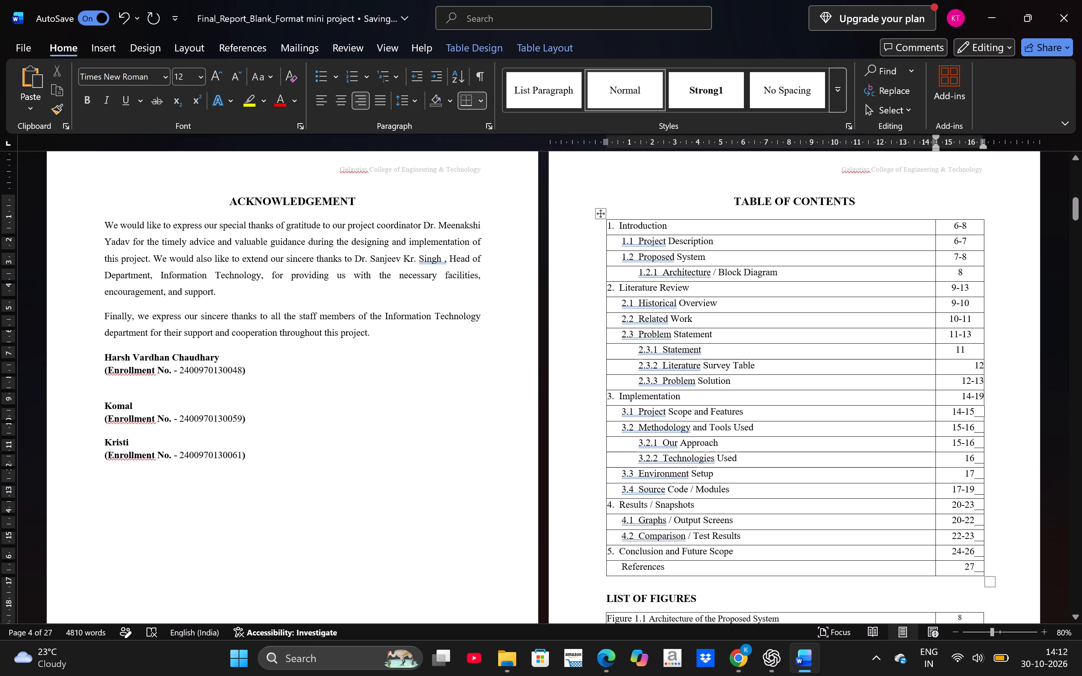
pyautogui.click(982, 414)
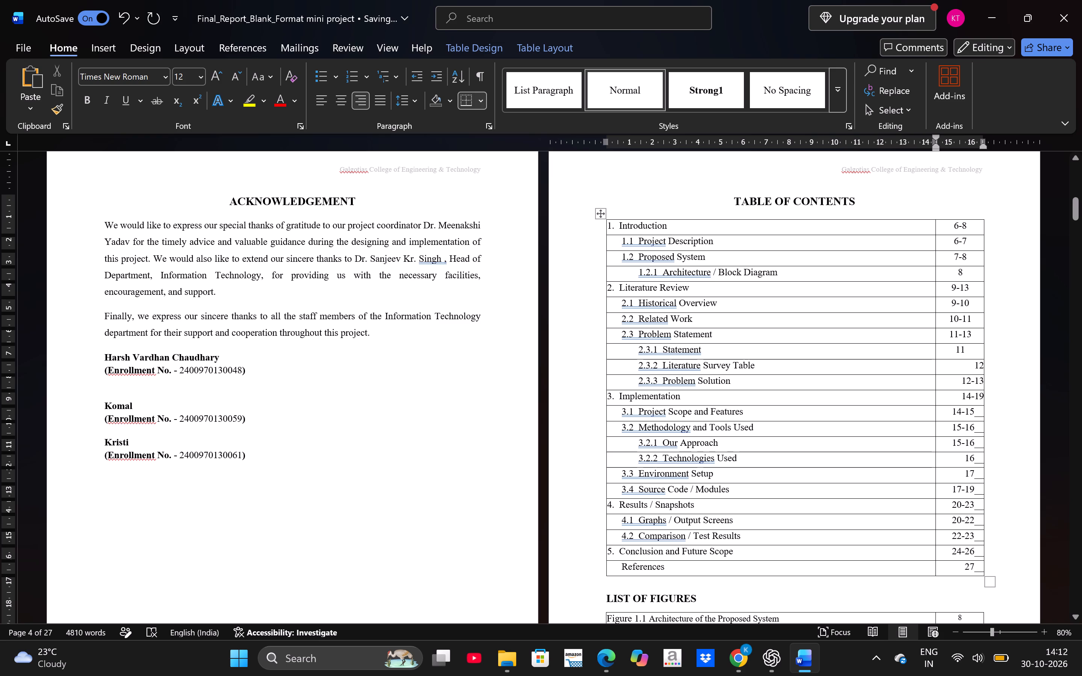
pyautogui.click(982, 414)
pyautogui.click(982, 414)
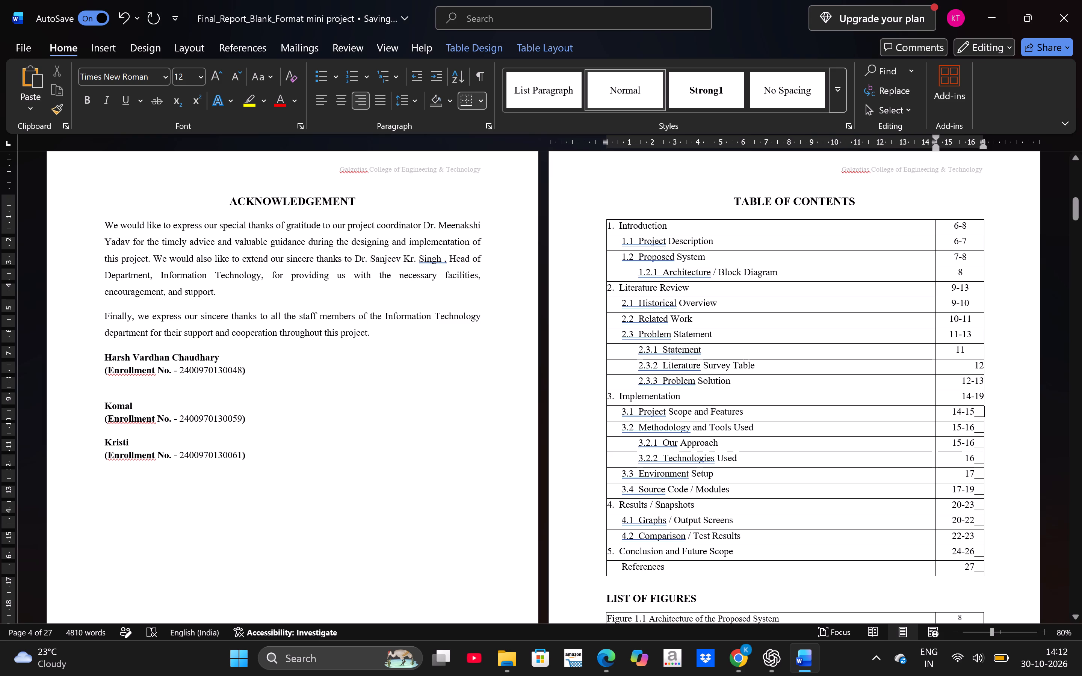
pyautogui.click(982, 413)
pyautogui.rightClick(982, 413)
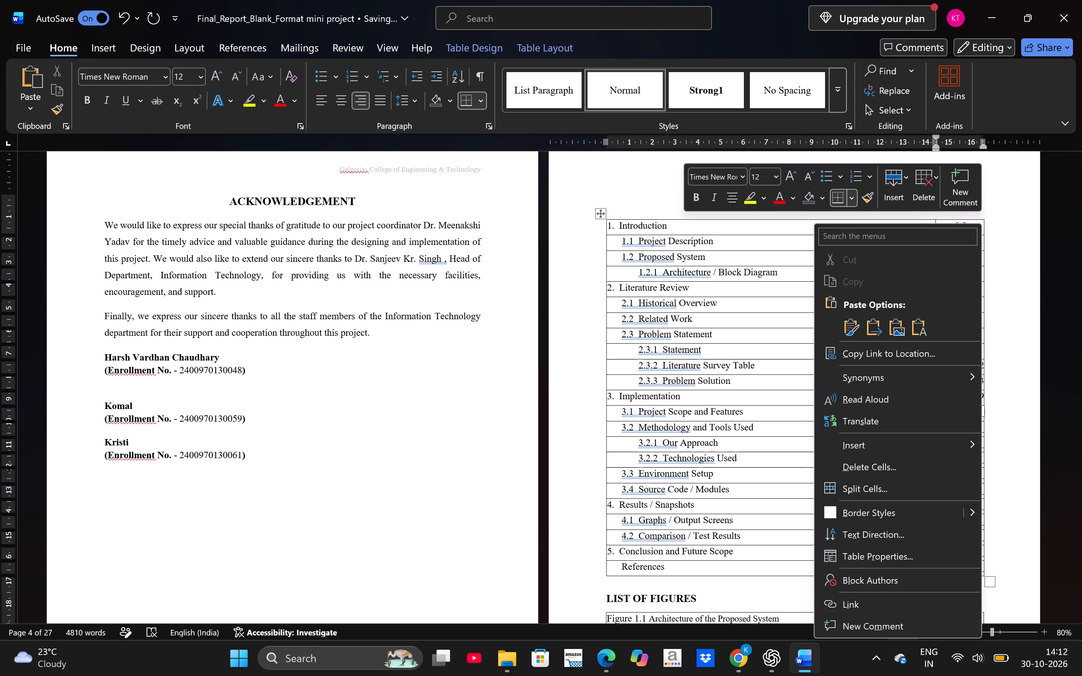
pyautogui.click(982, 413)
pyautogui.press('BackSpace')
pyautogui.press('BackSpace')
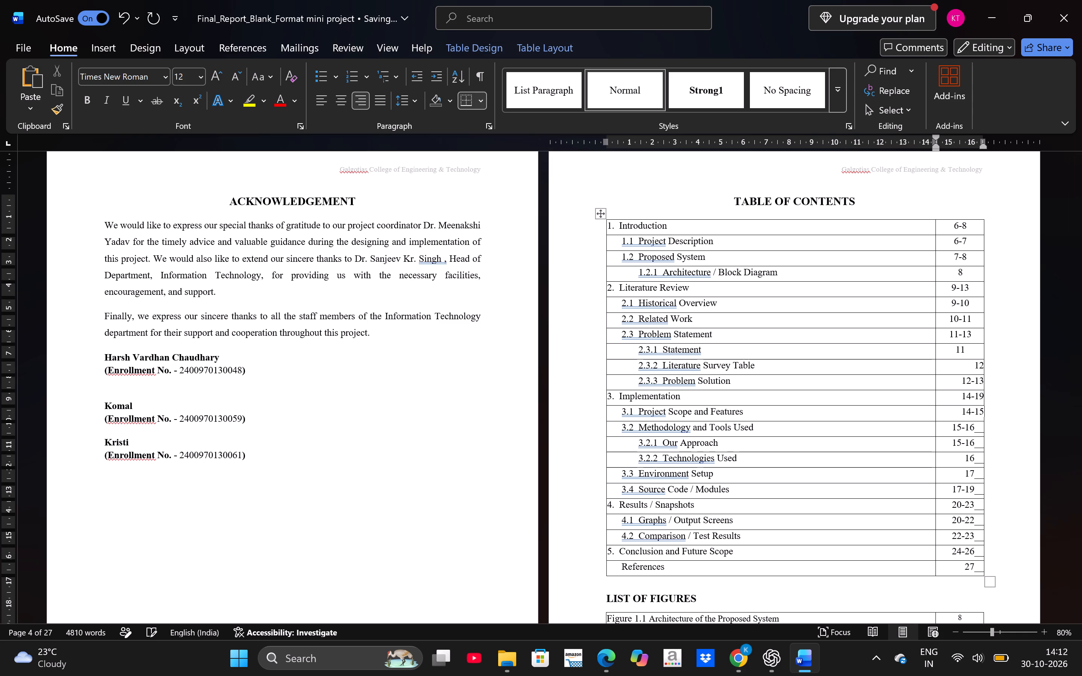
# Delete the leftover underscores after the page numbers of the 3.2, 3.2.1 and 3.2.2 rows in the Table of Contents.
pyautogui.press('Down')
pyautogui.press('BackSpace')
pyautogui.press('BackSpace')
pyautogui.press('Down')
pyautogui.press('BackSpace')
pyautogui.press('BackSpace')
pyautogui.press('Down')
pyautogui.press('BackSpace')
pyautogui.press('BackSpace')
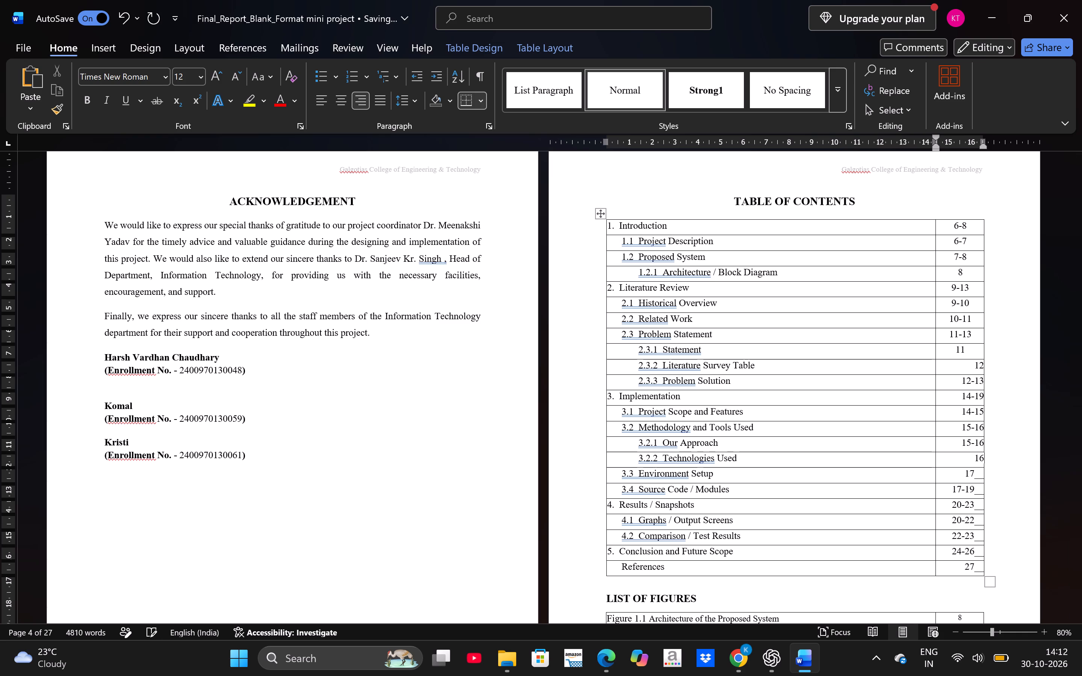
# Delete the leftover underscores after the page numbers of the 3.3, 3.4, 4 and 4.1 rows in the Table of Contents.
pyautogui.press('Down')
pyautogui.press('BackSpace')
pyautogui.press('BackSpace')
pyautogui.press('Down')
pyautogui.press('BackSpace')
pyautogui.press('BackSpace')
pyautogui.press('Down')
pyautogui.press('BackSpace')
pyautogui.press('BackSpace')
pyautogui.press('Down')
pyautogui.press('BackSpace')
pyautogui.press('BackSpace')
# Delete the leftover underscores after the page numbers of the 4.2, 5. Conclusion and Future Scope and References rows, keeping 4.2 as 22-23.
pyautogui.press('Down')
pyautogui.press('BackSpace')
pyautogui.press('BackSpace')
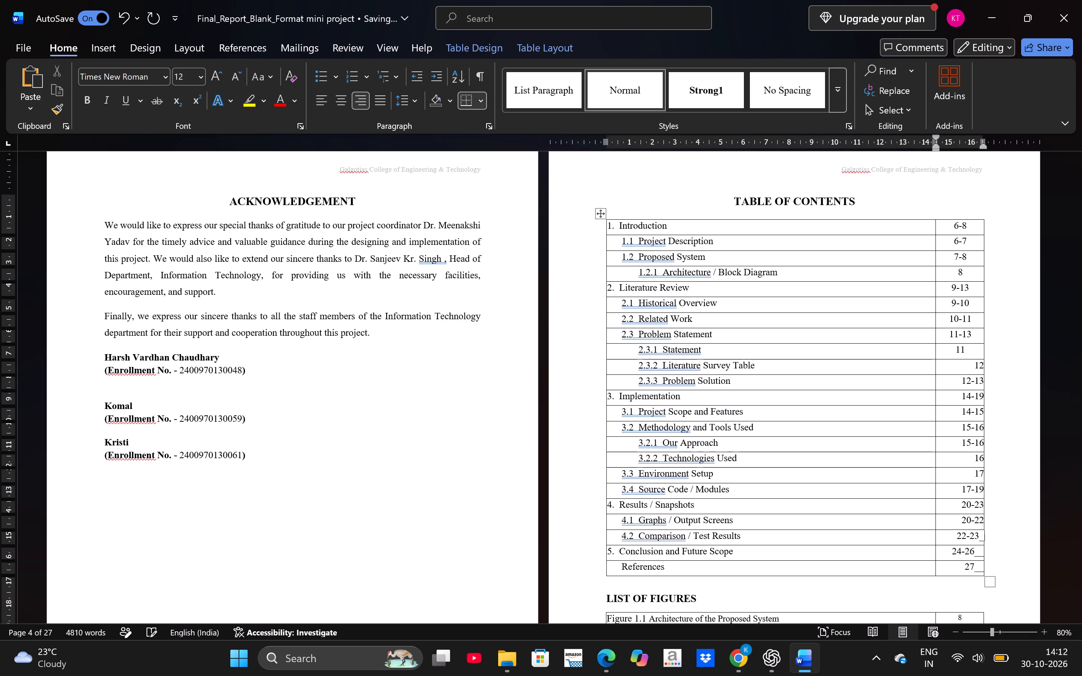
pyautogui.press('Down')
pyautogui.press('Up')
pyautogui.press('BackSpace')
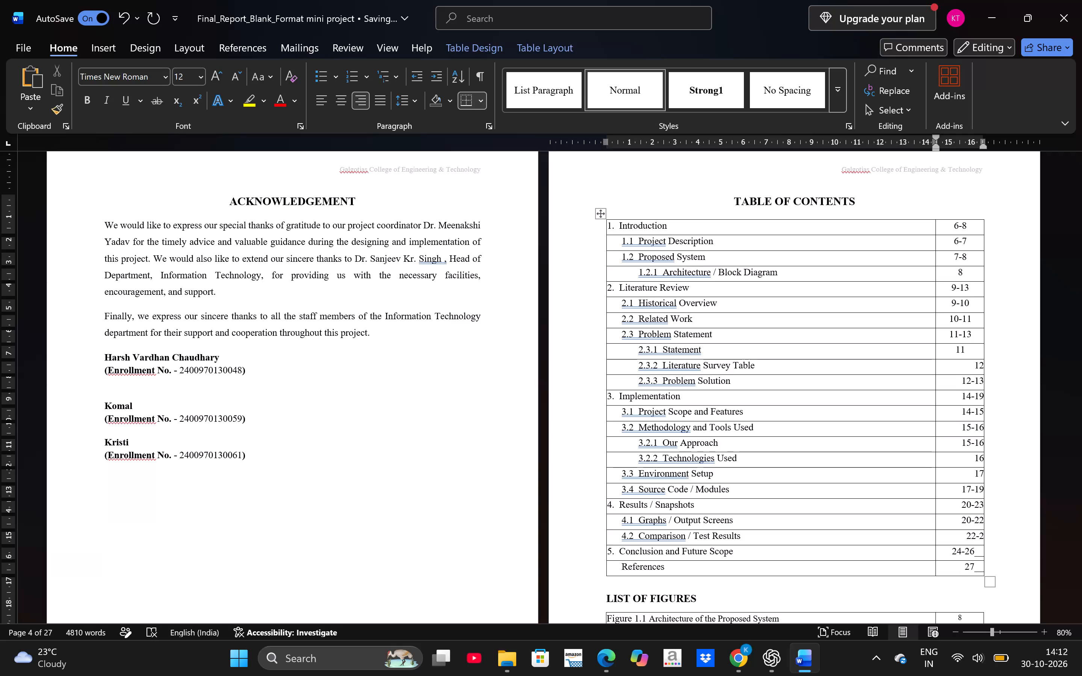
pyautogui.press('3')
pyautogui.press('Down')
pyautogui.press('BackSpace')
pyautogui.press('BackSpace')
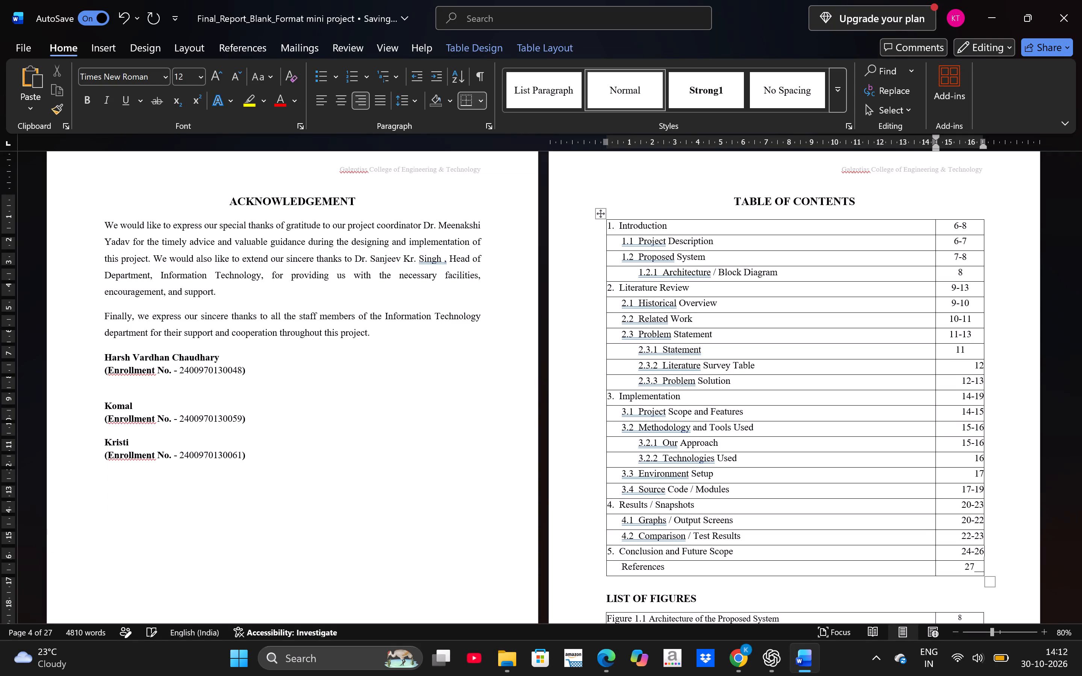
pyautogui.press('Down')
pyautogui.press('BackSpace')
pyautogui.press('BackSpace')
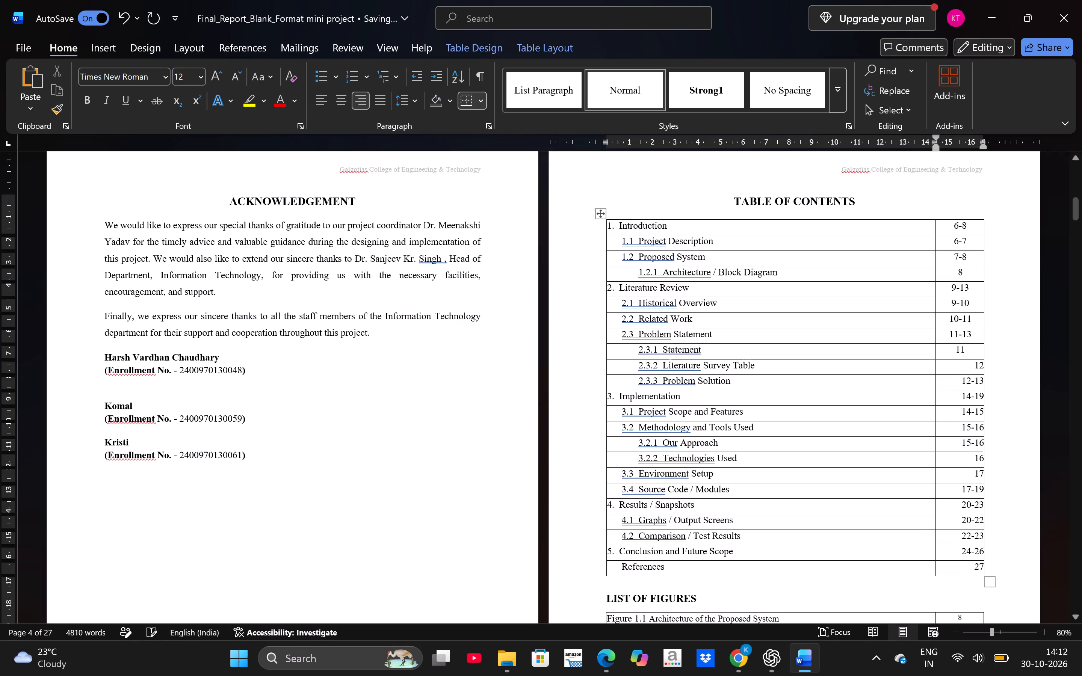
# Centre the page numbers in the Table of Contents from the 2.3.2 Literature Survey Table row through References.
pyautogui.moveTo(972, 364); pyautogui.dragTo(964, 527)
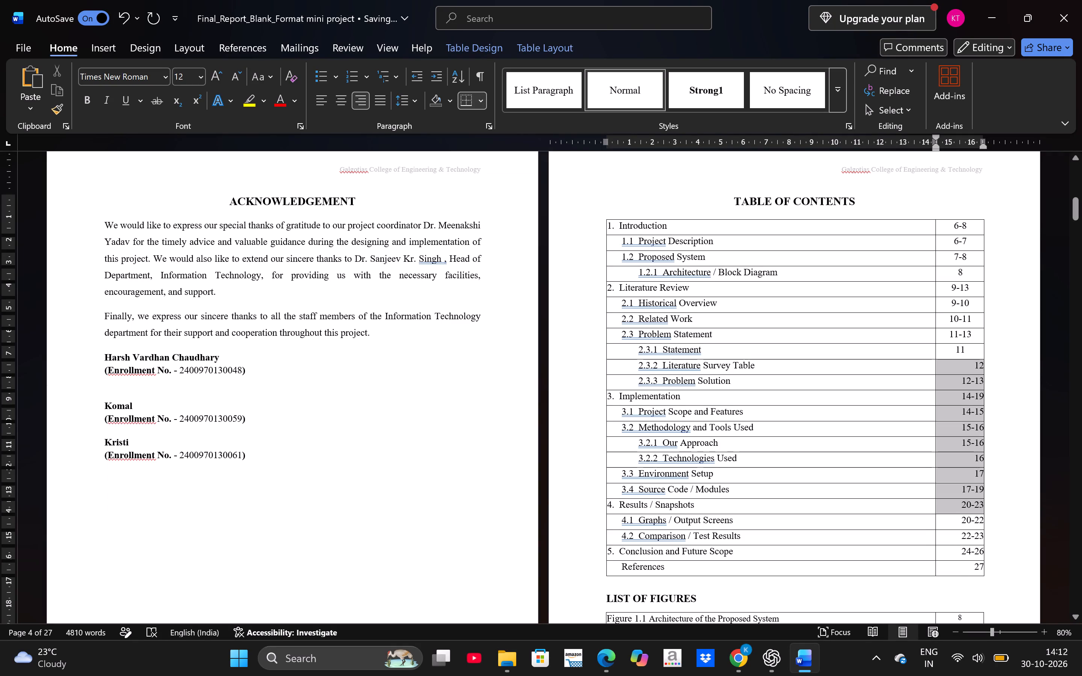
pyautogui.moveTo(964, 527); pyautogui.dragTo(977, 574)
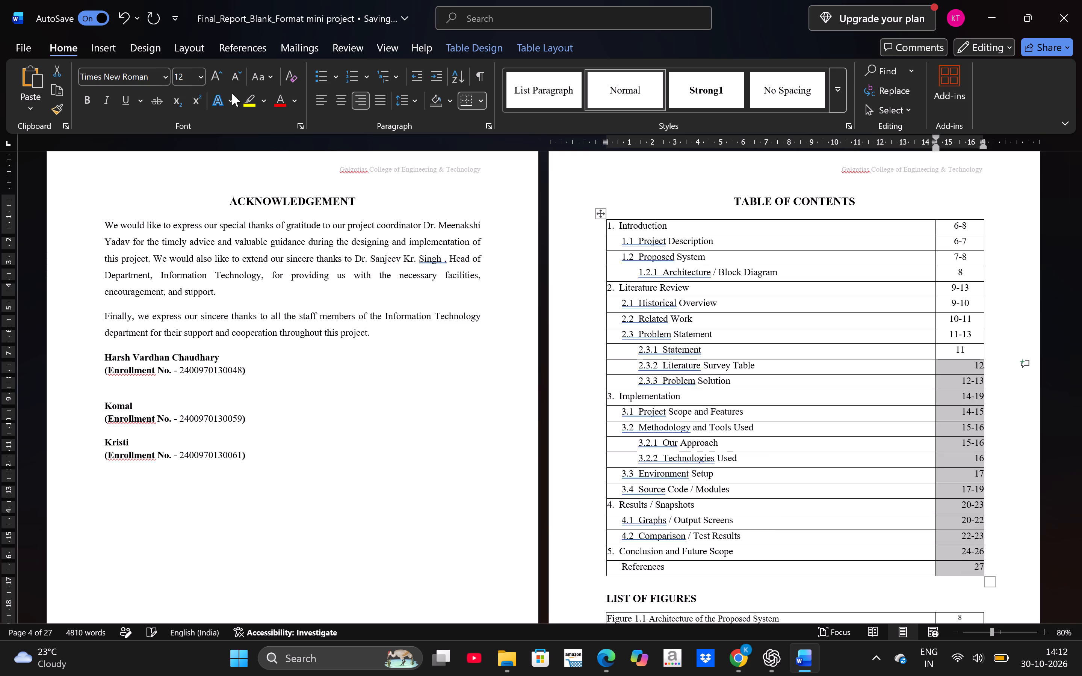
pyautogui.click(341, 104)
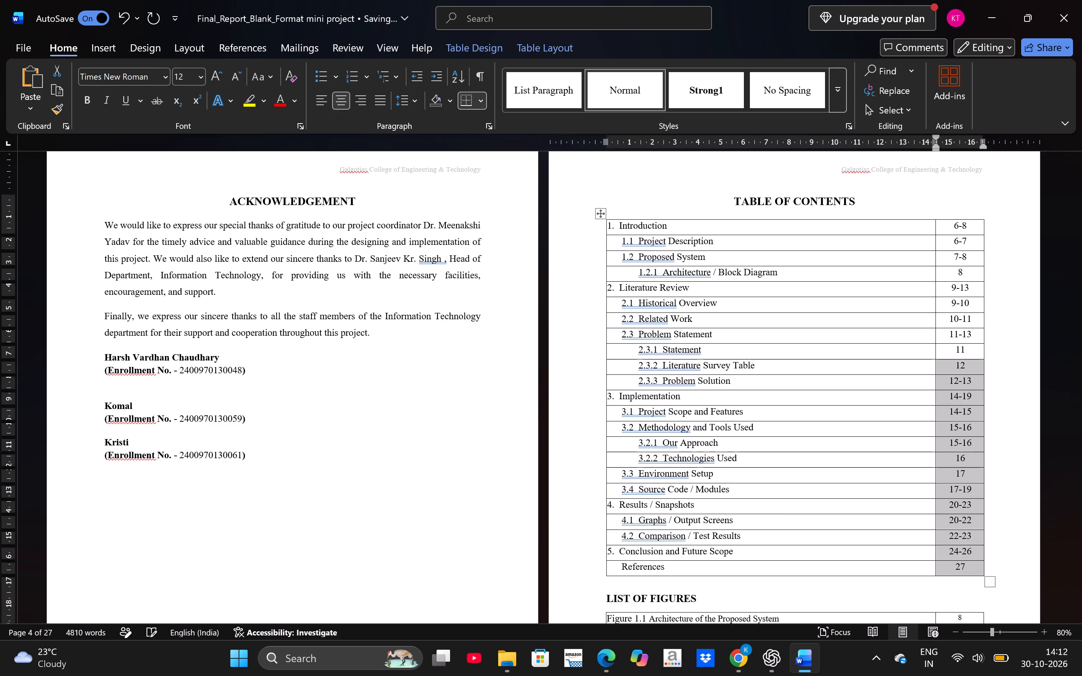
pyautogui.click(1011, 339)
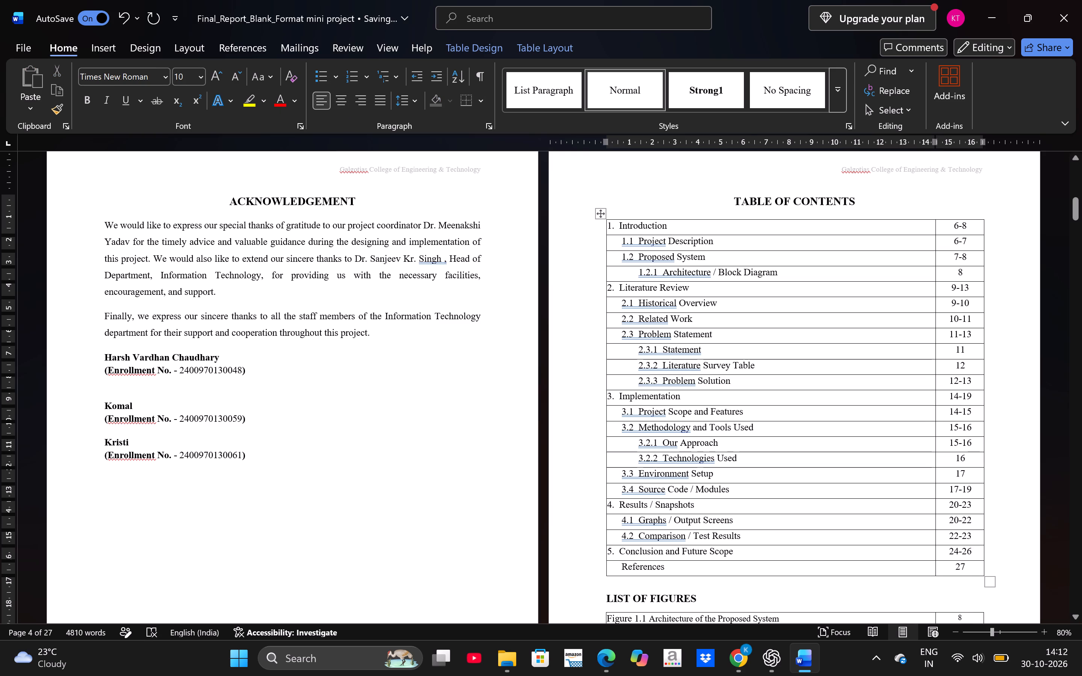
# Set the font size of the whole List of Figures table to 12.
pyautogui.scroll(-1, 1011, 339)
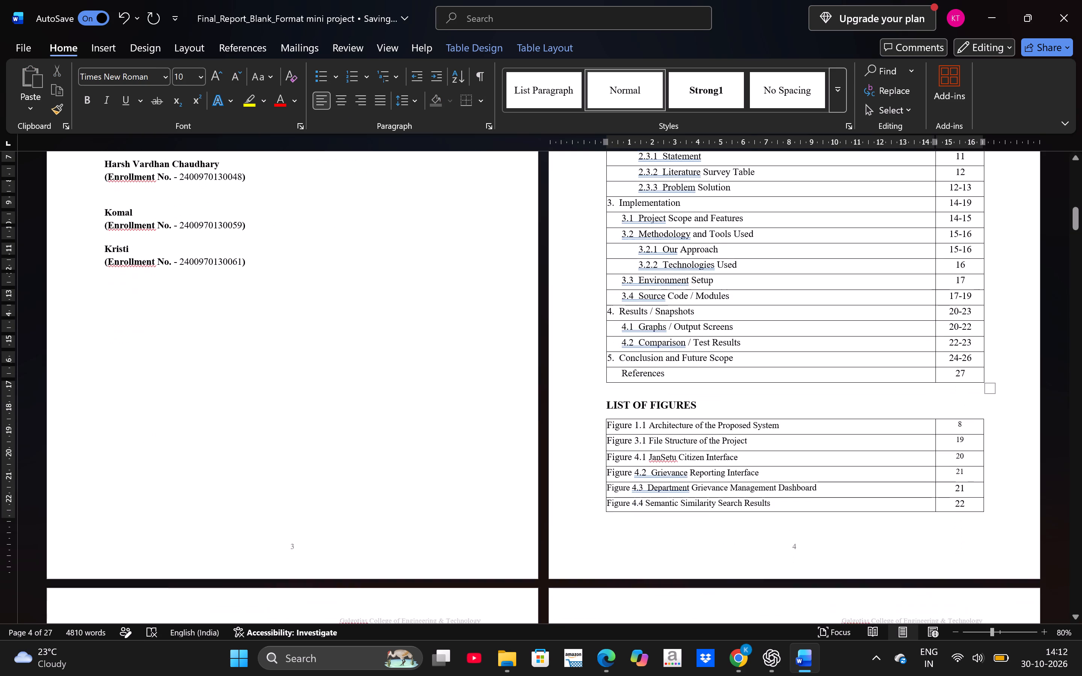
pyautogui.scroll(-1, 1011, 339)
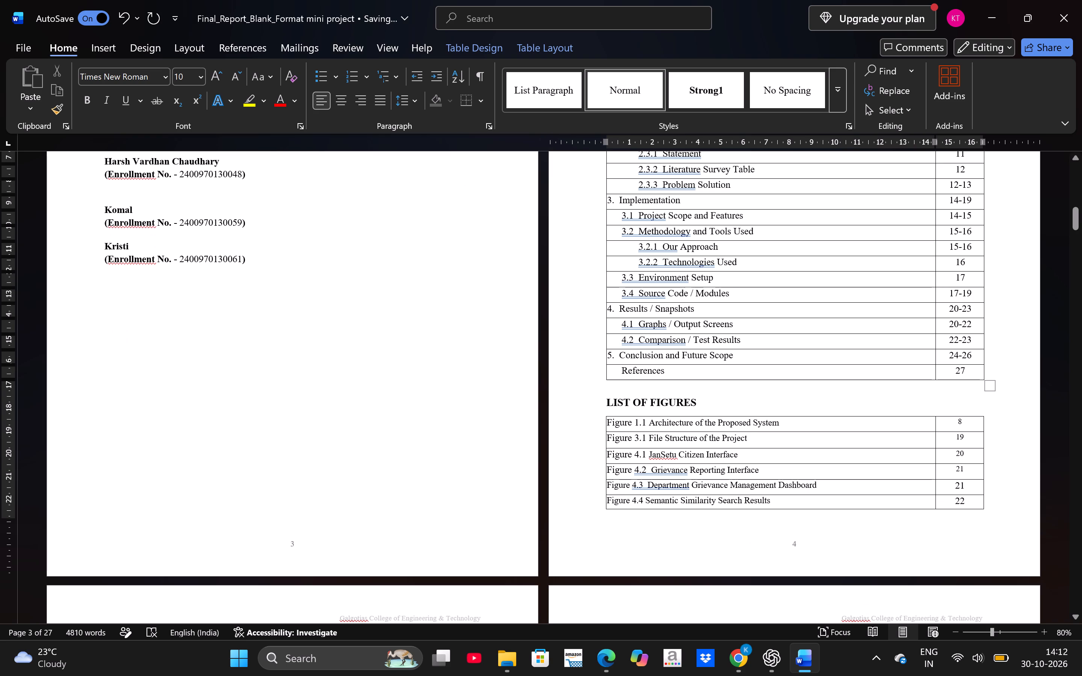
pyautogui.moveTo(956, 424); pyautogui.dragTo(963, 509)
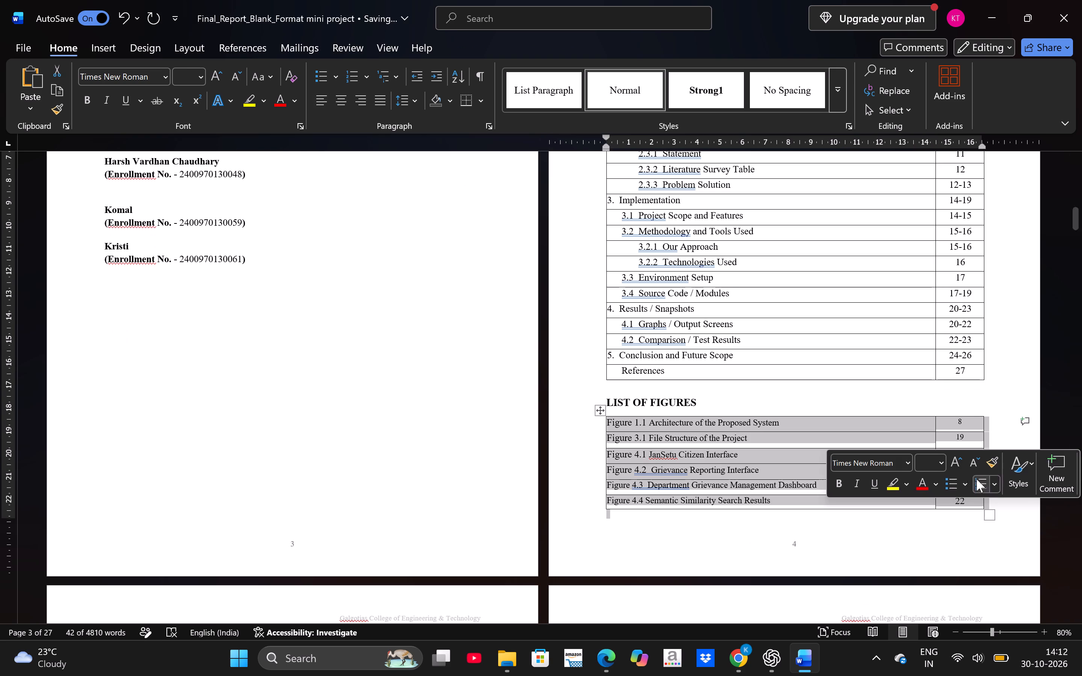
pyautogui.click(946, 466)
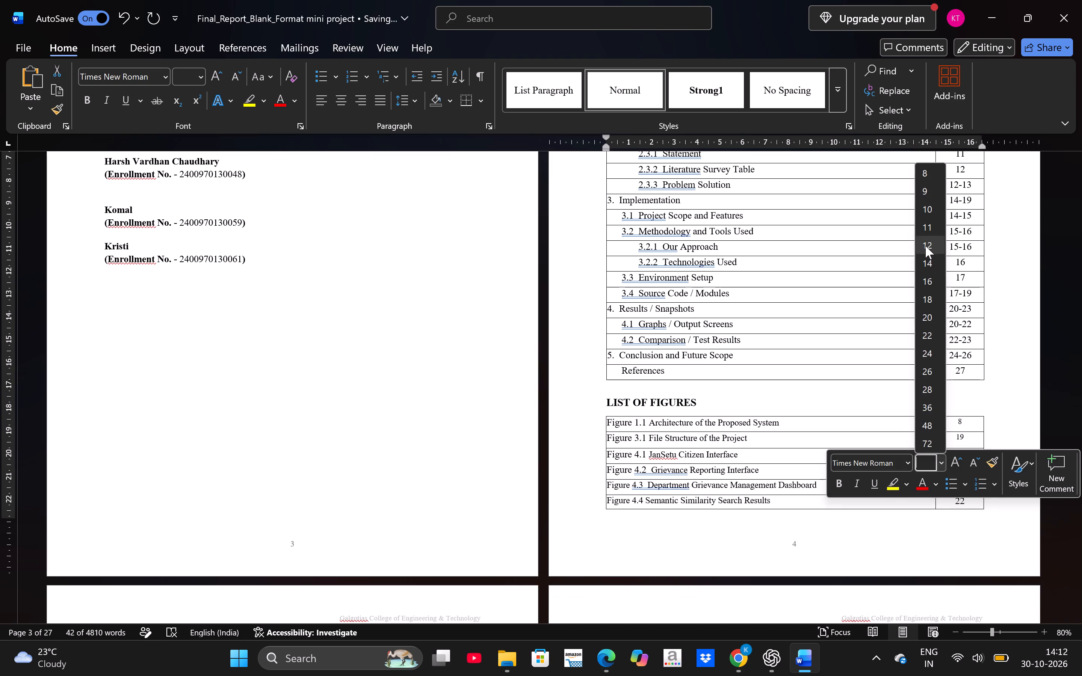
pyautogui.click(926, 245)
pyautogui.click(1058, 397)
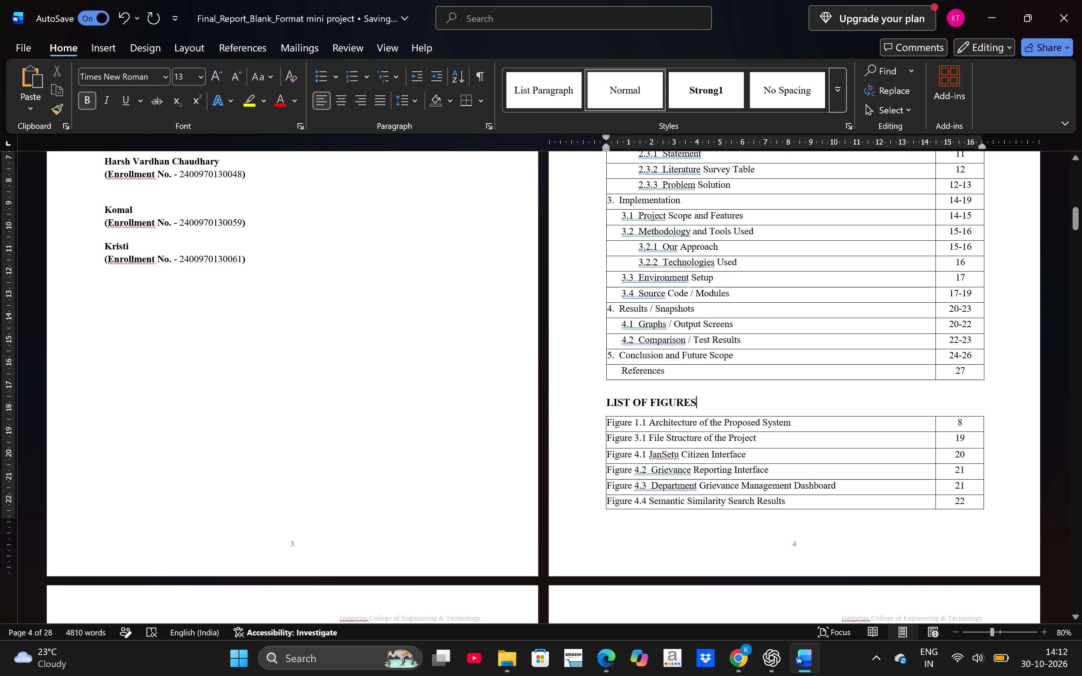
# Examine the List of Figures table and the blank page between it and the Abstract.
pyautogui.click(963, 342)
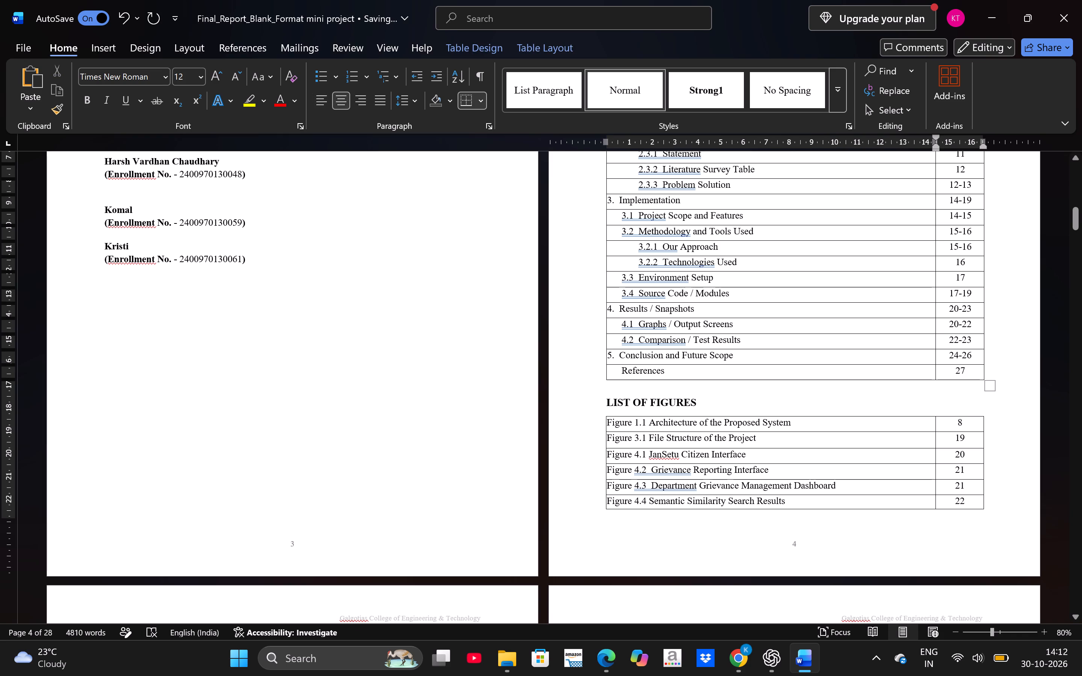
pyautogui.click(962, 471)
pyautogui.click(1081, 449)
pyautogui.scroll(1, 1081, 449)
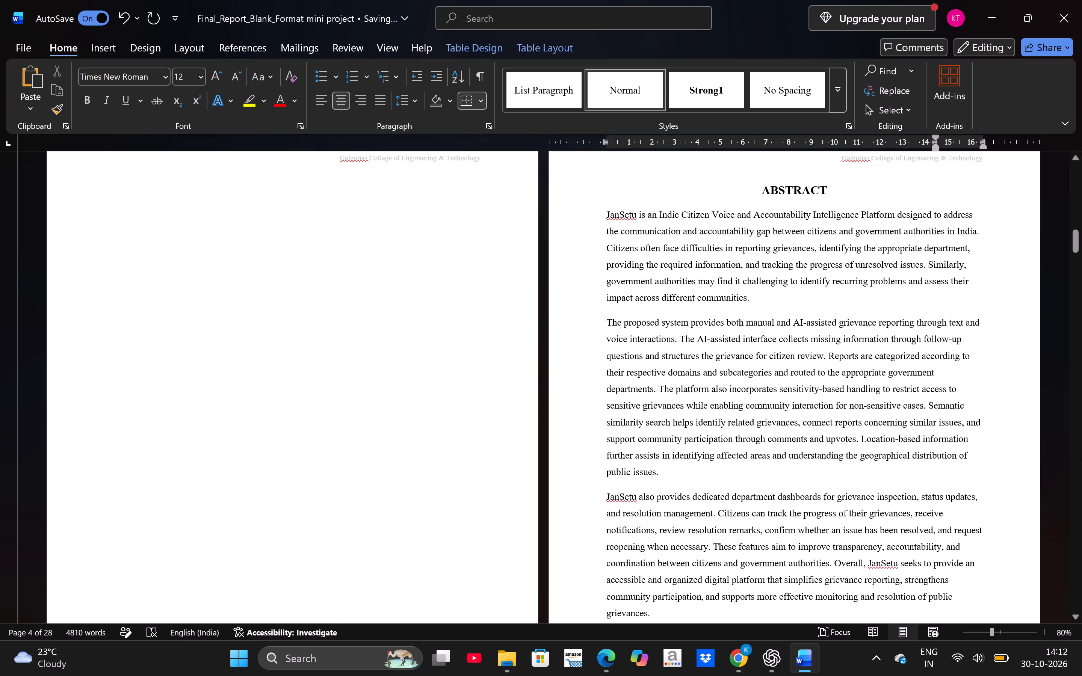
pyautogui.scroll(2, 1081, 449)
pyautogui.scroll(-2, 1081, 449)
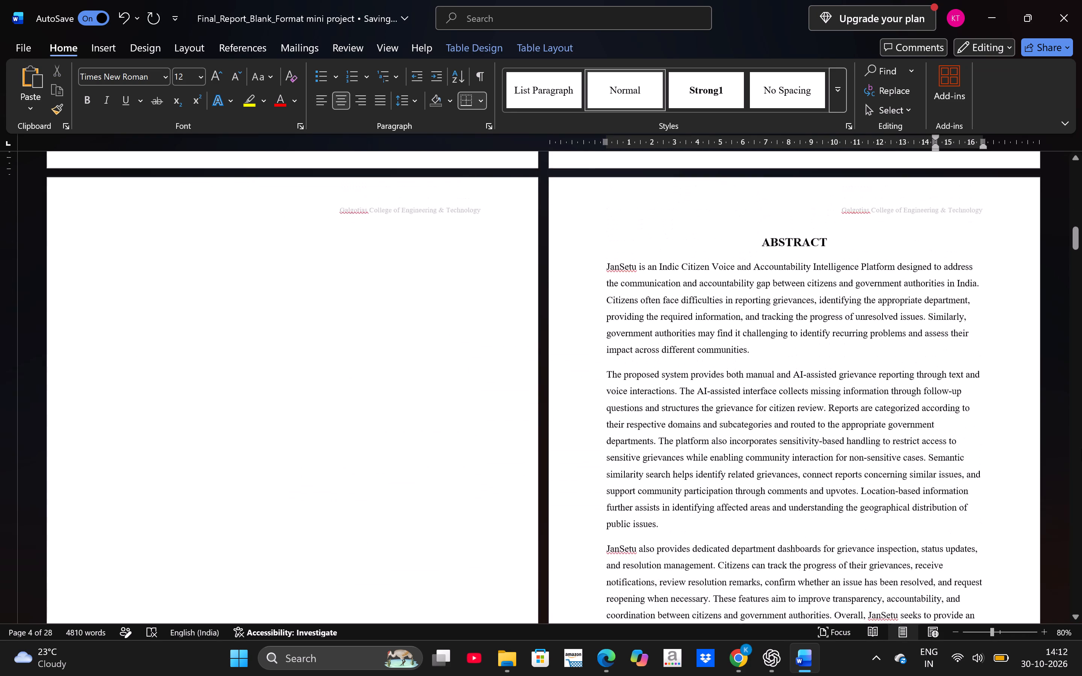
pyautogui.click(148, 267)
pyautogui.scroll(1, 148, 267)
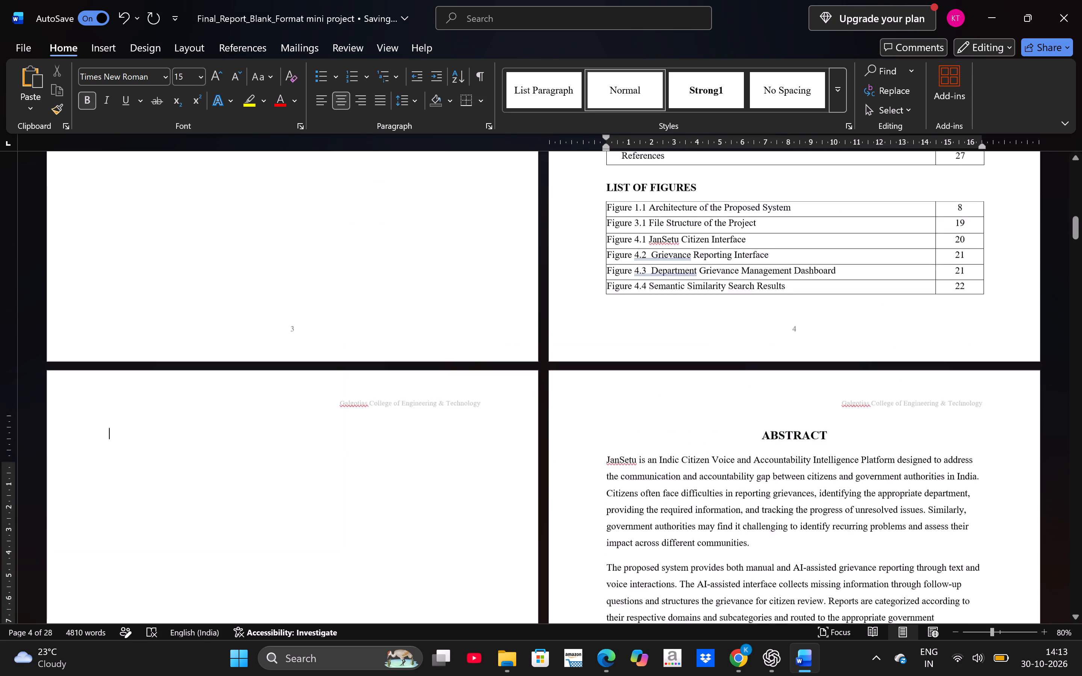
pyautogui.scroll(1, 148, 267)
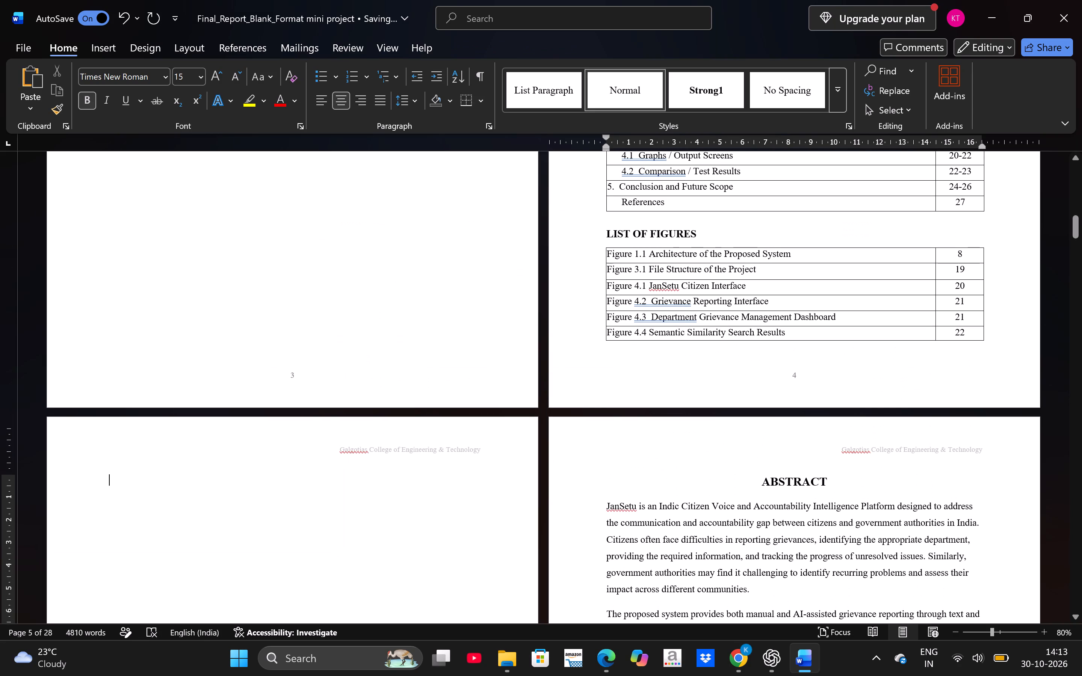
pyautogui.click(779, 225)
pyautogui.scroll(5, 779, 225)
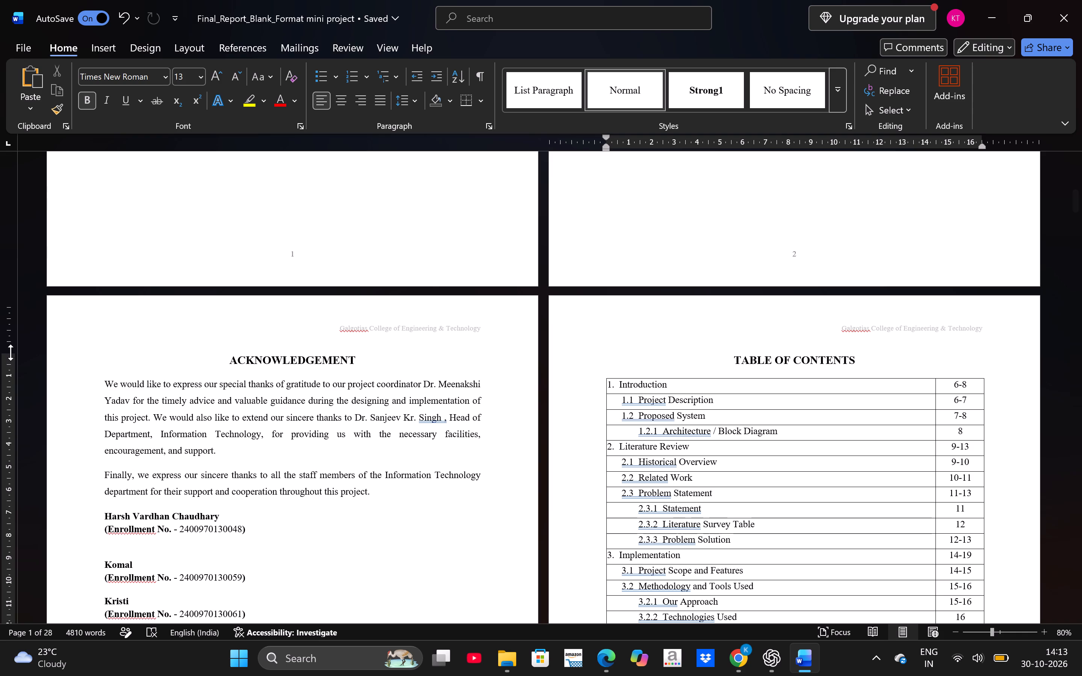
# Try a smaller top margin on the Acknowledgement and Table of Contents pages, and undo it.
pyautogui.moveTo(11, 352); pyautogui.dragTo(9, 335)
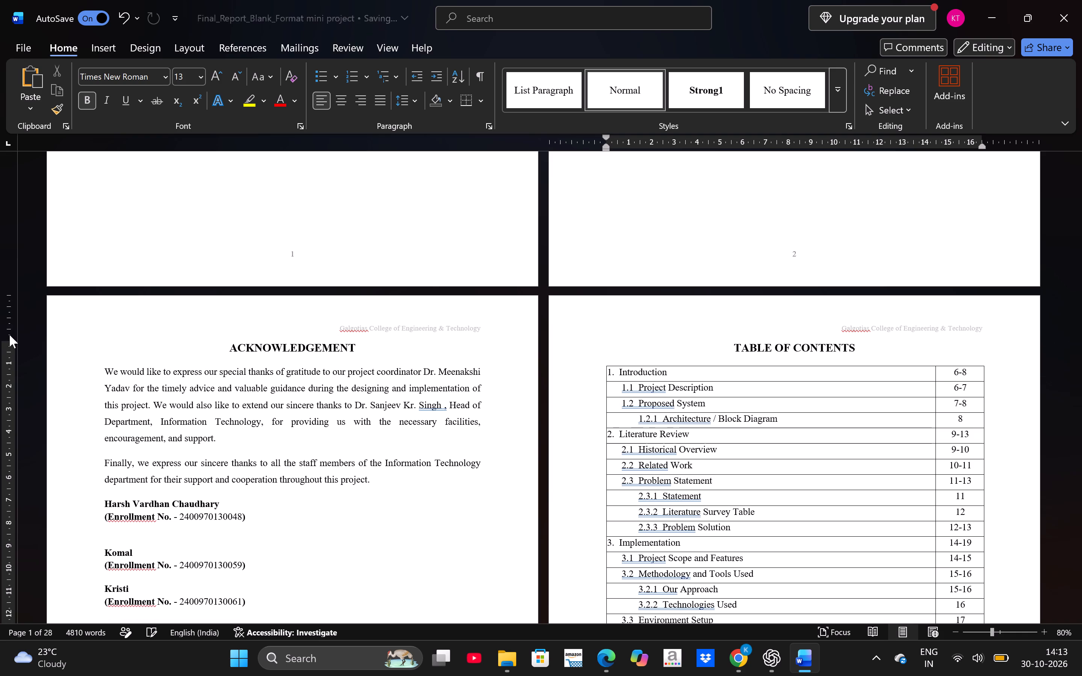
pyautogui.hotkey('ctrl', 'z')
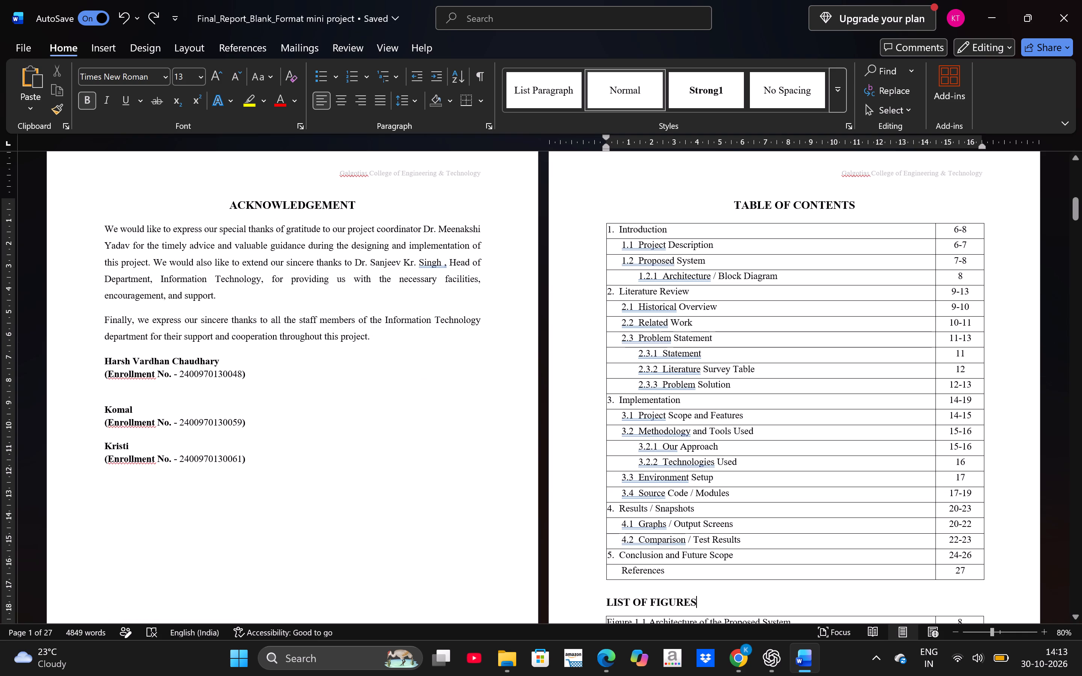
# Add an empty row at the end of the List of Figures table, below Figure 4.4.
pyautogui.scroll(-2, 715, 316)
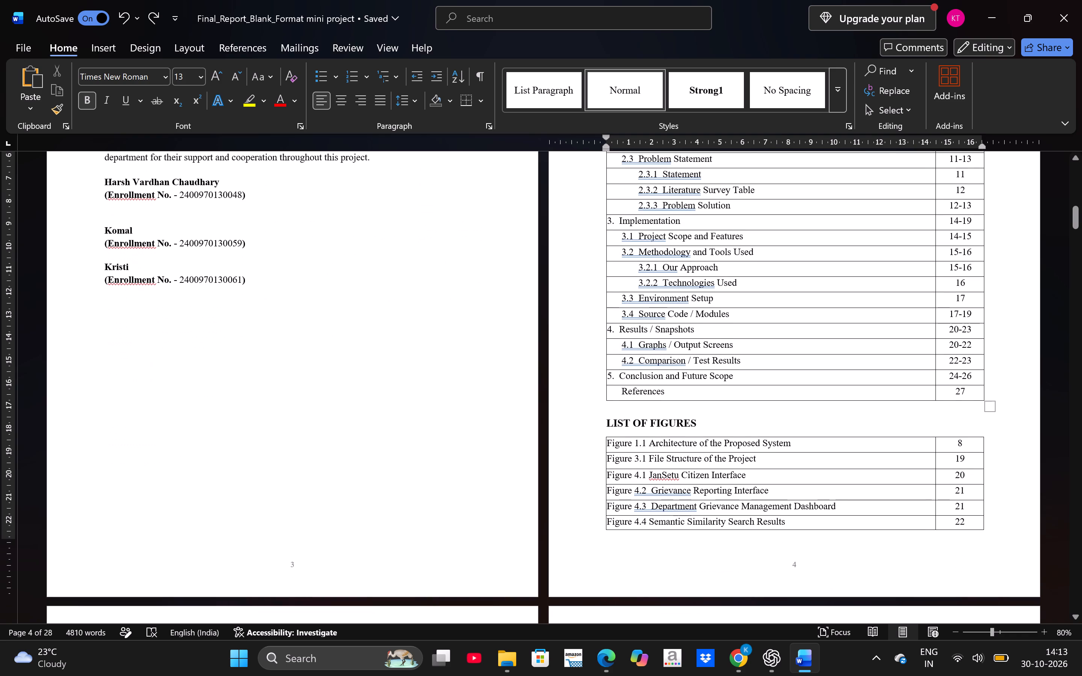
pyautogui.scroll(-4, 715, 316)
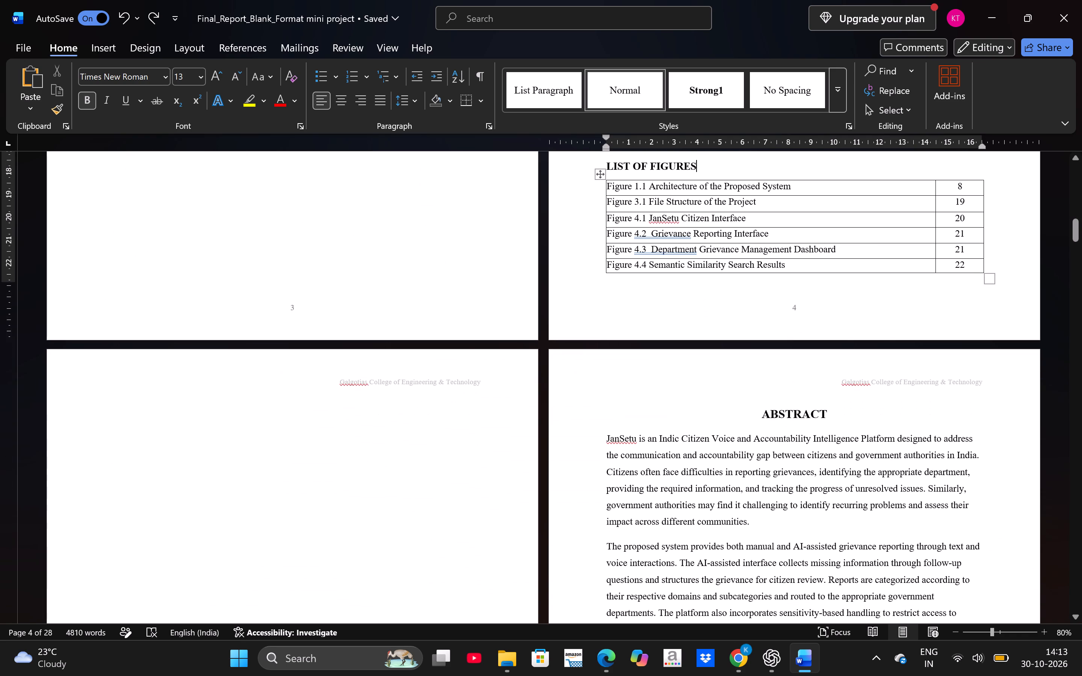
pyautogui.click(991, 266)
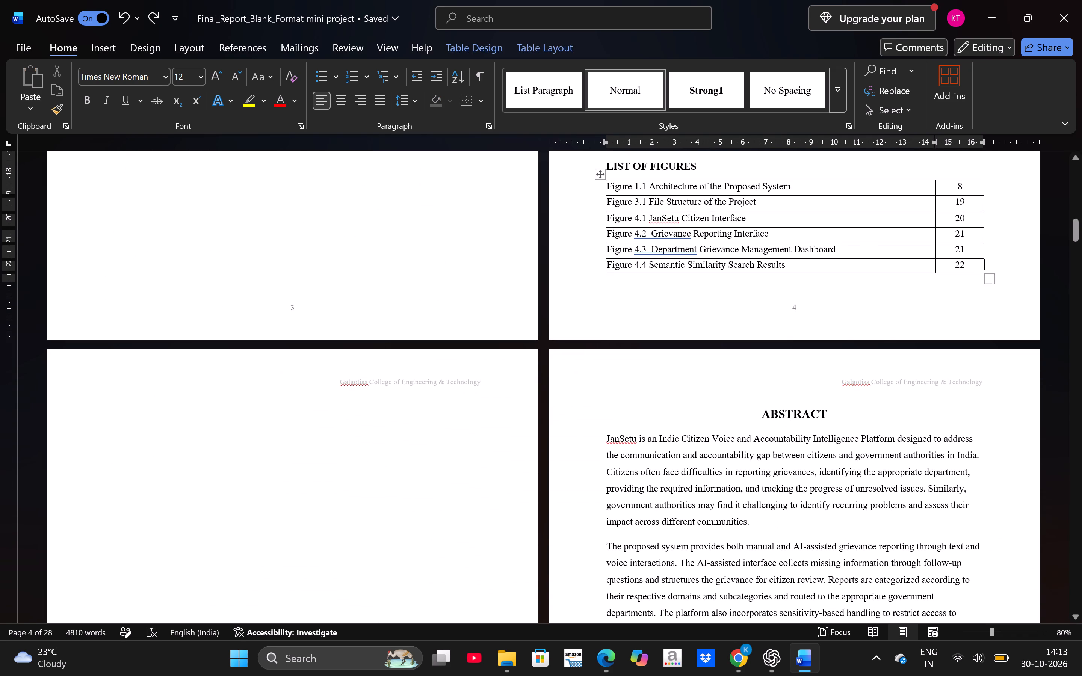
pyautogui.press('Return')
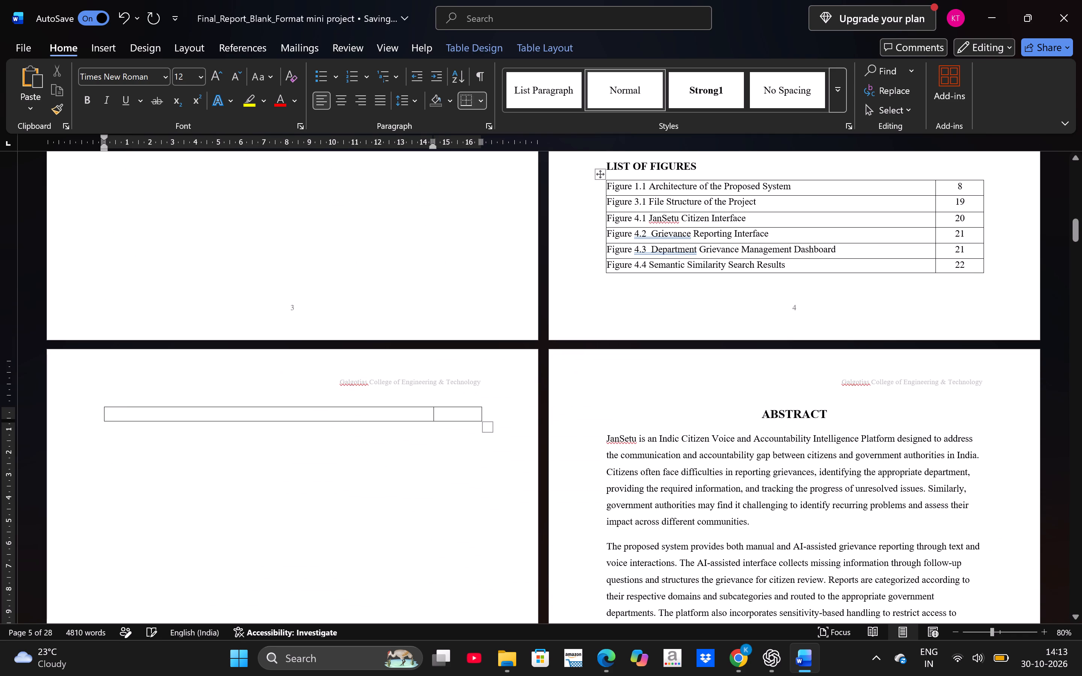
# Reduce the bottom page margin slightly so the new table row fits on the List of Figures page.
pyautogui.click(678, 228)
pyautogui.click(809, 264)
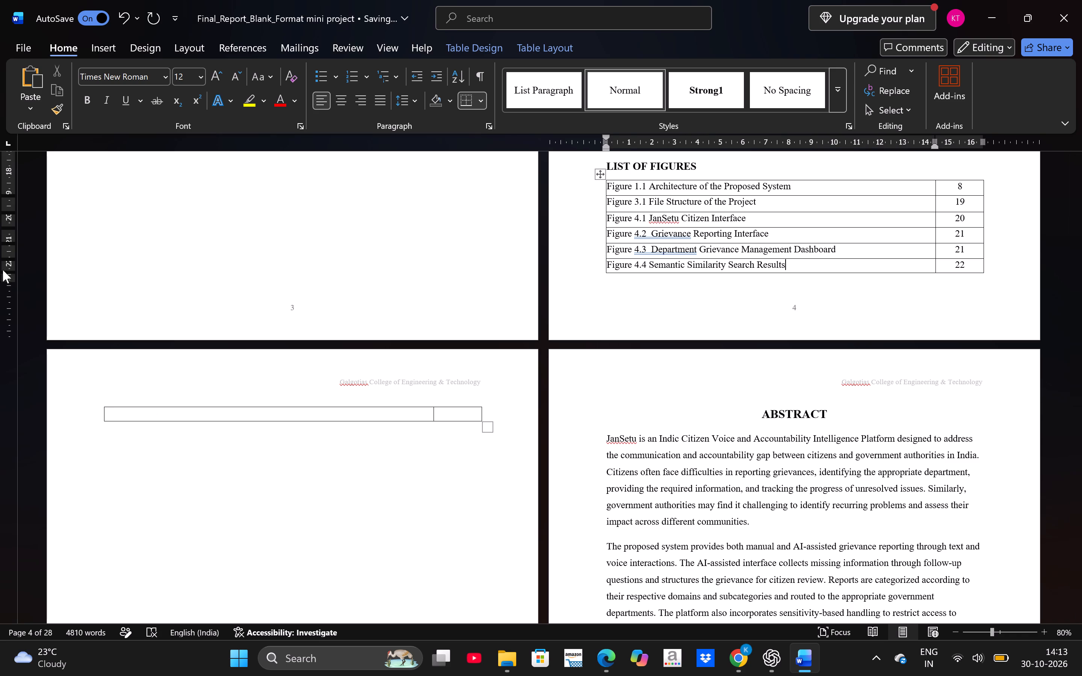
pyautogui.moveTo(15, 282); pyautogui.dragTo(17, 288)
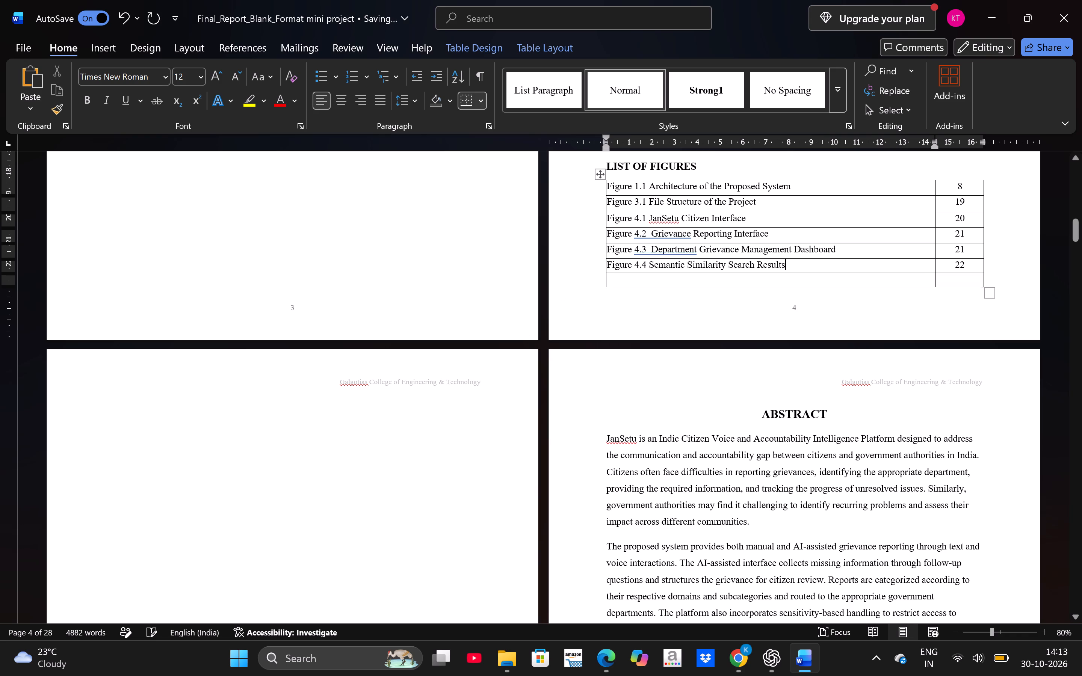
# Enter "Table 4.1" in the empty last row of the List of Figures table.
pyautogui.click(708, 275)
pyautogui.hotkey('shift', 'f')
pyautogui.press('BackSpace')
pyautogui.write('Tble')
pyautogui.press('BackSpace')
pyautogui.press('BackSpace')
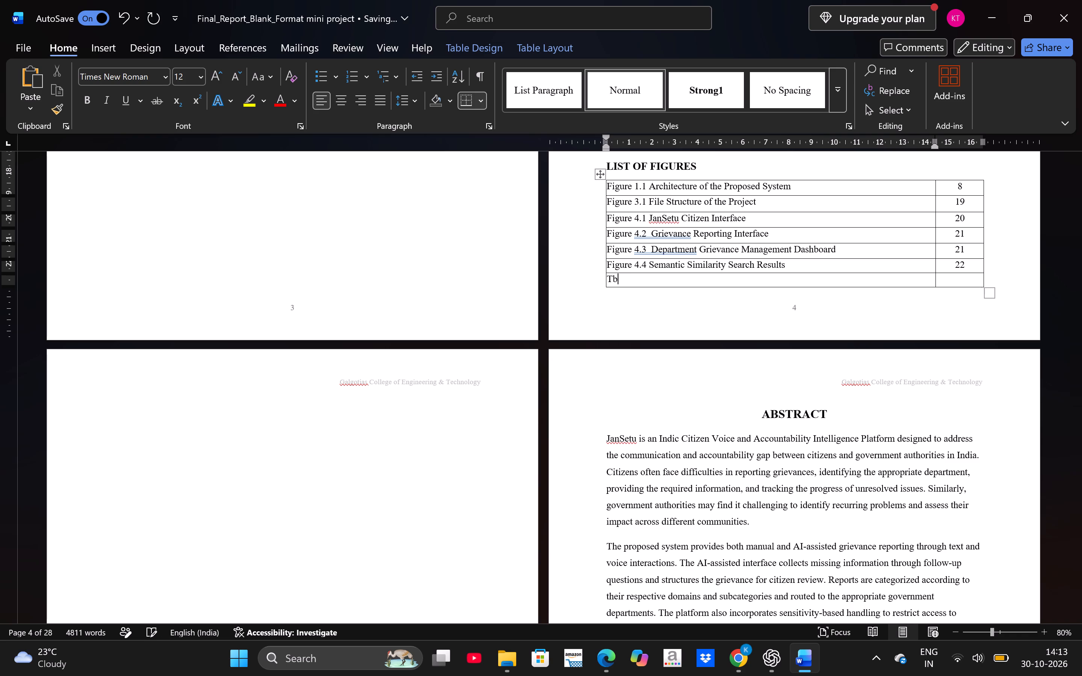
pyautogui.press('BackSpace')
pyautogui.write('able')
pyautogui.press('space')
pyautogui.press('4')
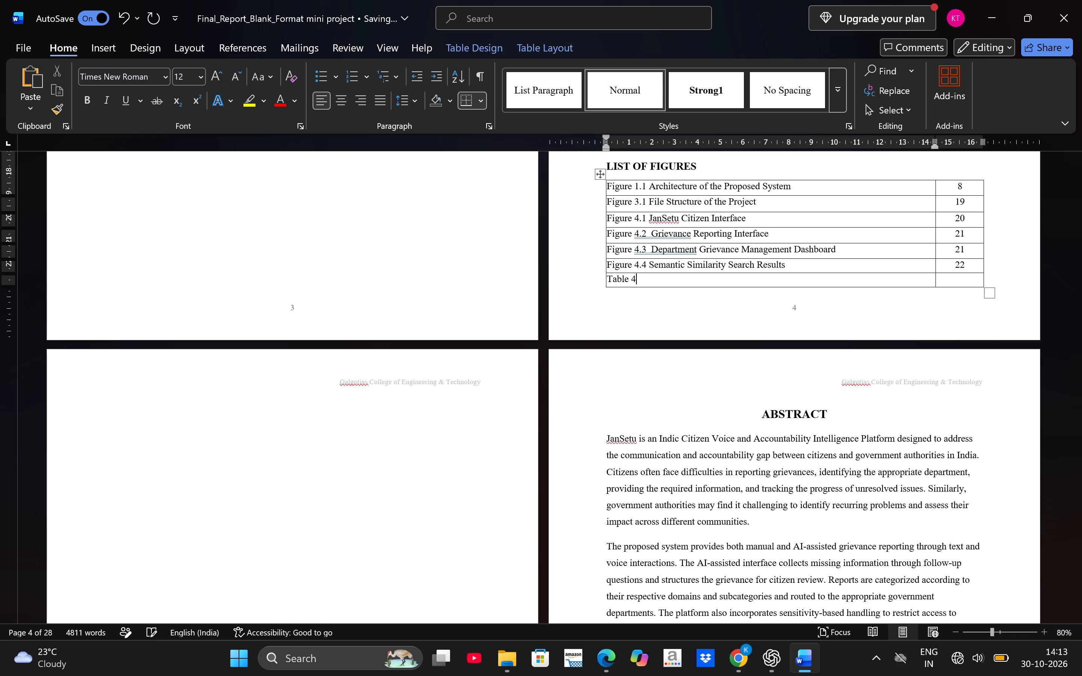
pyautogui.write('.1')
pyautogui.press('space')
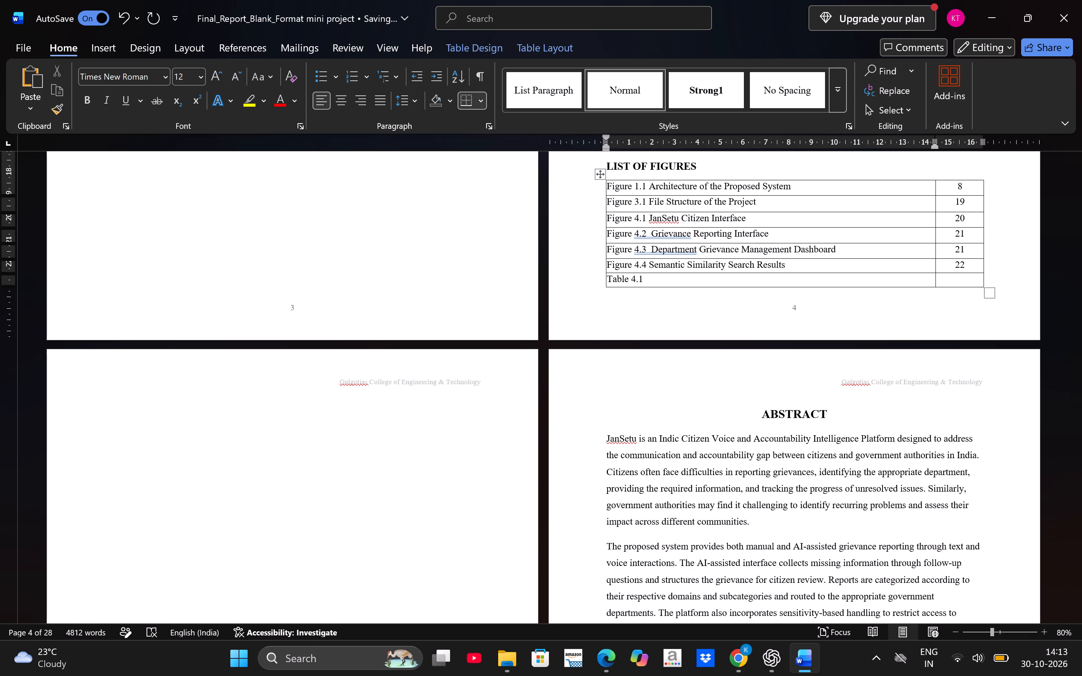
# Extend the List of Figures heading to read "LIST OF FIGURES & TABLES".
pyautogui.click(700, 163)
pyautogui.press('space')
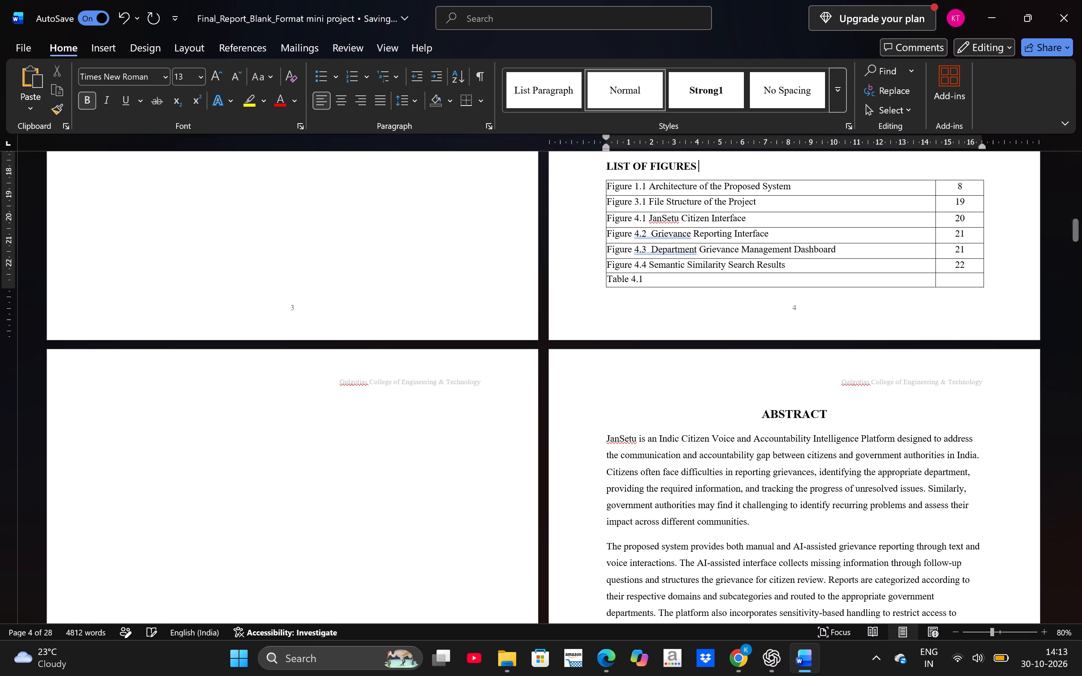
pyautogui.write('&')
pyautogui.press('space')
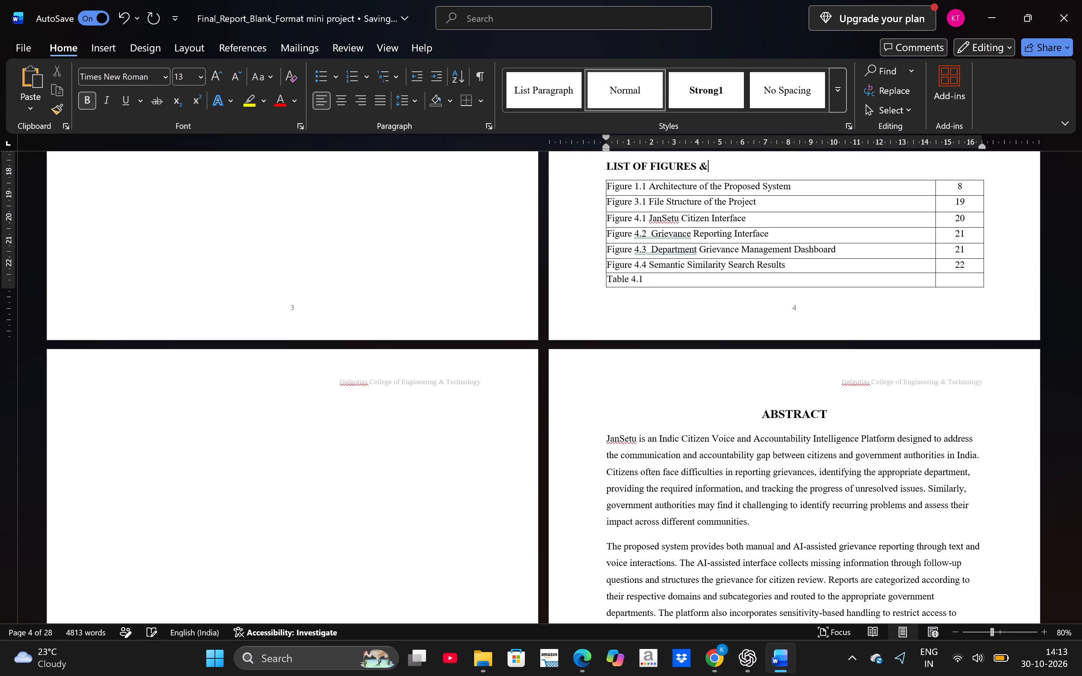
pyautogui.write('Tb')
pyautogui.press('BackSpace')
pyautogui.write('ABLES')
pyautogui.press('space')
# Copy the caption "Table 4.1: Functional Testing Results of the JanSetu Platform" from section 4.2 into the last row of the figures list.
pyautogui.click(658, 281)
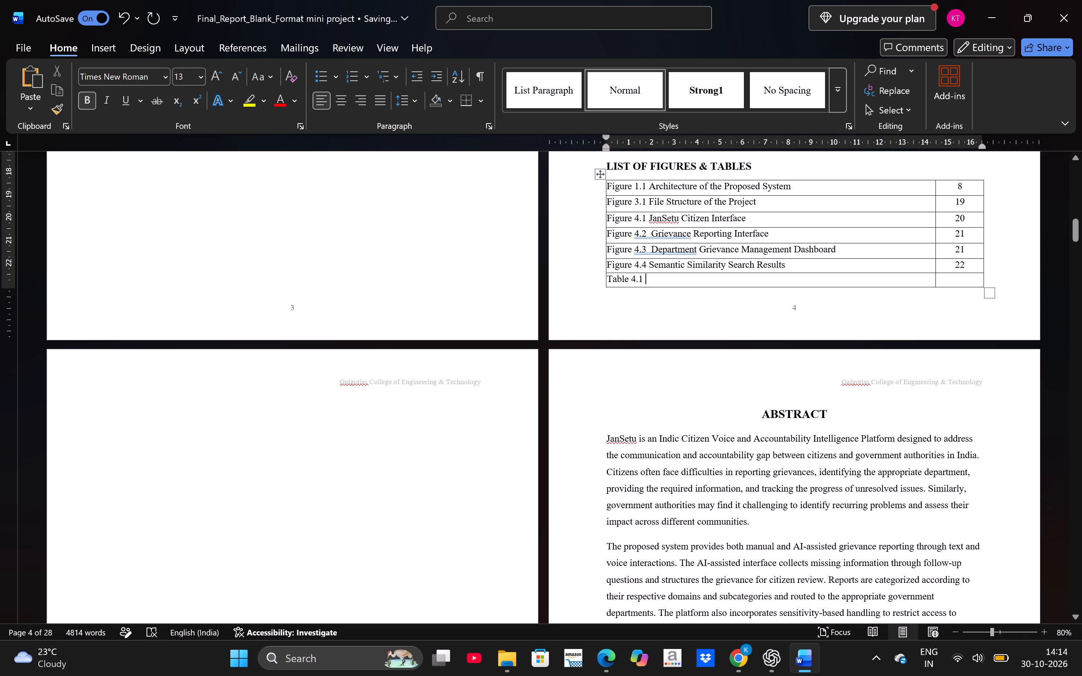
pyautogui.scroll(-3, 454, 369)
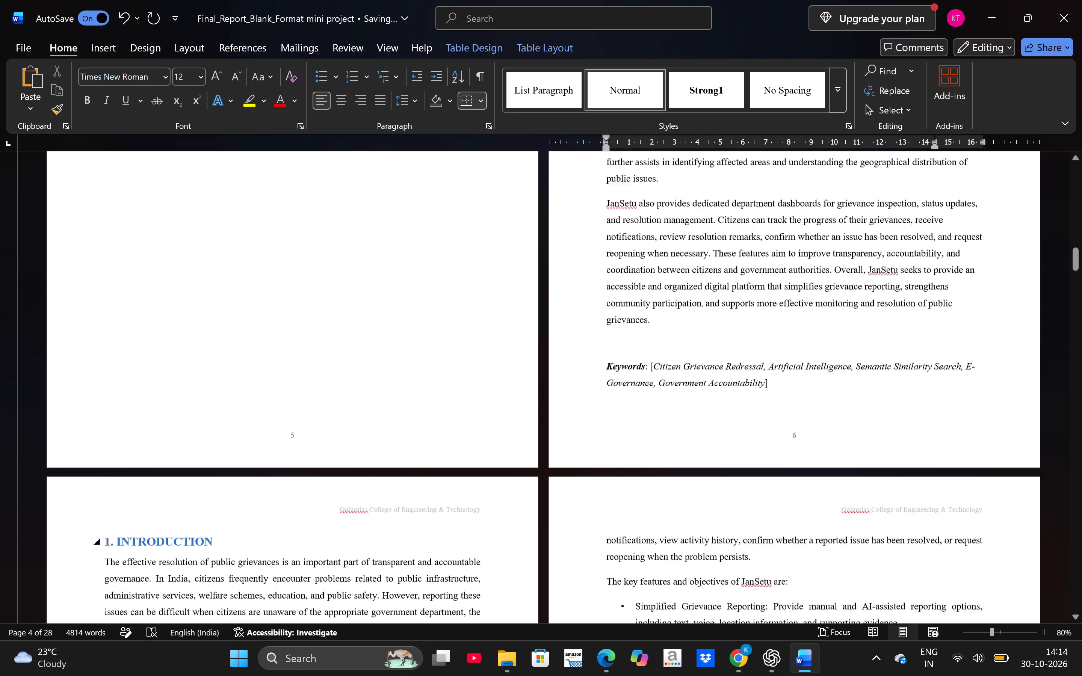
pyautogui.scroll(-12, 454, 369)
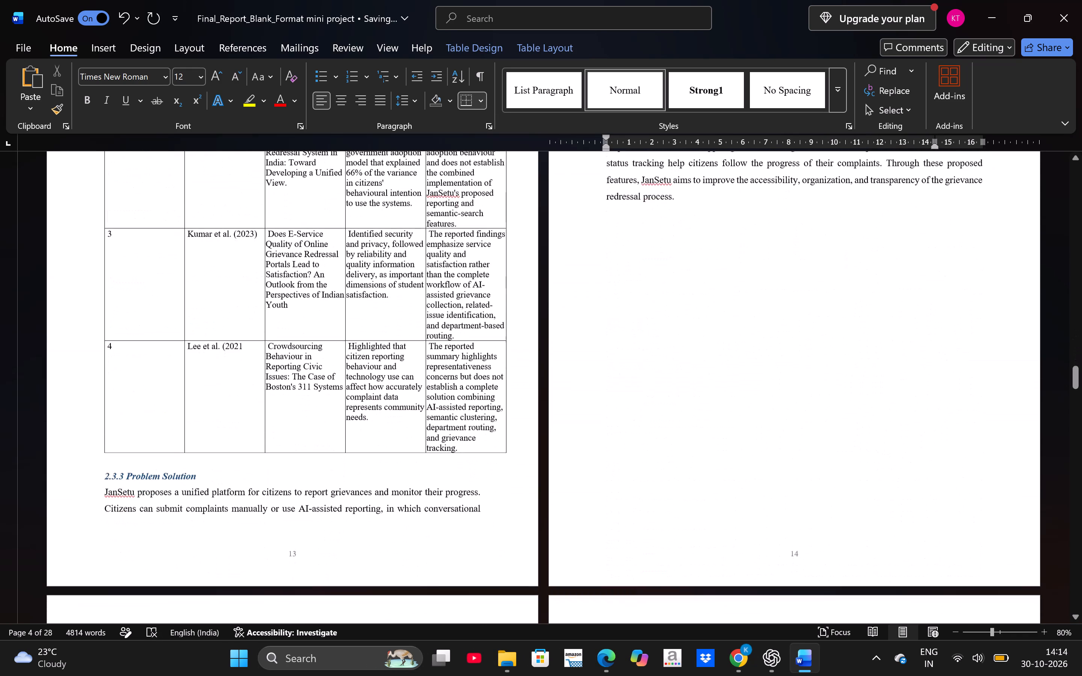
pyautogui.scroll(1, 404, 445)
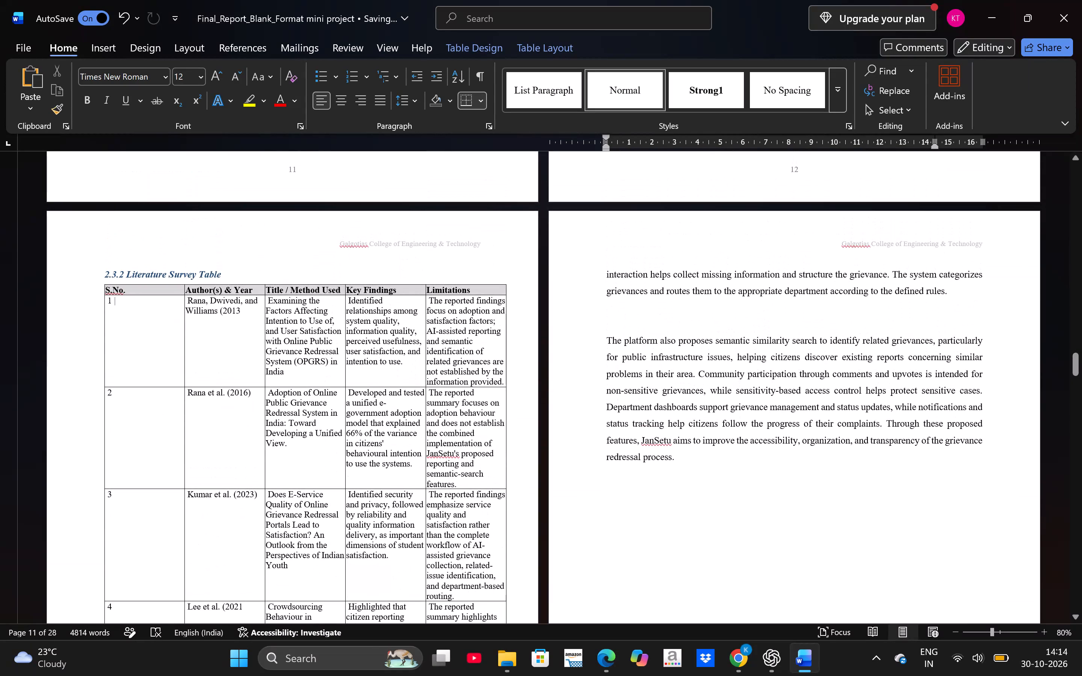
pyautogui.scroll(-1, 404, 445)
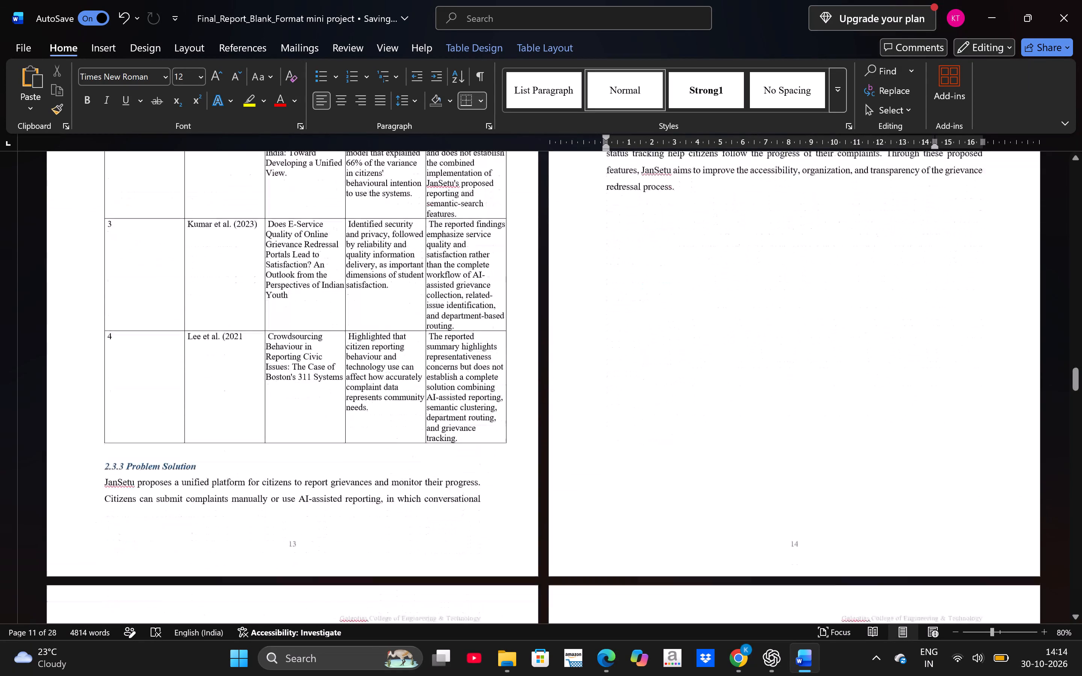
pyautogui.scroll(-4, 404, 445)
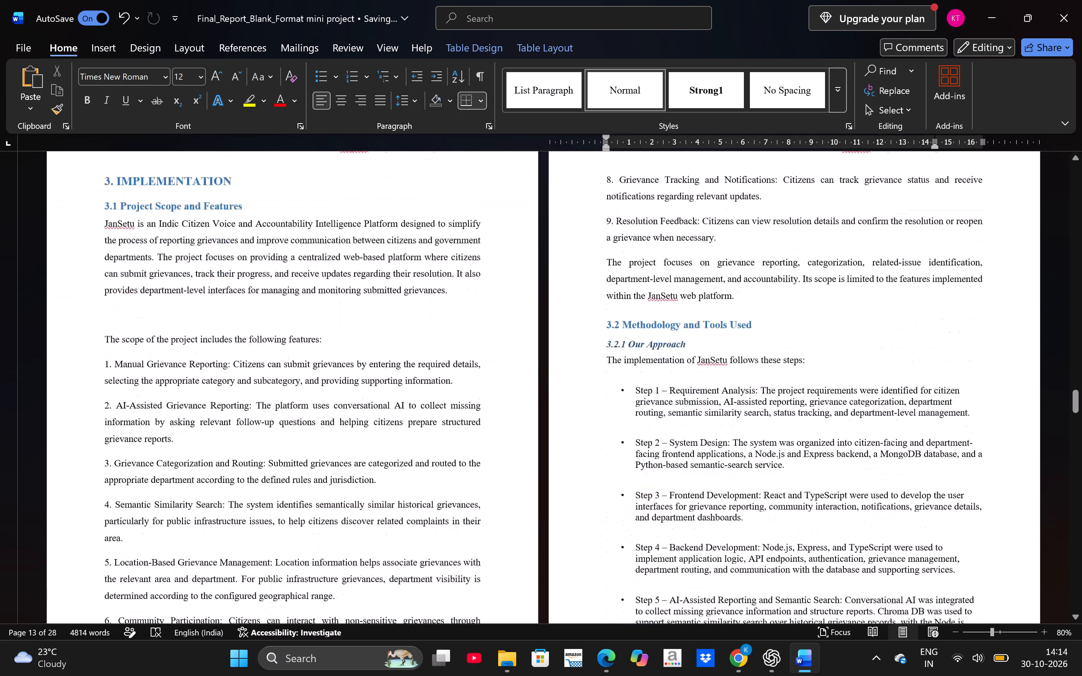
pyautogui.scroll(-10, 404, 445)
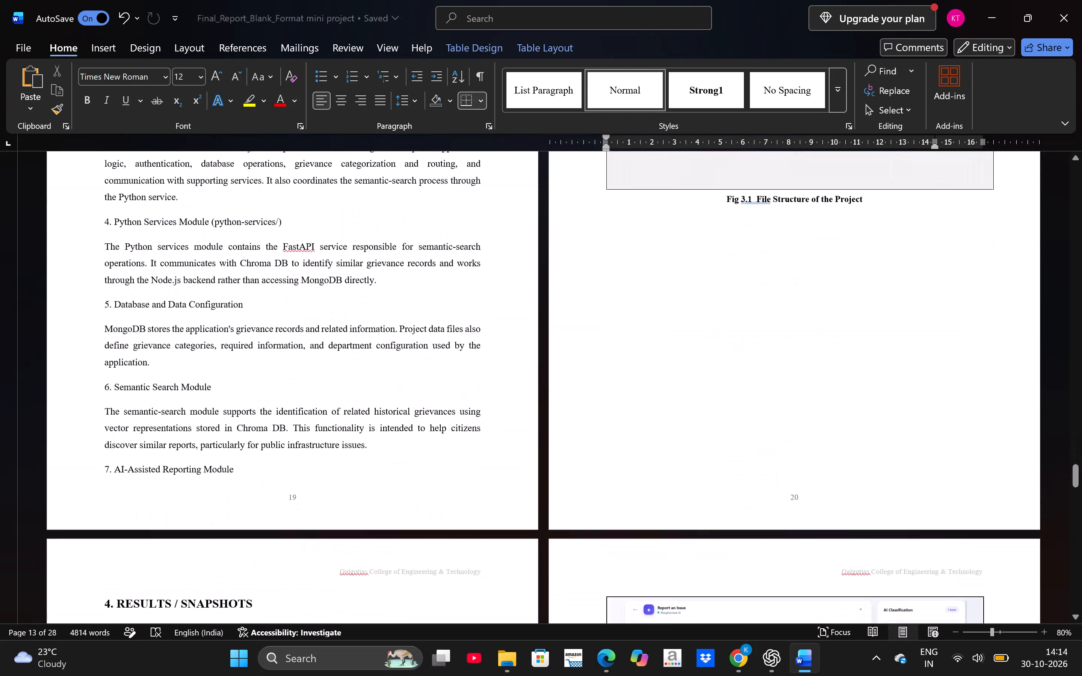
pyautogui.scroll(-5, 404, 445)
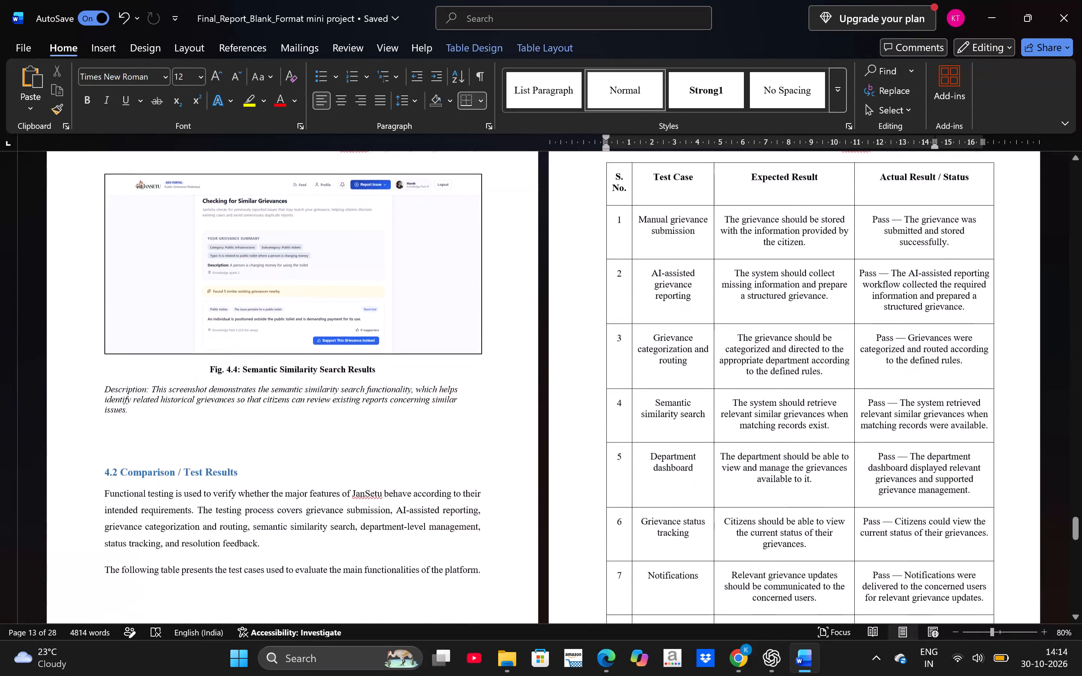
pyautogui.scroll(-1, 404, 445)
pyautogui.moveTo(682, 436); pyautogui.dragTo(829, 438)
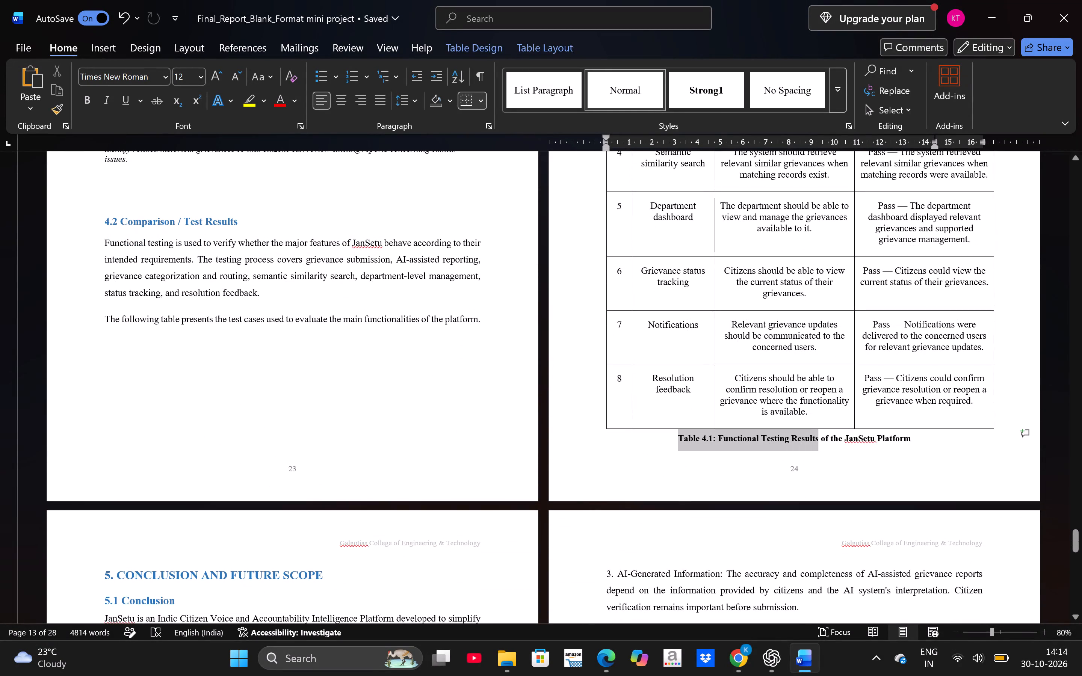
pyautogui.moveTo(829, 438); pyautogui.dragTo(908, 435)
pyautogui.hotkey('ctrl', 'c')
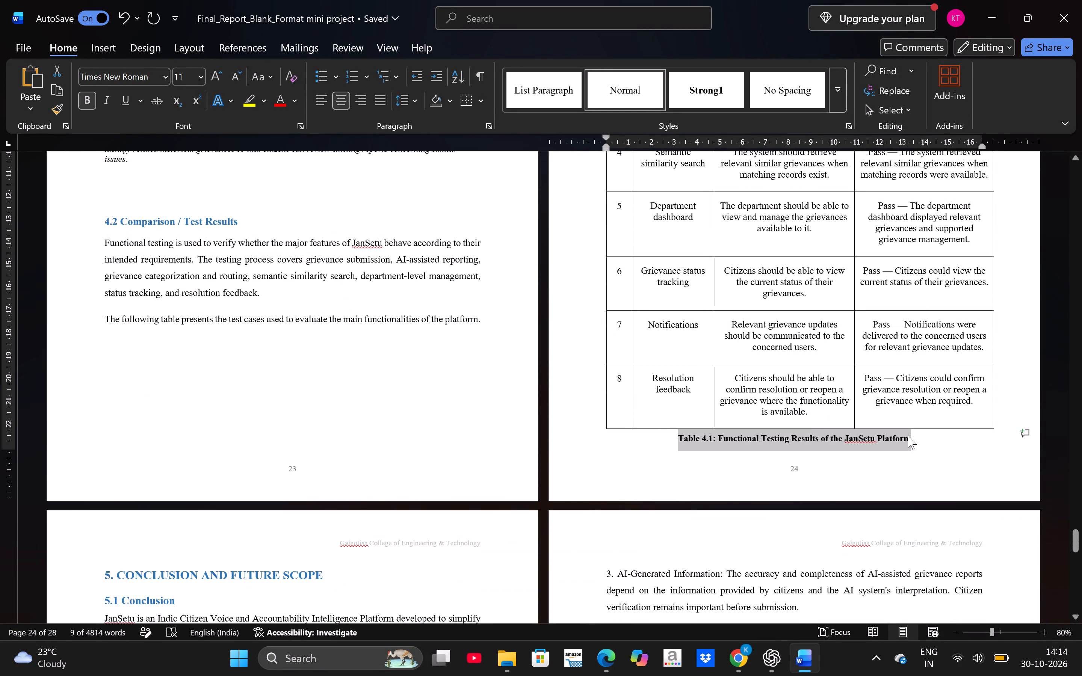
pyautogui.click(736, 488)
pyautogui.scroll(15, 736, 488)
pyautogui.scroll(-7, 736, 488)
pyautogui.scroll(20, 736, 488)
pyautogui.scroll(20, 736, 488)
pyautogui.scroll(19, 736, 488)
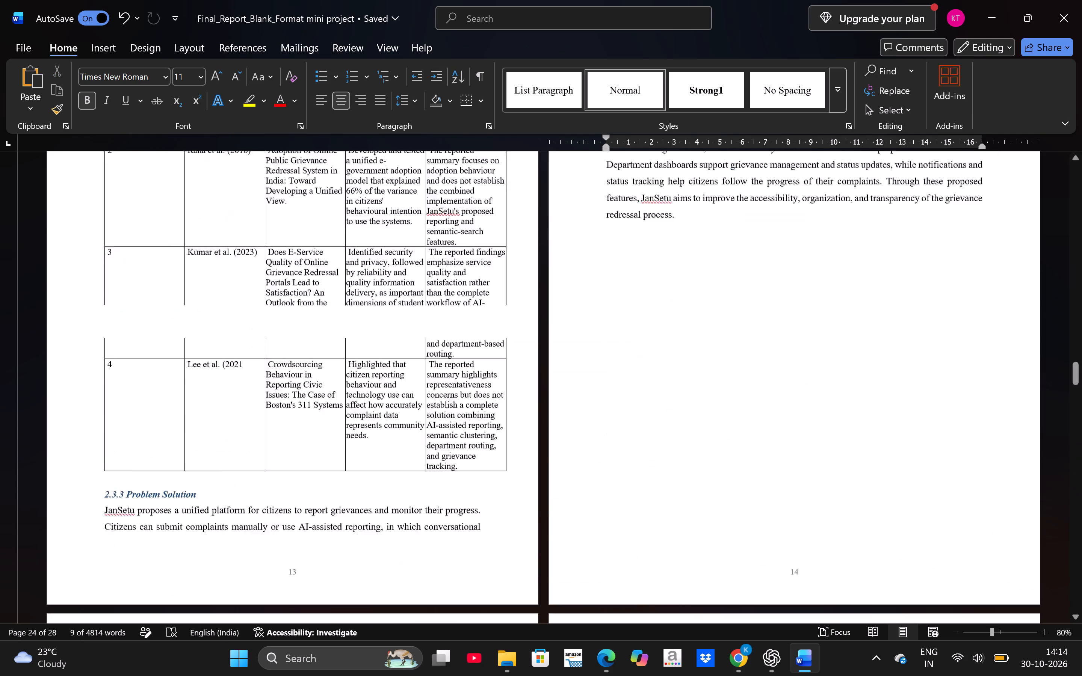
pyautogui.scroll(20, 736, 488)
pyautogui.scroll(20, 736, 488)
pyautogui.scroll(20, 736, 488)
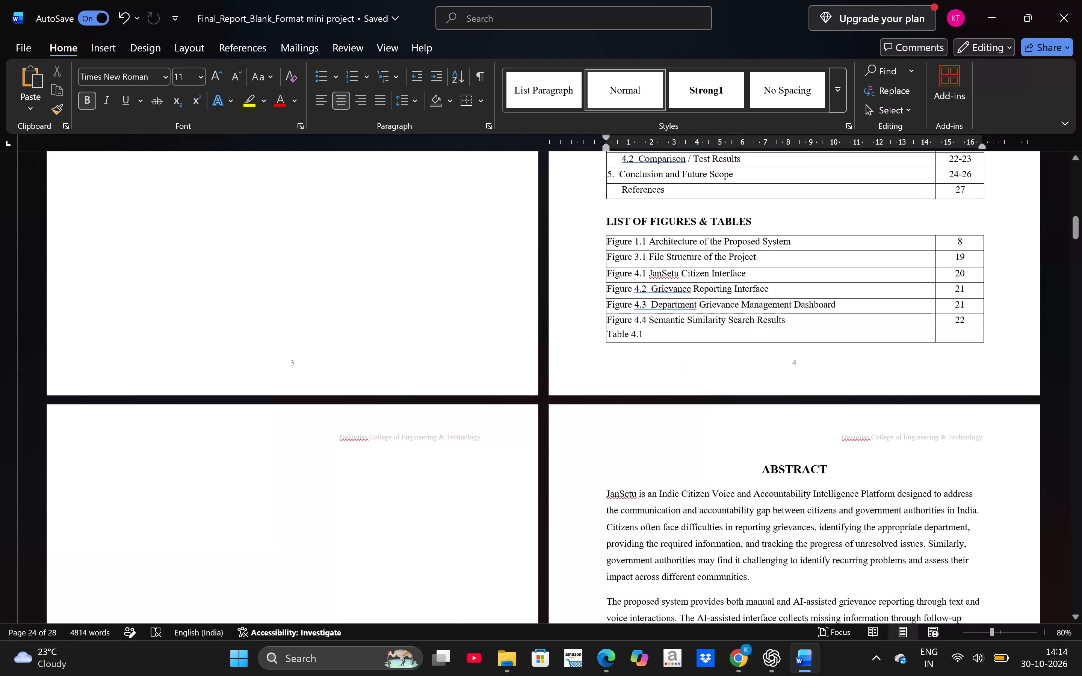
pyautogui.click(663, 330)
pyautogui.hotkey('ctrl', 'v')
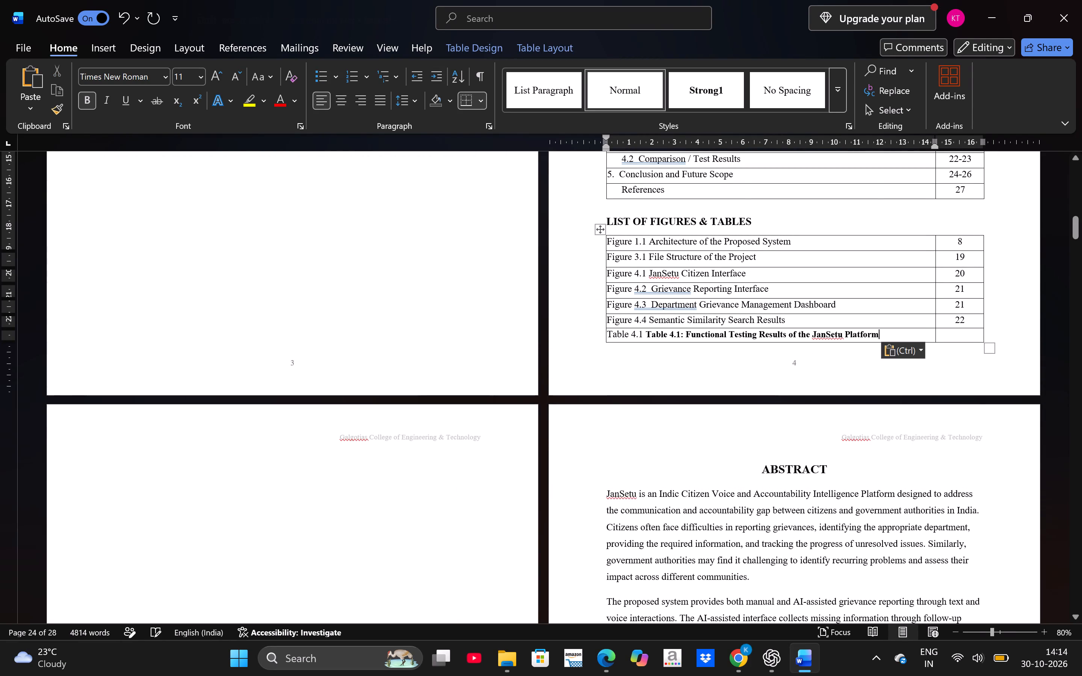
# Remove the bold formatting from the Table 4.1 caption in the last row of the figures and tables list.
pyautogui.moveTo(647, 334); pyautogui.dragTo(856, 329)
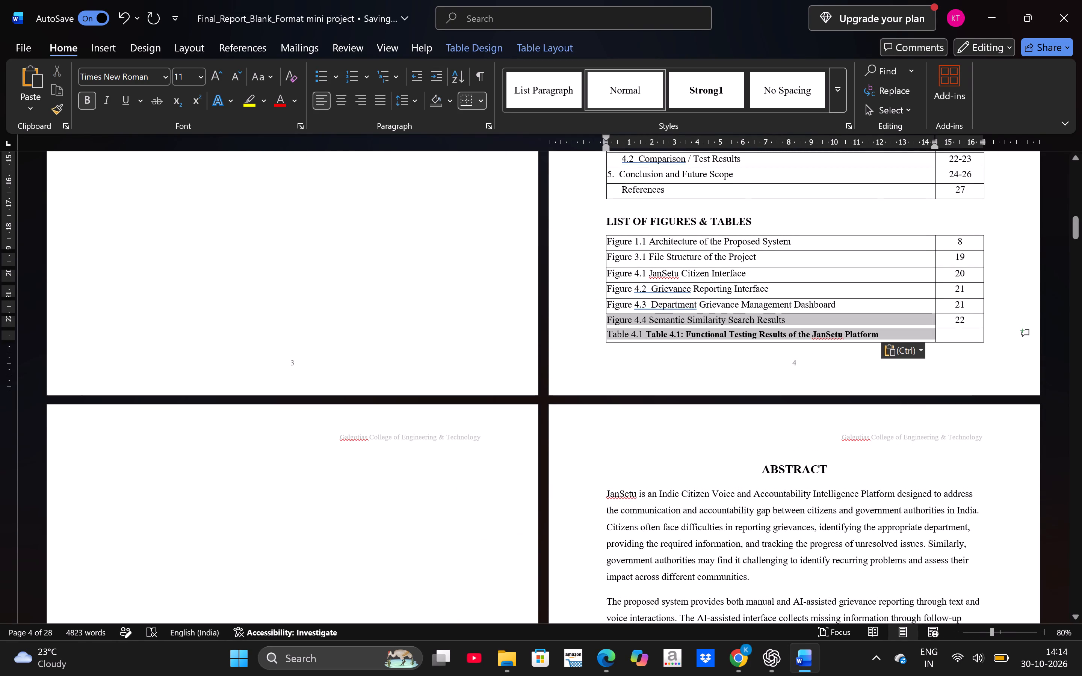
pyautogui.moveTo(856, 329); pyautogui.dragTo(880, 338)
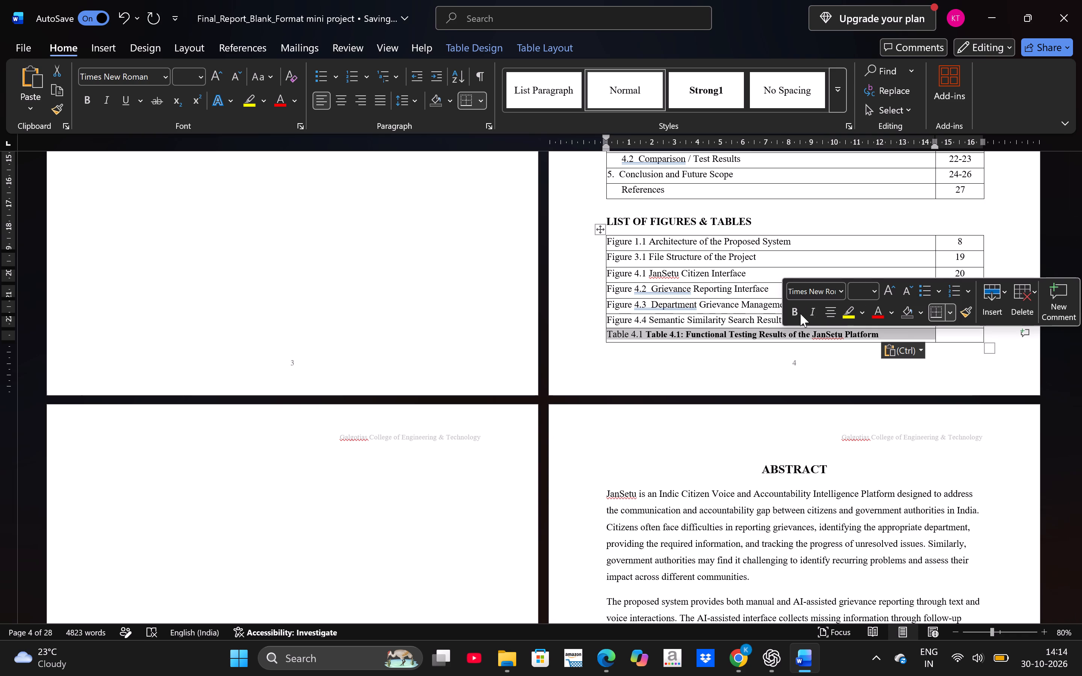
pyautogui.click(796, 312)
pyautogui.click(796, 312)
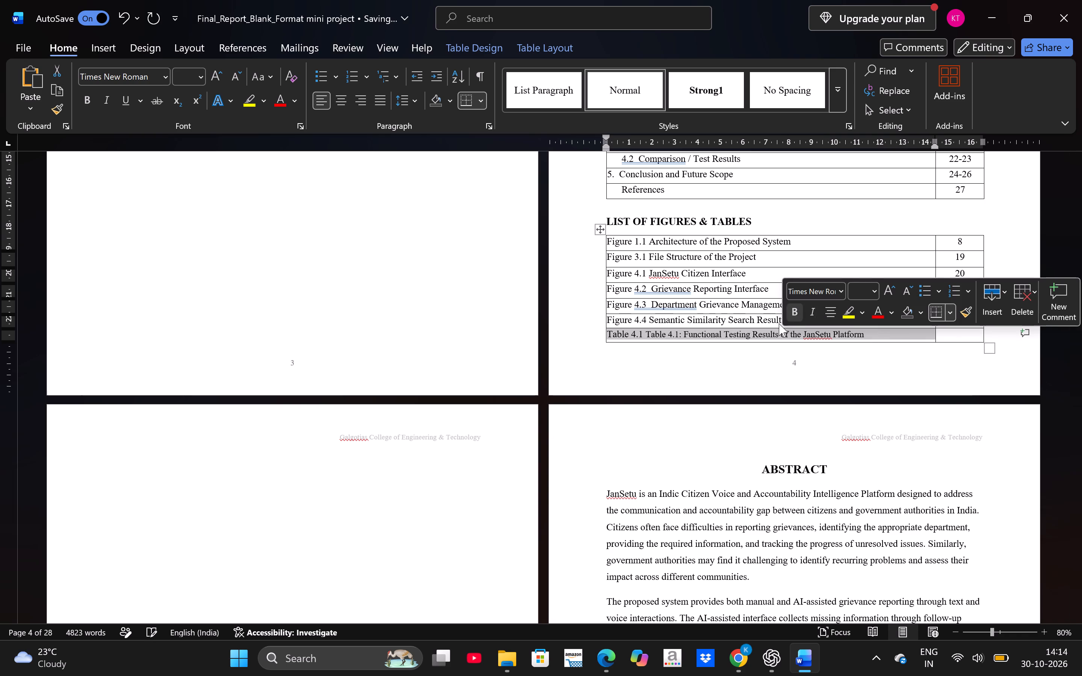
pyautogui.click(696, 367)
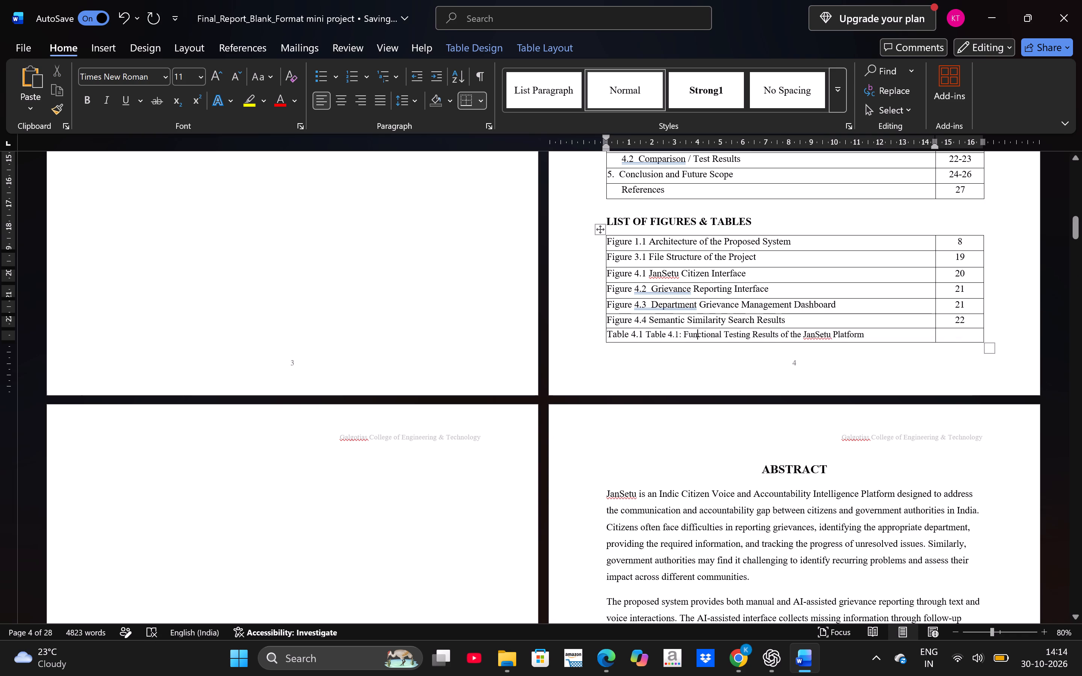
# Increase the font size of the Table 4.1 row by one step, making the pasted caption 12 pt.
pyautogui.click(684, 326)
pyautogui.click(650, 333)
pyautogui.moveTo(610, 335); pyautogui.dragTo(846, 336)
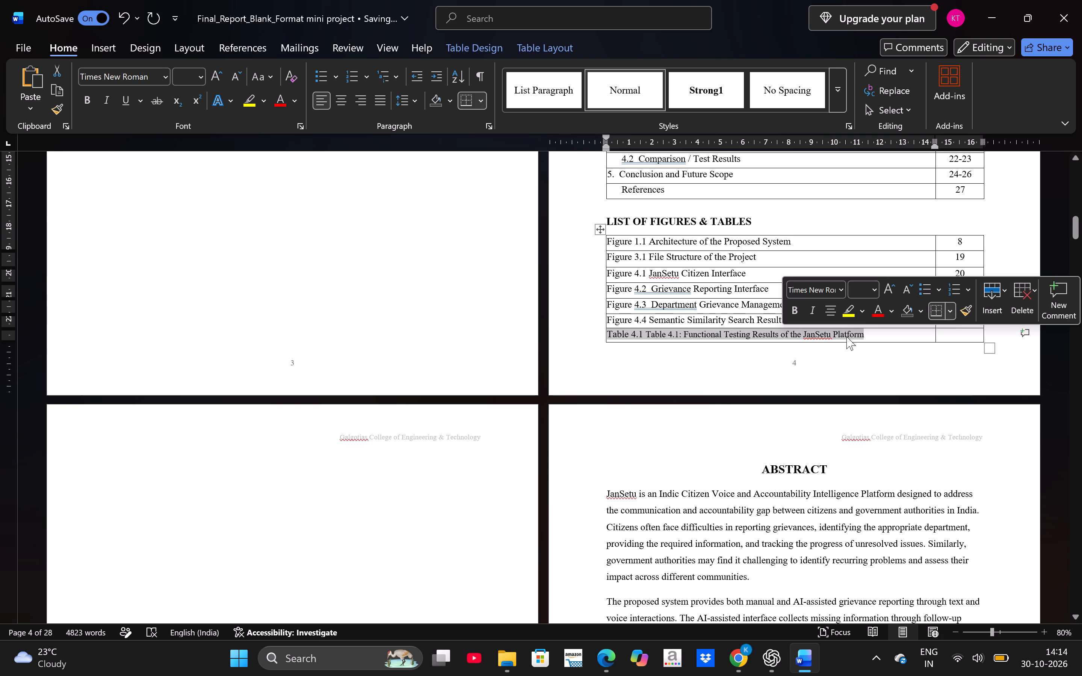
pyautogui.click(888, 291)
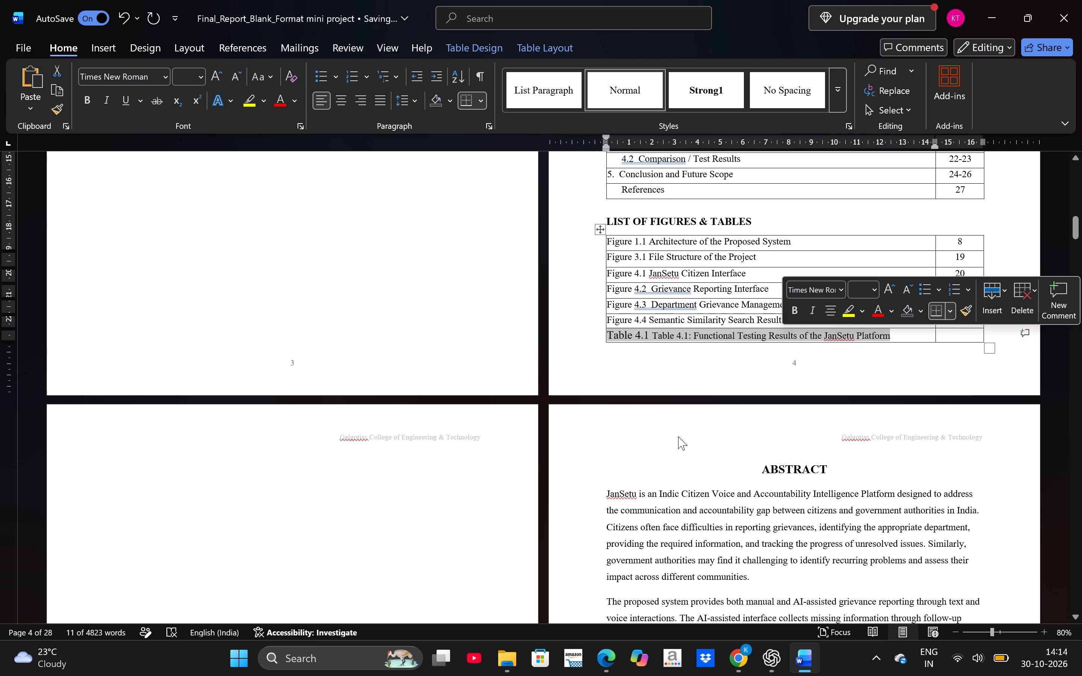
pyautogui.click(678, 436)
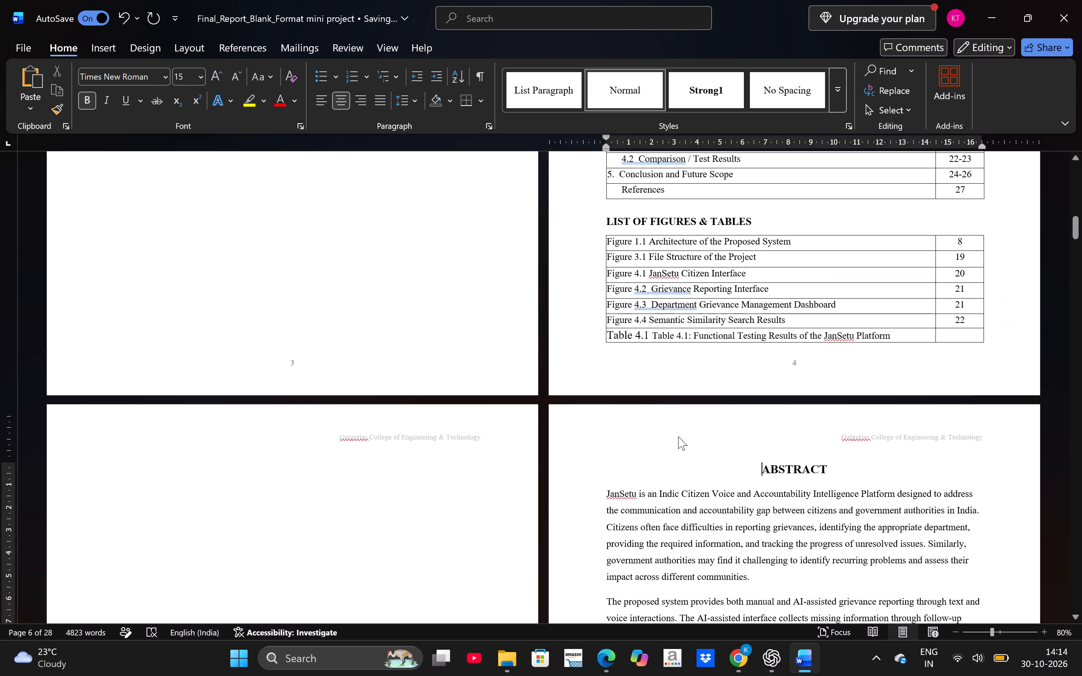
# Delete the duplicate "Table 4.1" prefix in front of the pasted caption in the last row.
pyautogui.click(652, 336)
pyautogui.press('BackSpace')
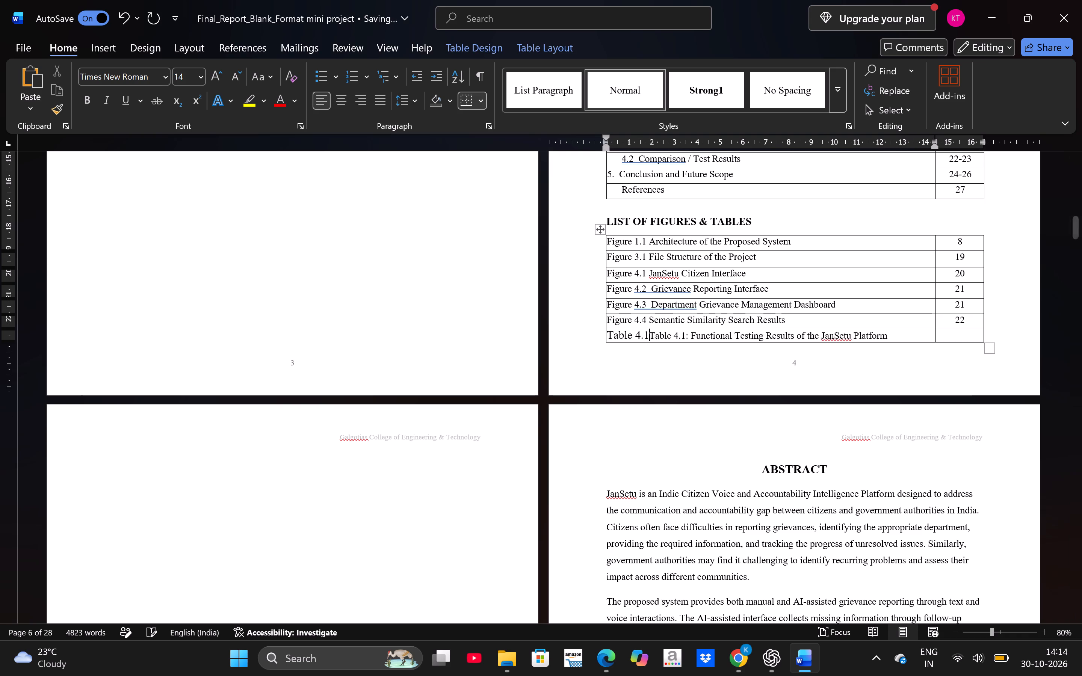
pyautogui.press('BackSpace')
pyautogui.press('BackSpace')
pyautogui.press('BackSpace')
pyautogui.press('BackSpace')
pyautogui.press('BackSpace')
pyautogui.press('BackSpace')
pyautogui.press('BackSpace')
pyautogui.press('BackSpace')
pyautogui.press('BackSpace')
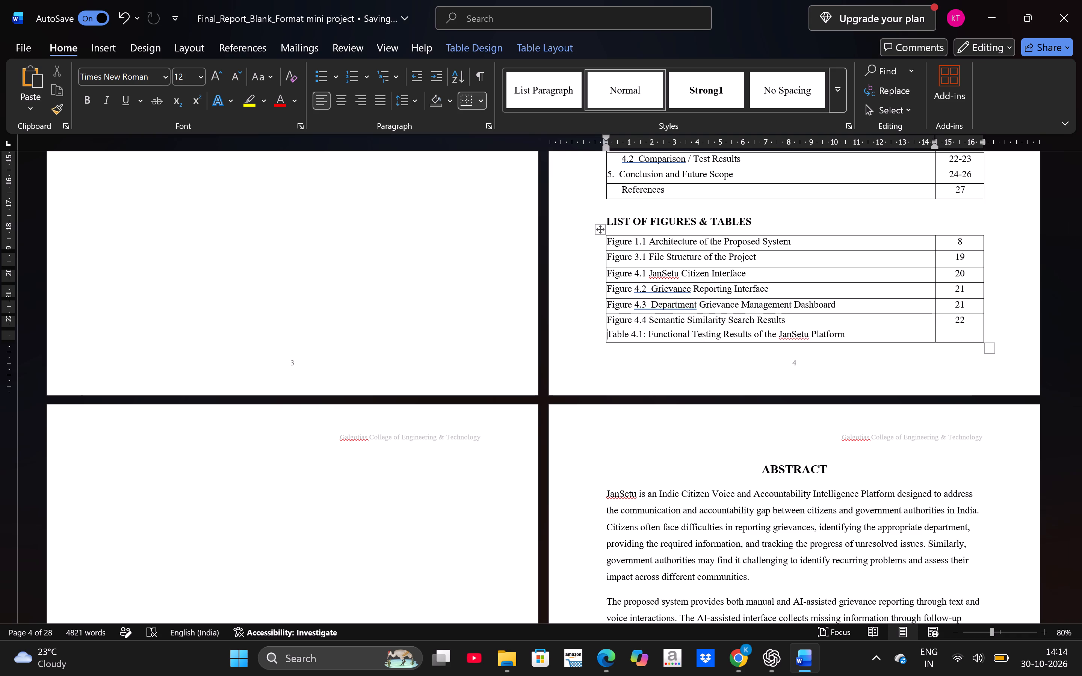
# Enter page number 23 for the Table 4.1 entry in the last row of the List of Figures & Tables.
pyautogui.scroll(-3, 471, 437)
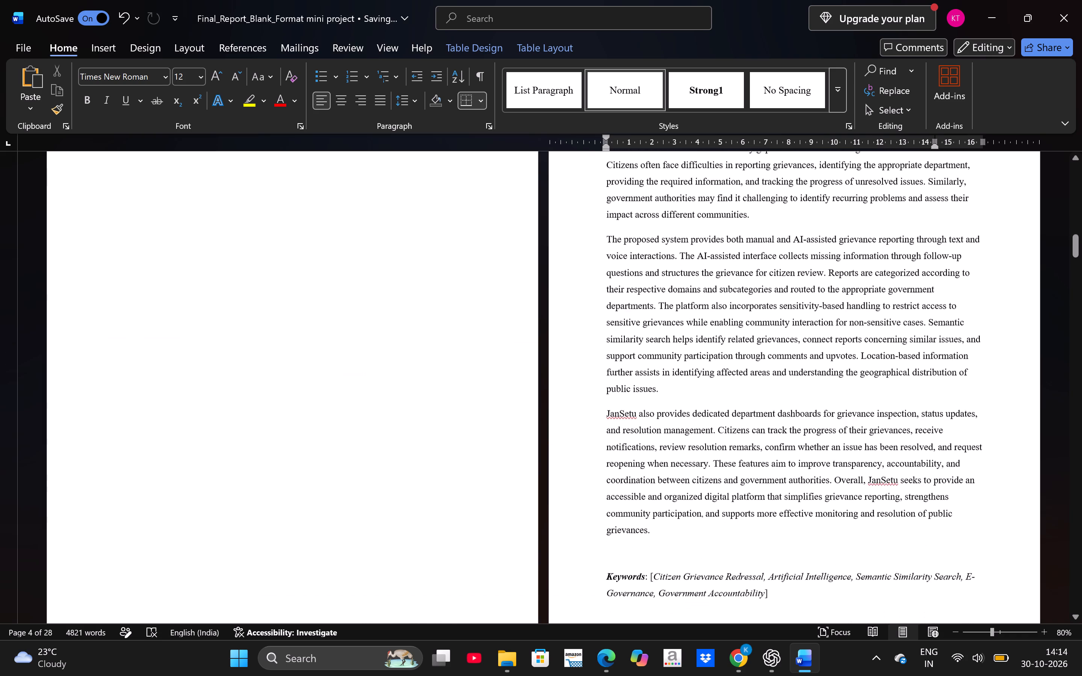
pyautogui.scroll(-4, 471, 437)
pyautogui.scroll(12, 471, 437)
pyautogui.scroll(-1, 471, 437)
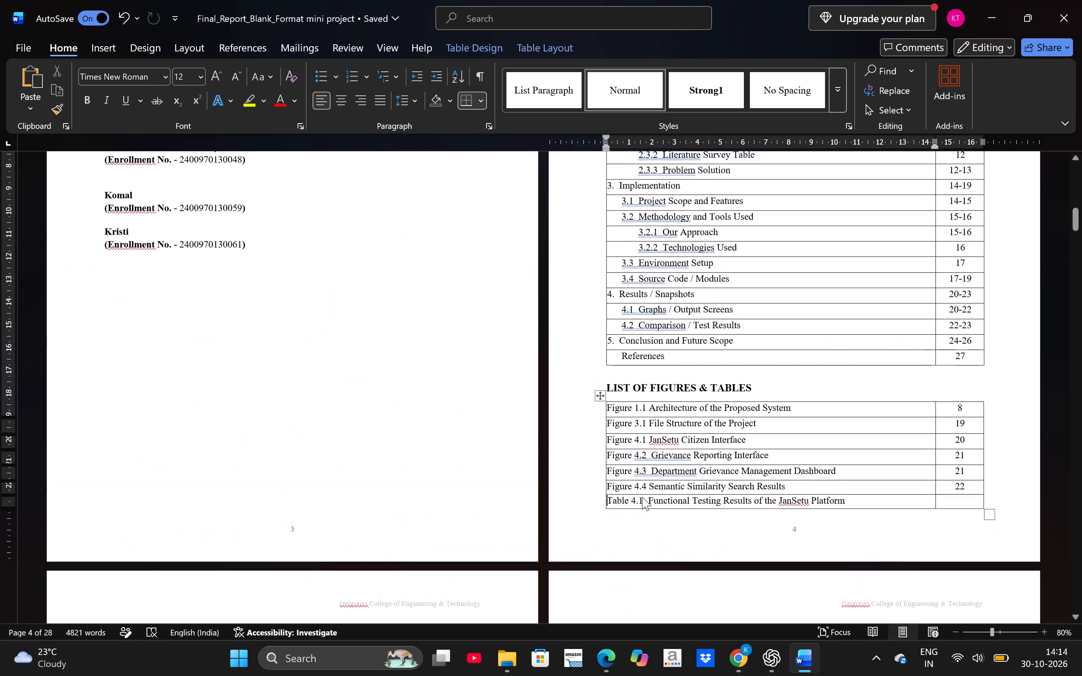
pyautogui.click(969, 504)
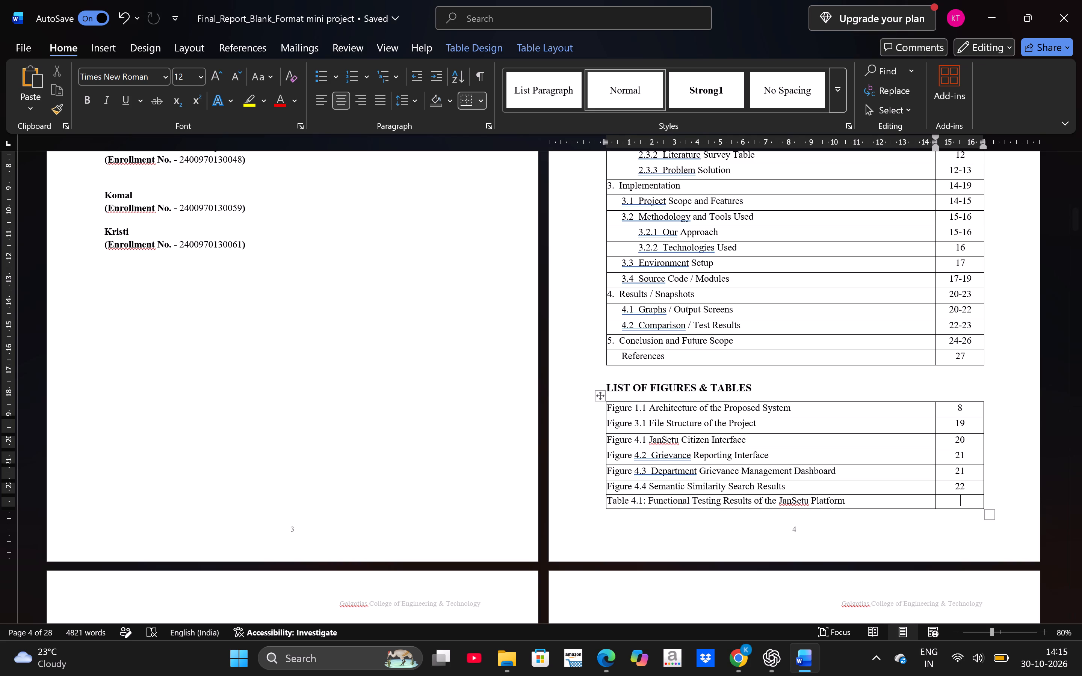
pyautogui.write('23')
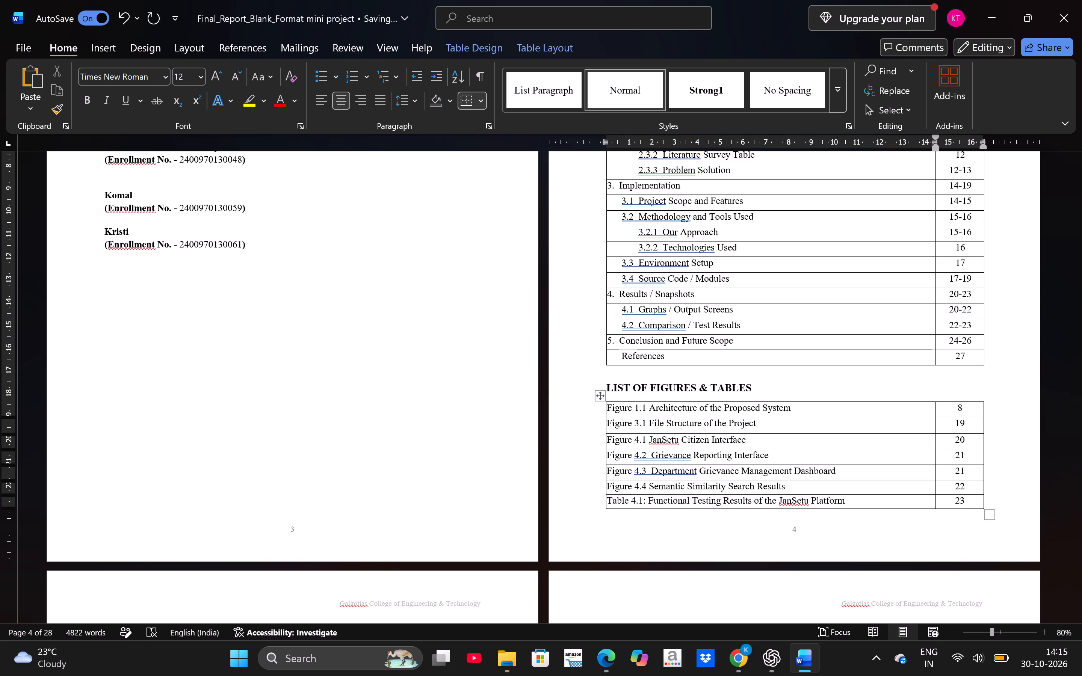
# Add a centred caption "Table 2.1 : Literature Survey Table" on the empty line beneath the literature survey table in section 2.3.2.
pyautogui.scroll(-1, 438, 594)
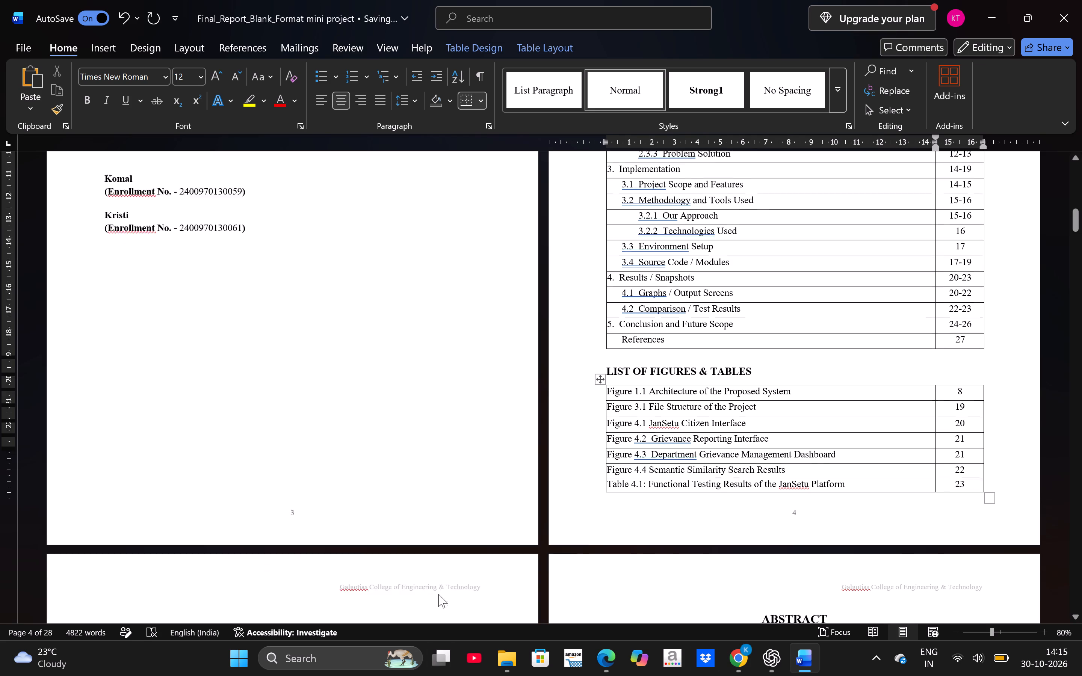
pyautogui.scroll(-9, 438, 594)
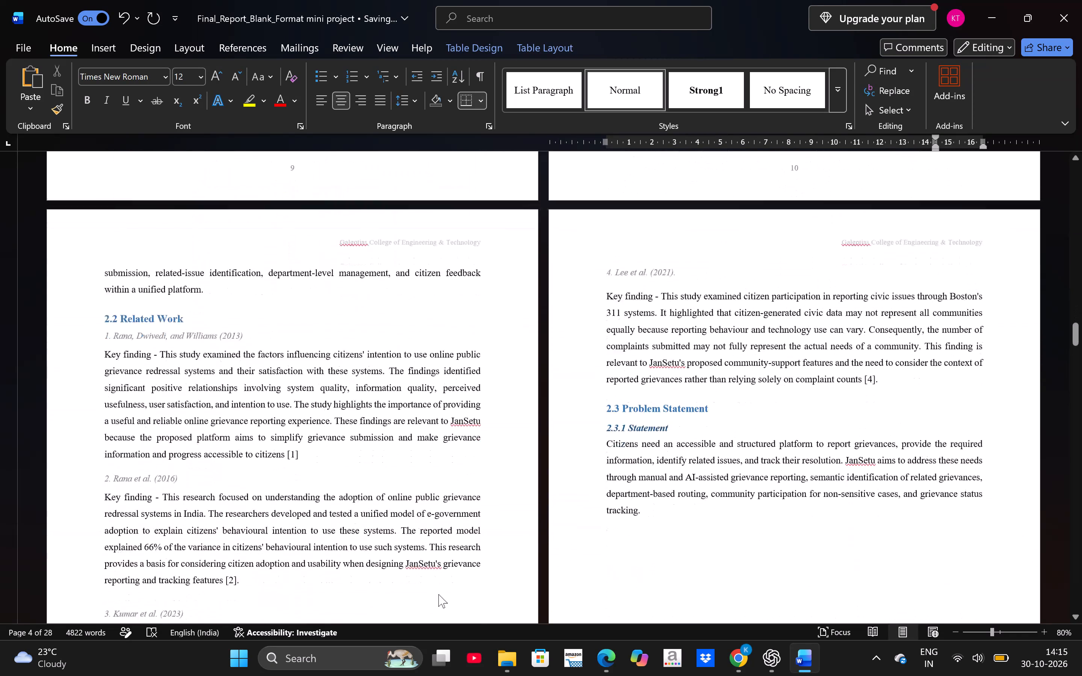
pyautogui.scroll(-6, 438, 594)
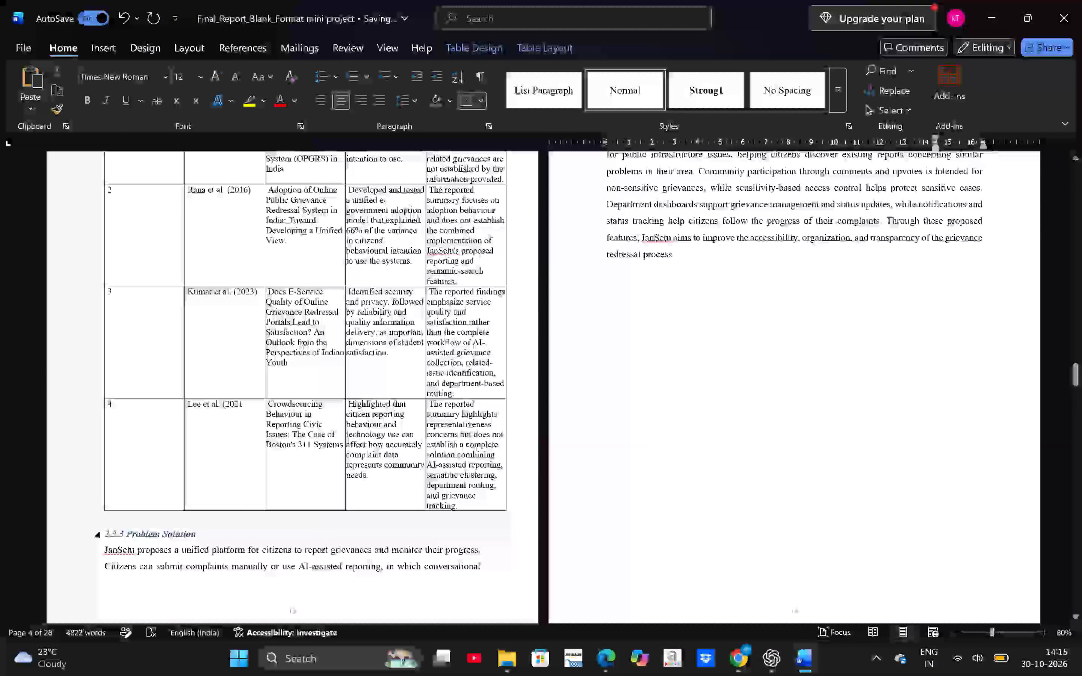
pyautogui.click(310, 521)
pyautogui.press('space')
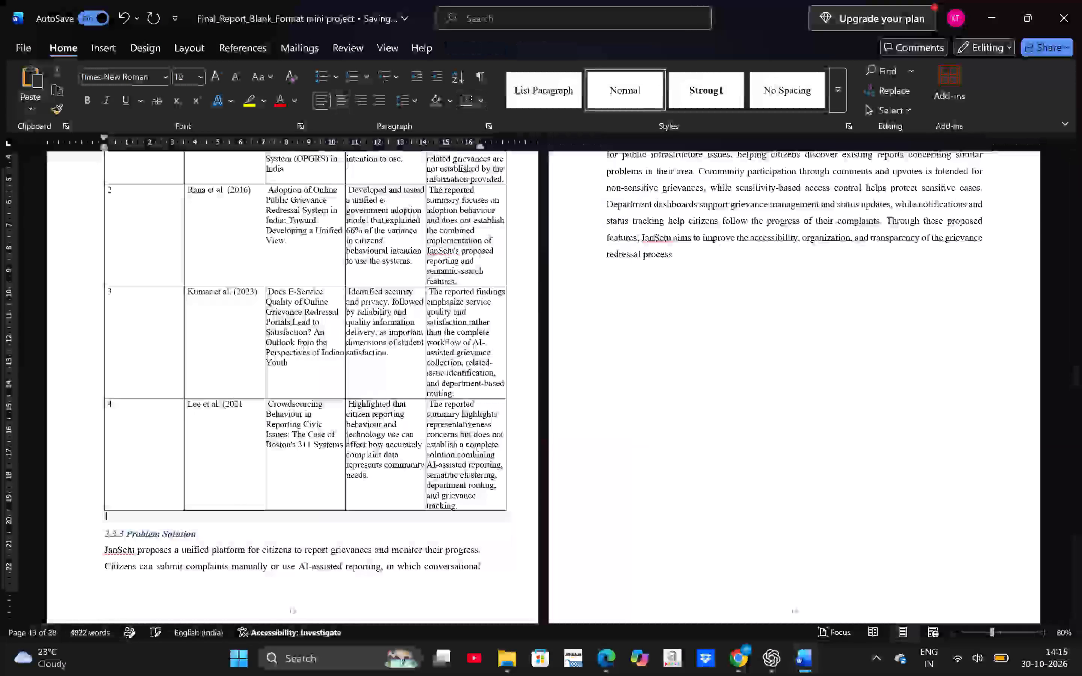
pyautogui.click(342, 105)
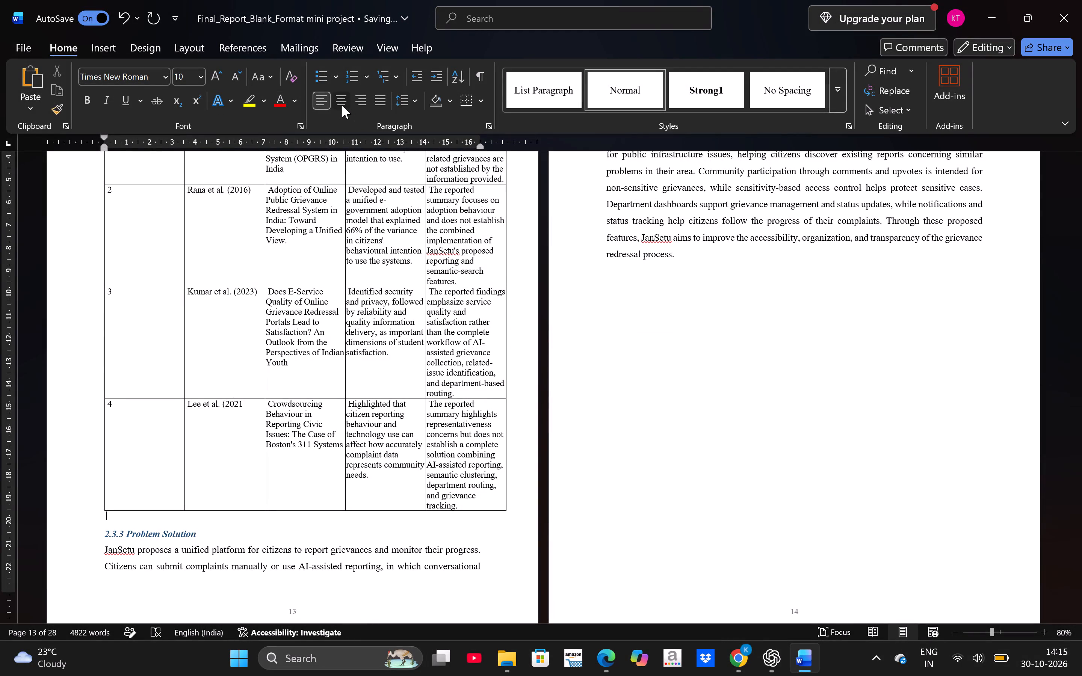
pyautogui.press('t')
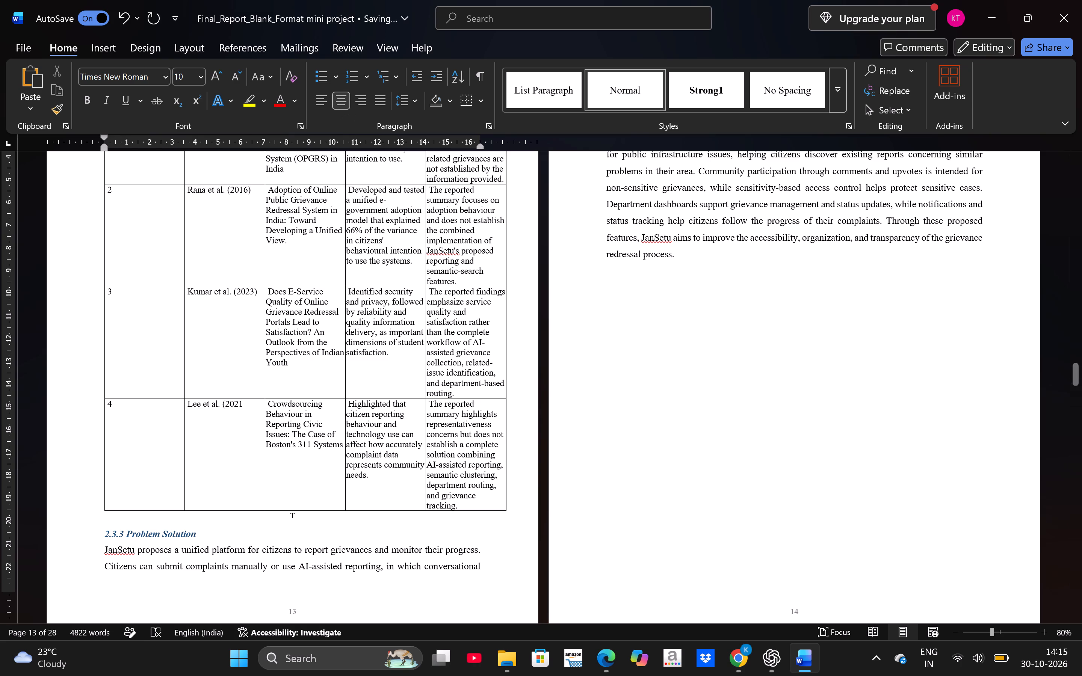
pyautogui.write('able 2.1')
pyautogui.press('space')
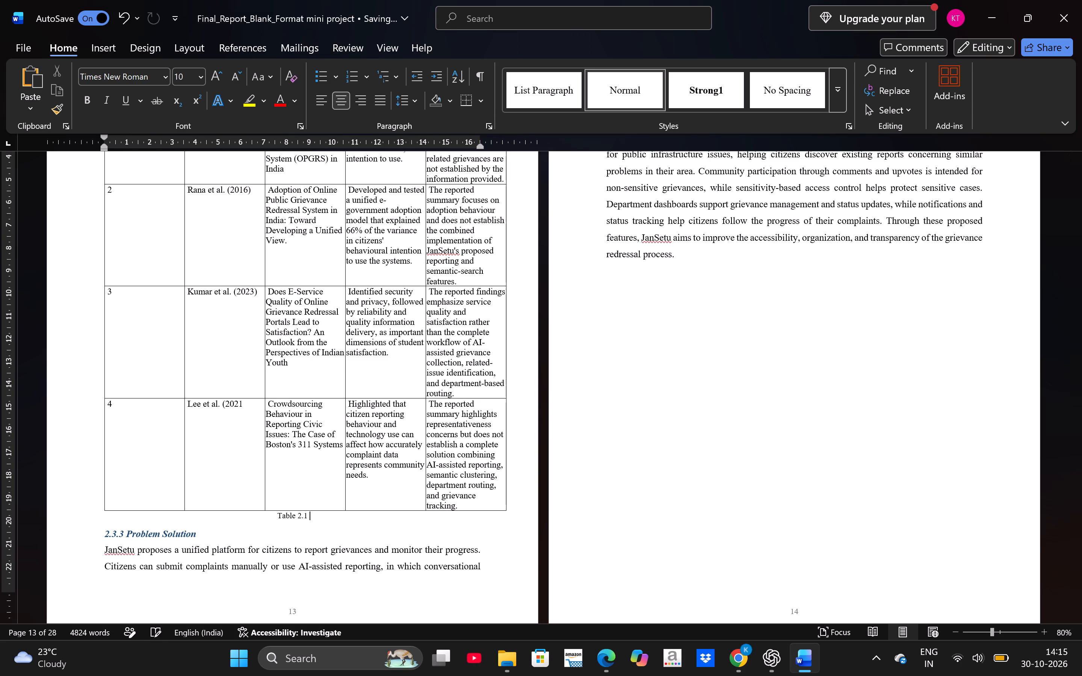
pyautogui.write(':')
pyautogui.press('space')
pyautogui.write('Lit')
pyautogui.scroll(1, 307, 406)
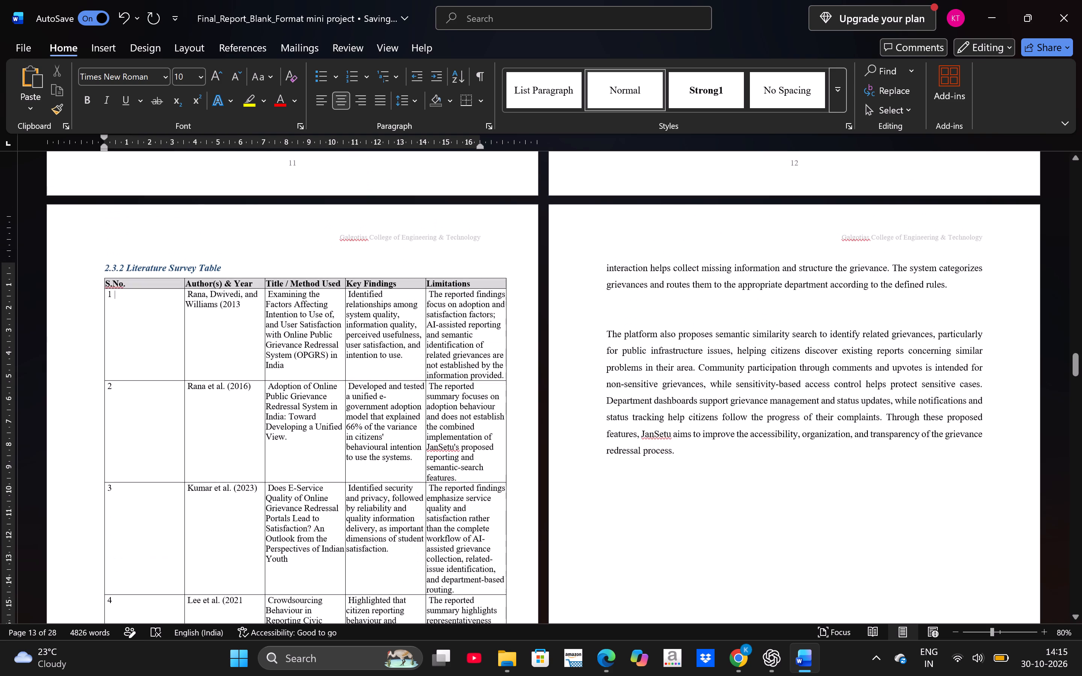
pyautogui.scroll(-2, 307, 406)
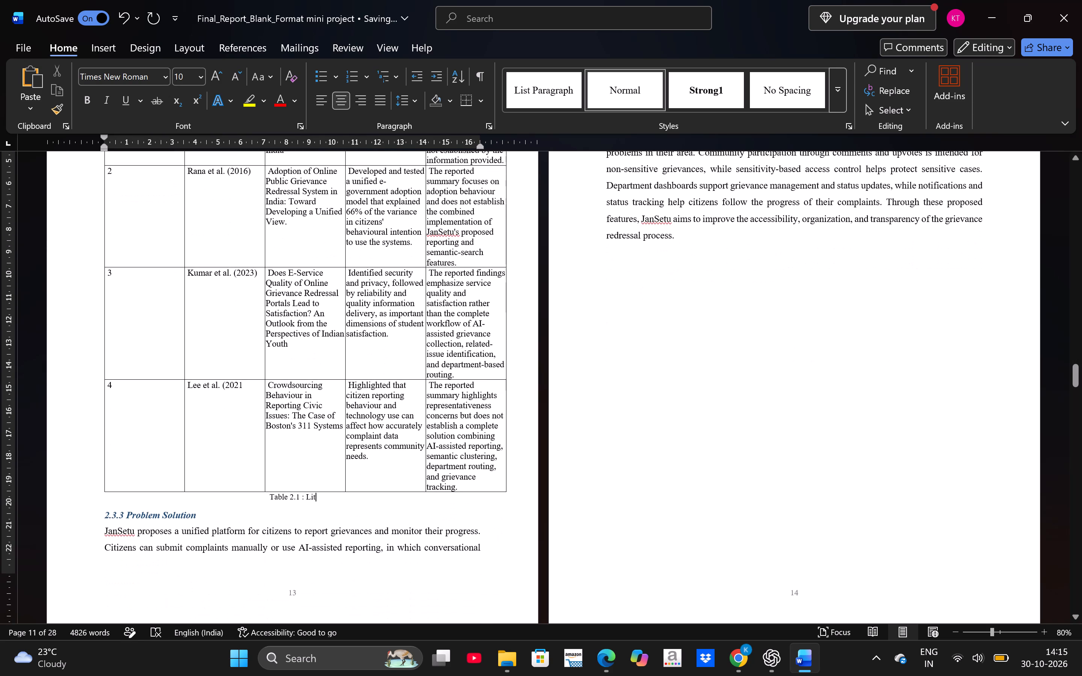
pyautogui.write('eratit')
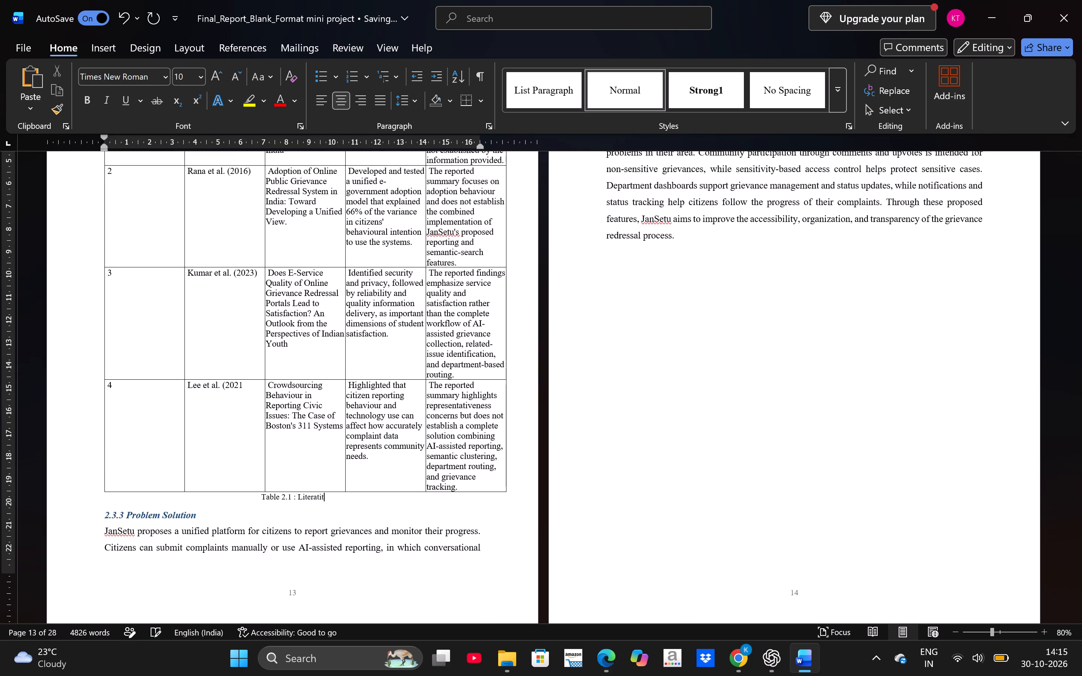
pyautogui.press('BackSpace')
pyautogui.press('BackSpace')
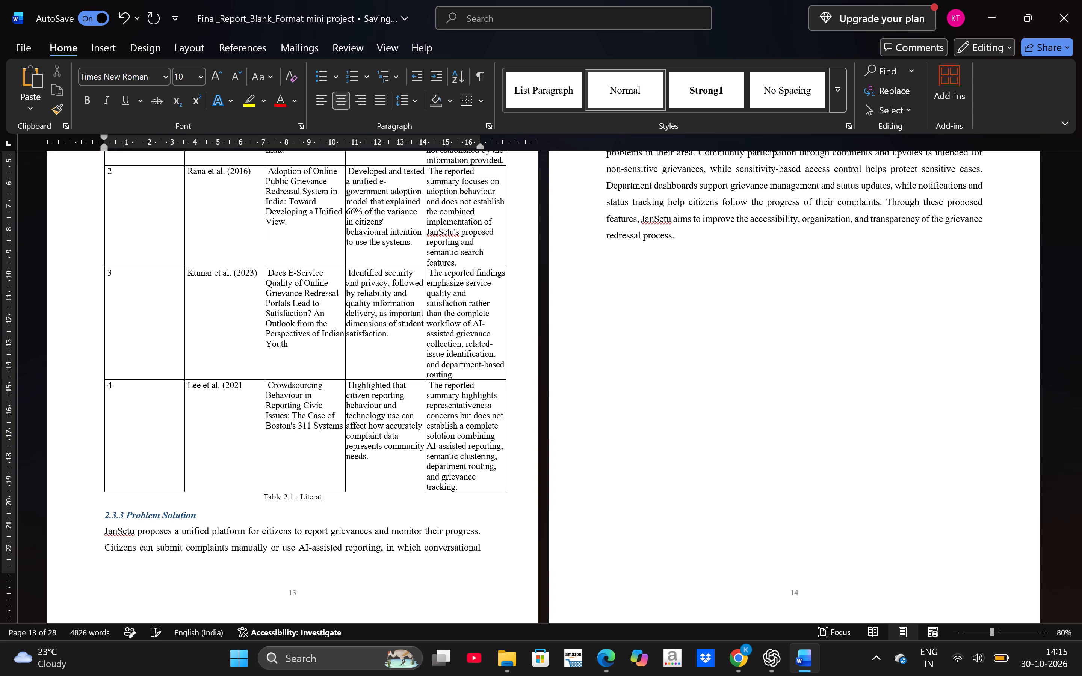
pyautogui.write('ure Survey Tb')
pyautogui.press('BackSpace')
pyautogui.write('able')
pyautogui.press('space')
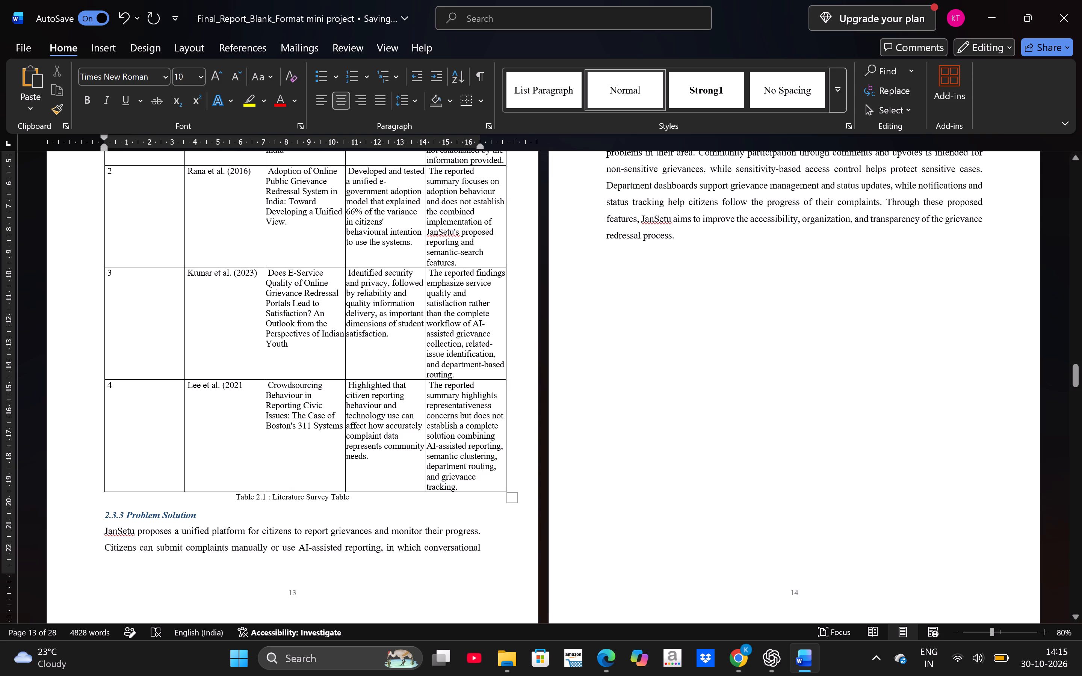
# Make the whole Table 2.1 caption beneath the literature survey table bold.
pyautogui.moveTo(240, 497); pyautogui.dragTo(349, 496)
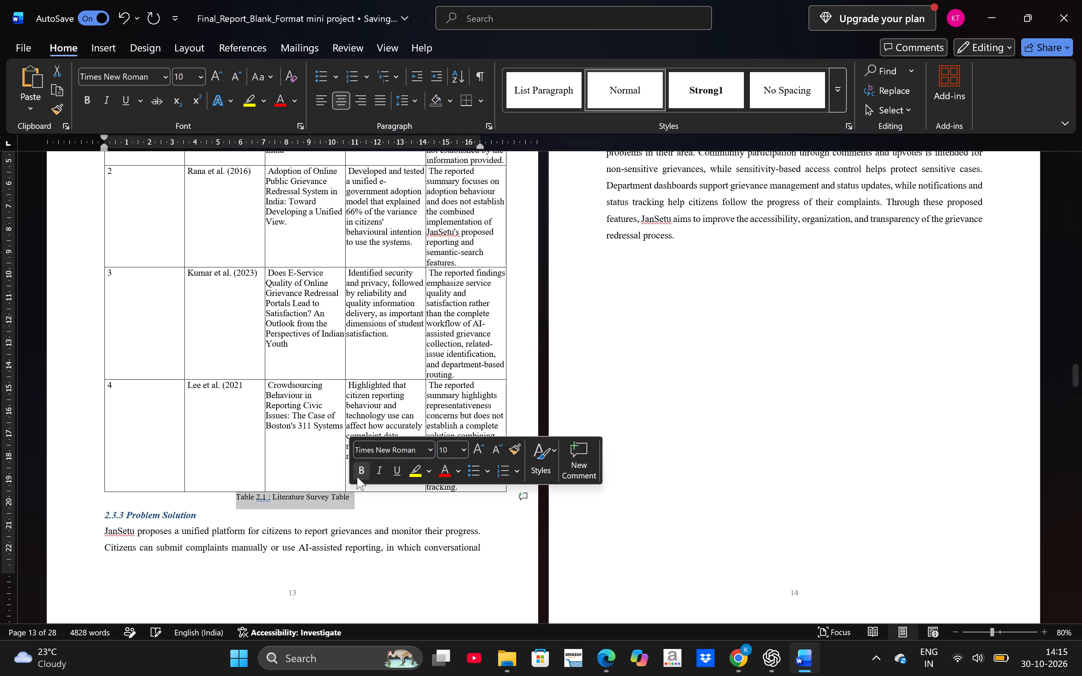
pyautogui.click(357, 477)
pyautogui.click(457, 512)
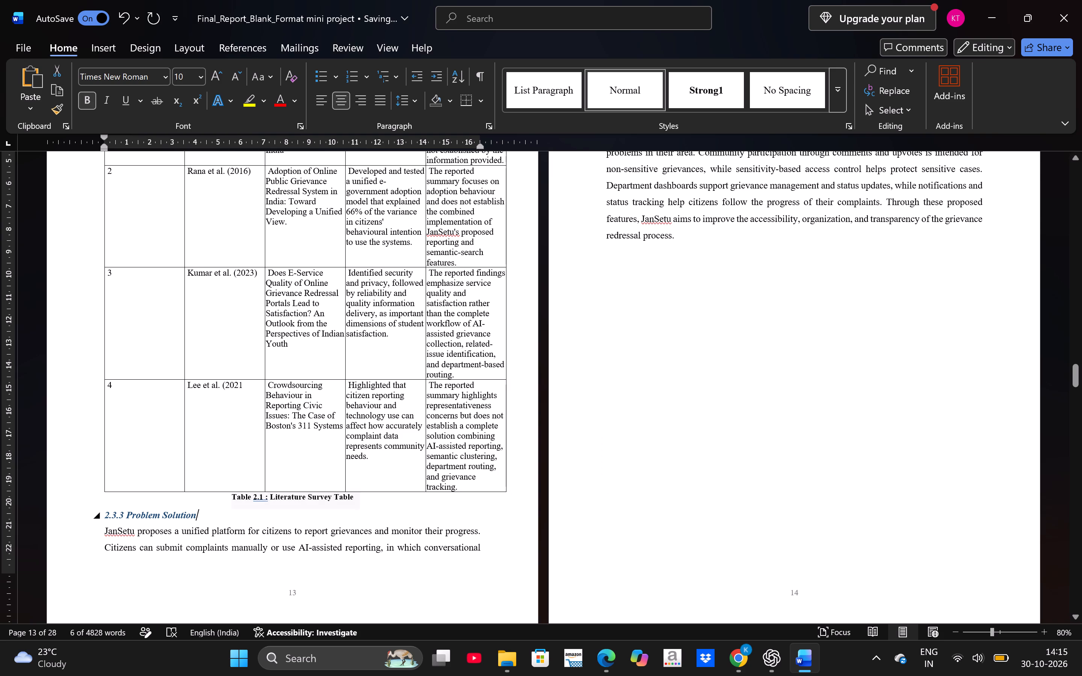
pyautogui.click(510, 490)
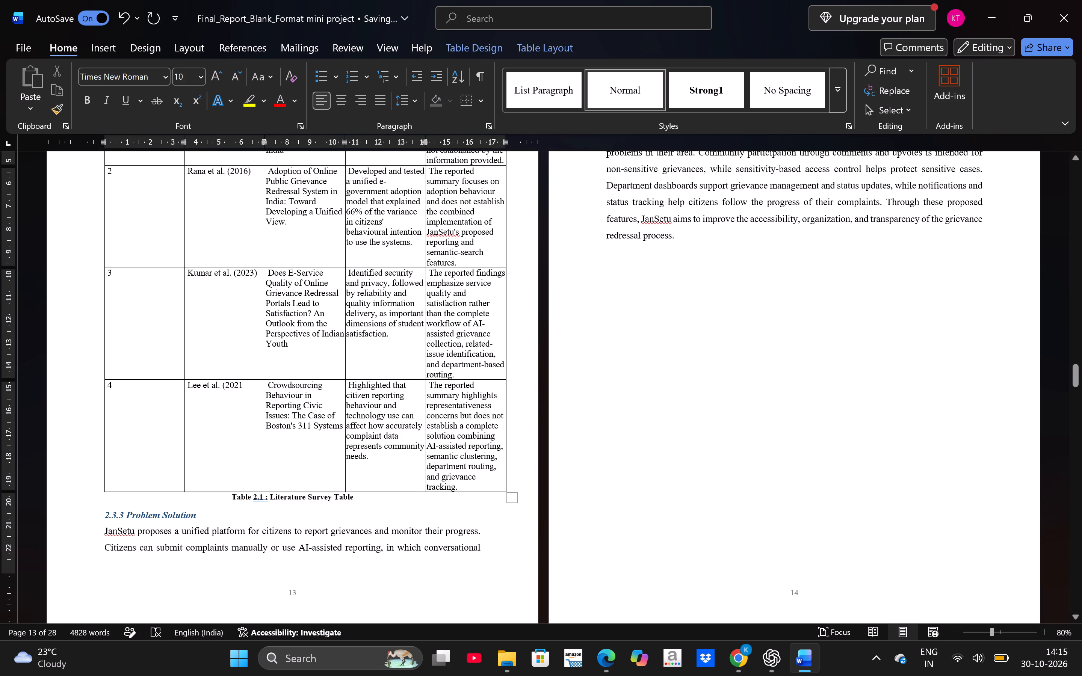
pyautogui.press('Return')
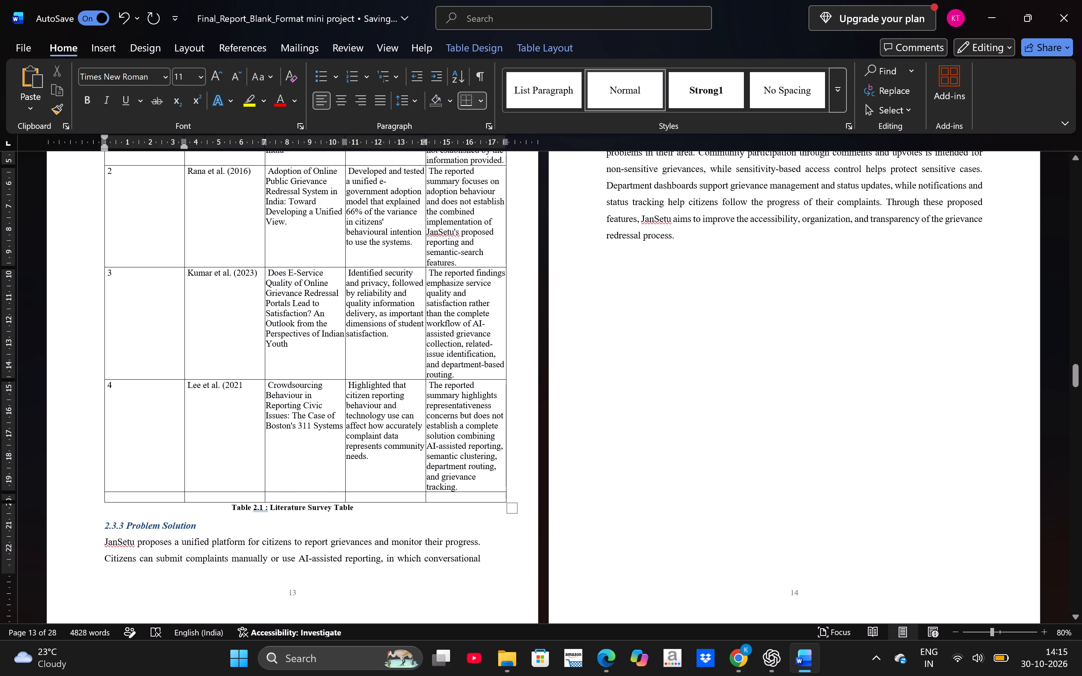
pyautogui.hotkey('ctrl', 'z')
# Insert a blank line between the literature survey table and its Table 2.1 caption.
pyautogui.click(503, 501)
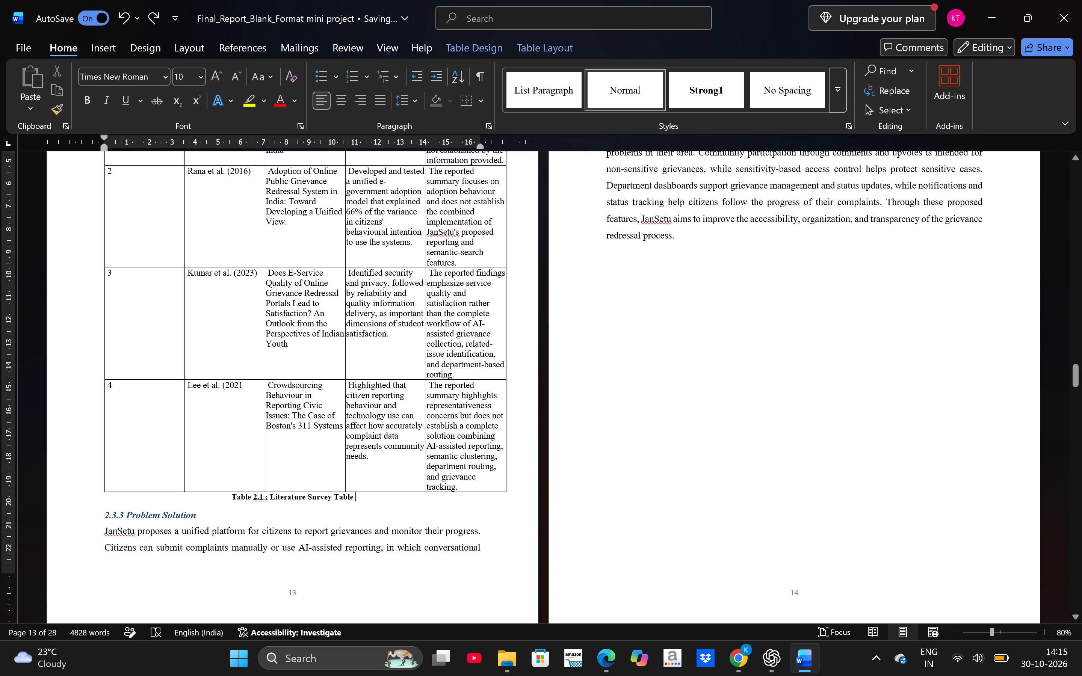
pyautogui.click(228, 496)
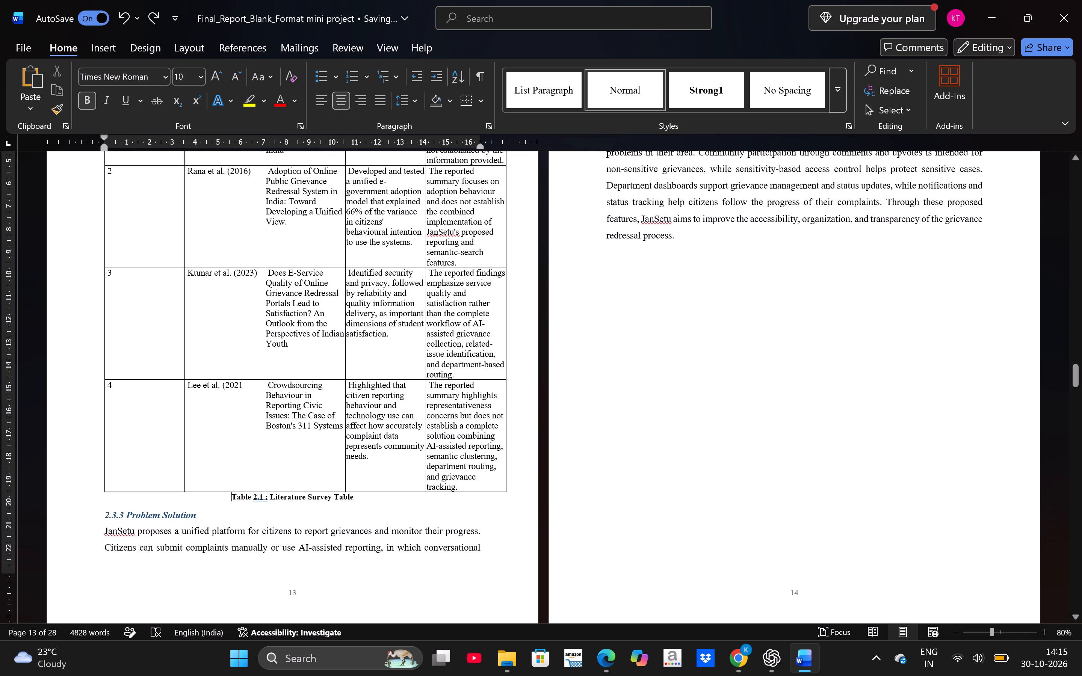
pyautogui.press('Return')
pyautogui.click(612, 445)
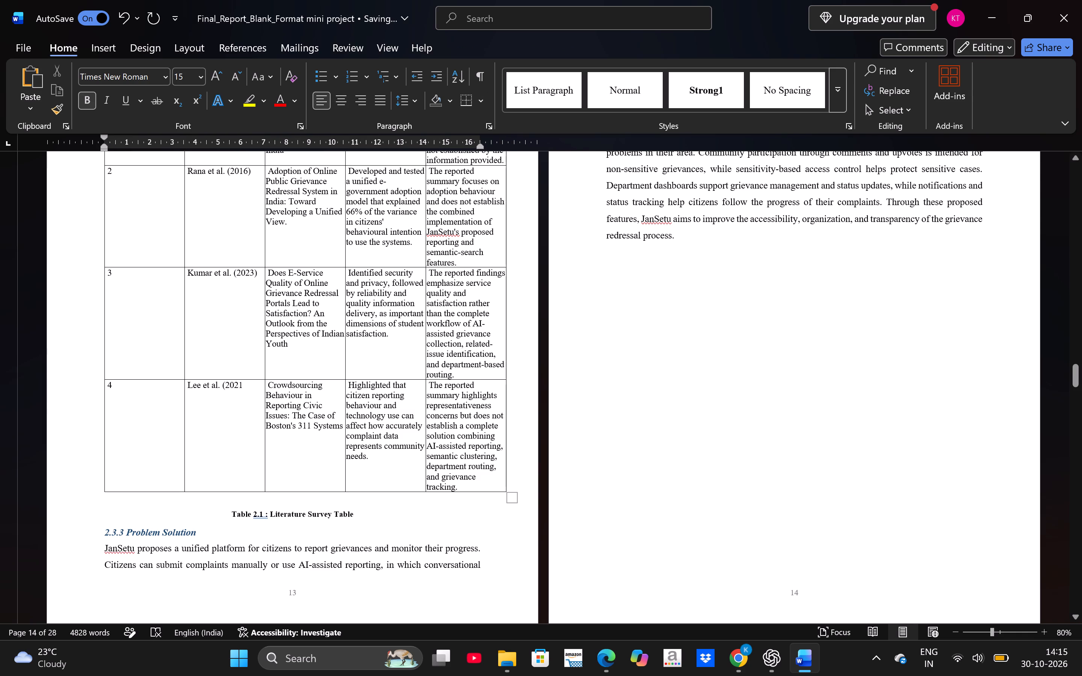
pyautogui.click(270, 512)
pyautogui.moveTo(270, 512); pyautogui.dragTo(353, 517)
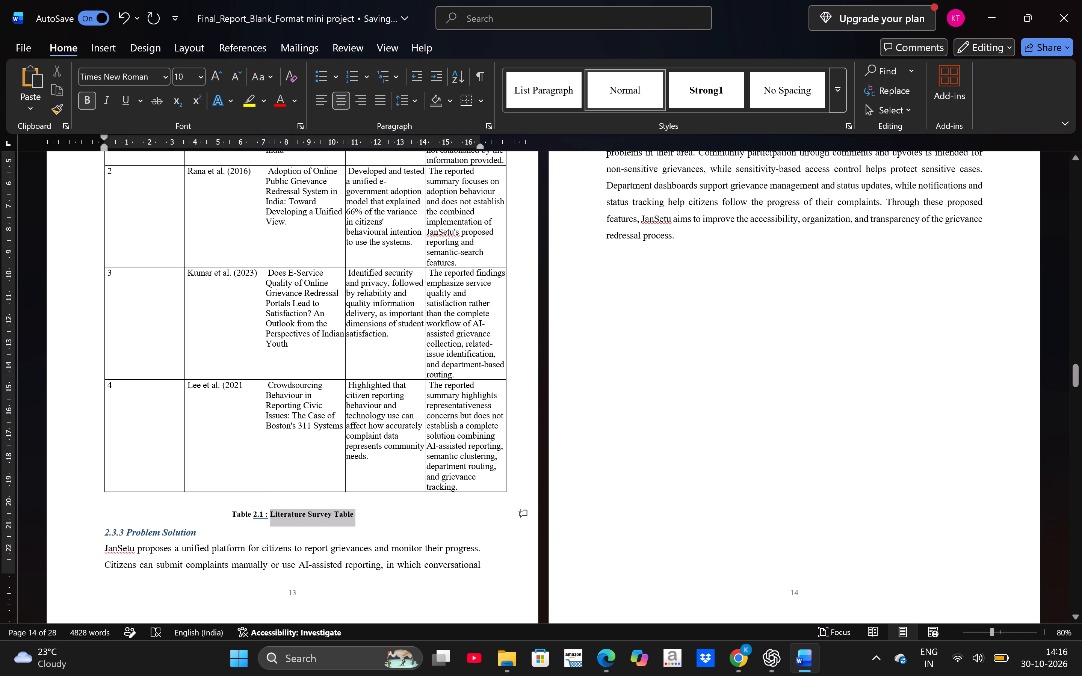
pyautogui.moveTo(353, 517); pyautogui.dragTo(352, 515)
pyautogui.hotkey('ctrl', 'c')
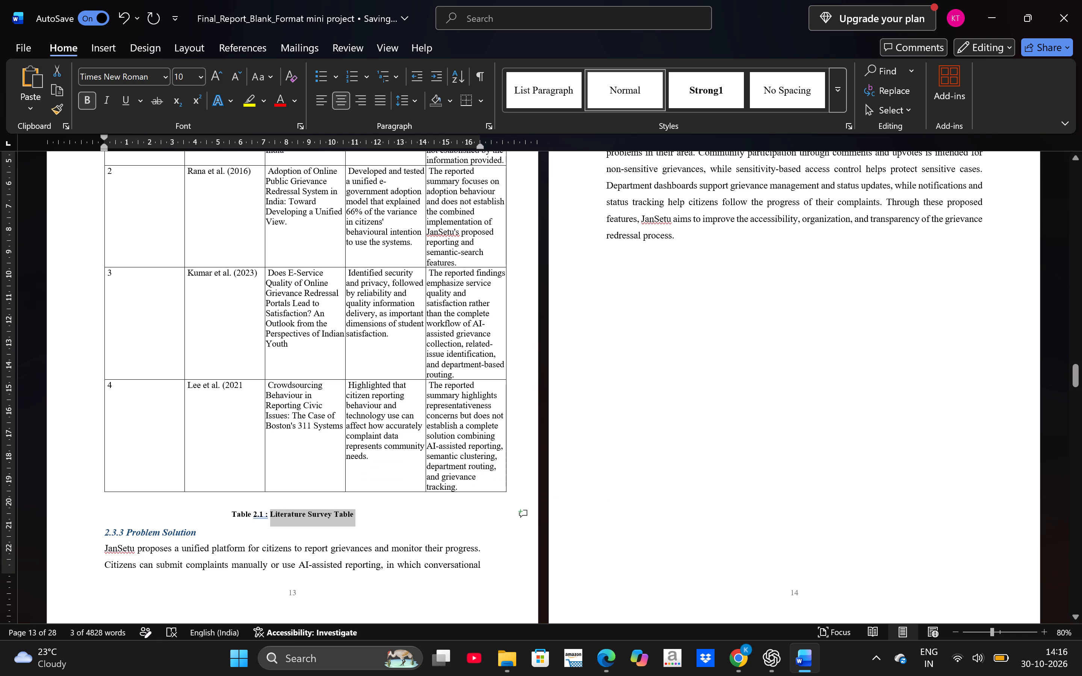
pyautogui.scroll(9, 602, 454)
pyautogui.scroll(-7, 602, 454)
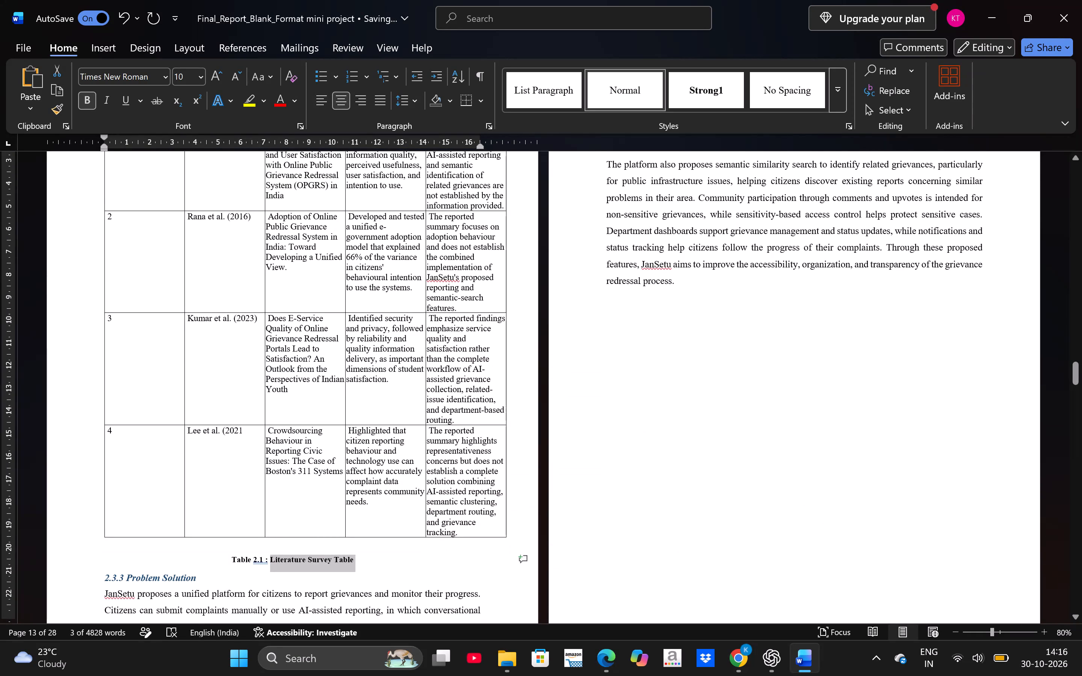
# Copy the full caption "Table 2.1 : Literature Survey Table" into a new row inserted below the Figure 1.1 entry in the figures list.
pyautogui.click(232, 560)
pyautogui.moveTo(232, 560); pyautogui.dragTo(380, 566)
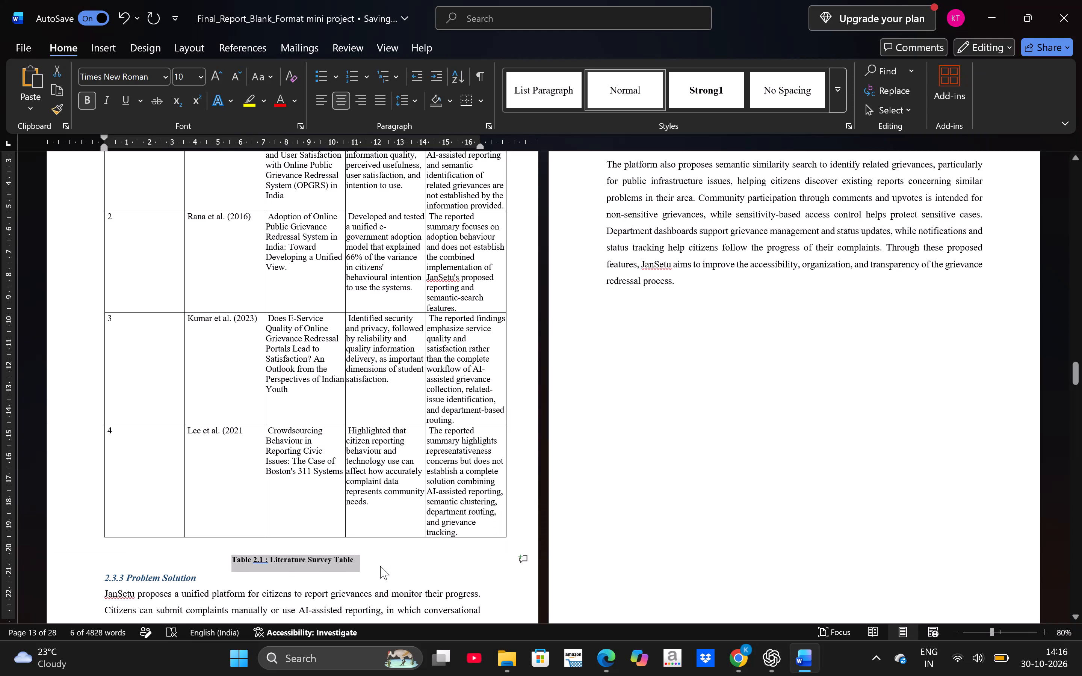
pyautogui.hotkey('ctrl', 'c')
pyautogui.scroll(-2, 380, 566)
pyautogui.scroll(8, 380, 566)
pyautogui.scroll(20, 380, 566)
pyautogui.scroll(20, 380, 566)
pyautogui.scroll(20, 380, 566)
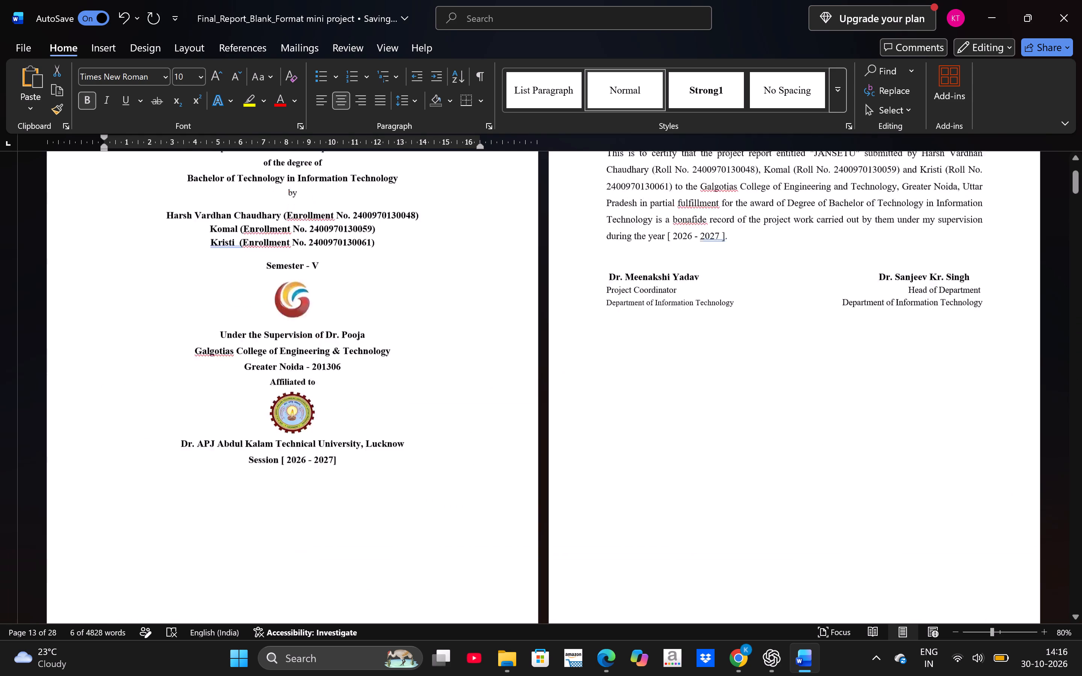
pyautogui.scroll(20, 380, 566)
pyautogui.scroll(20, 380, 566)
pyautogui.scroll(20, 380, 566)
pyautogui.scroll(-5, 793, 610)
pyautogui.scroll(1, 793, 610)
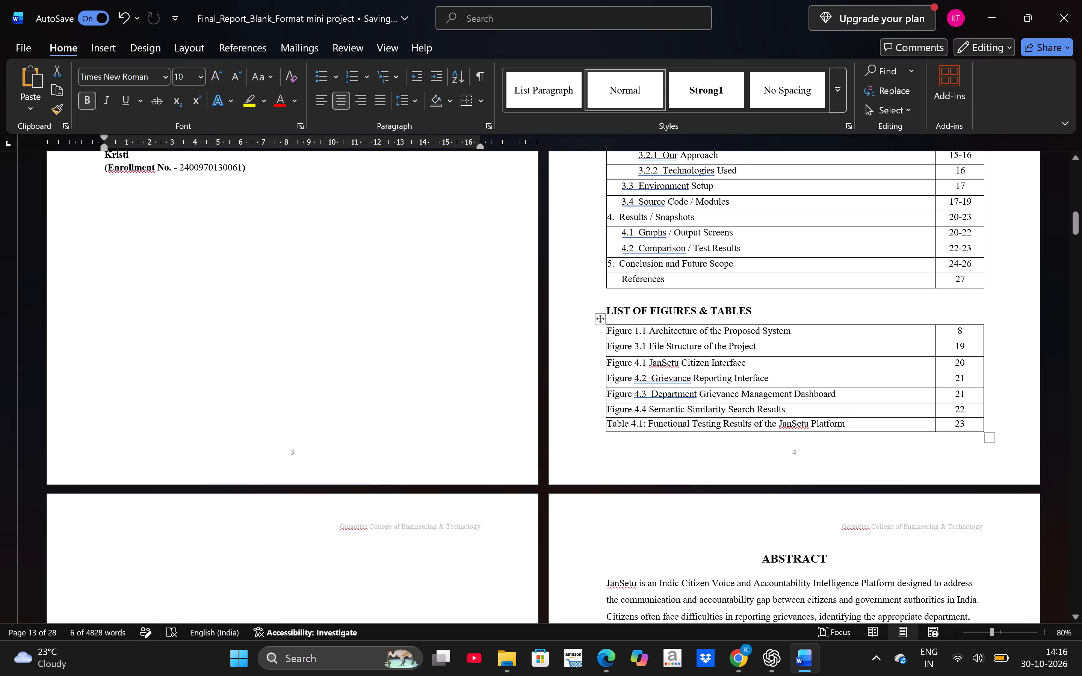
pyautogui.click(600, 338)
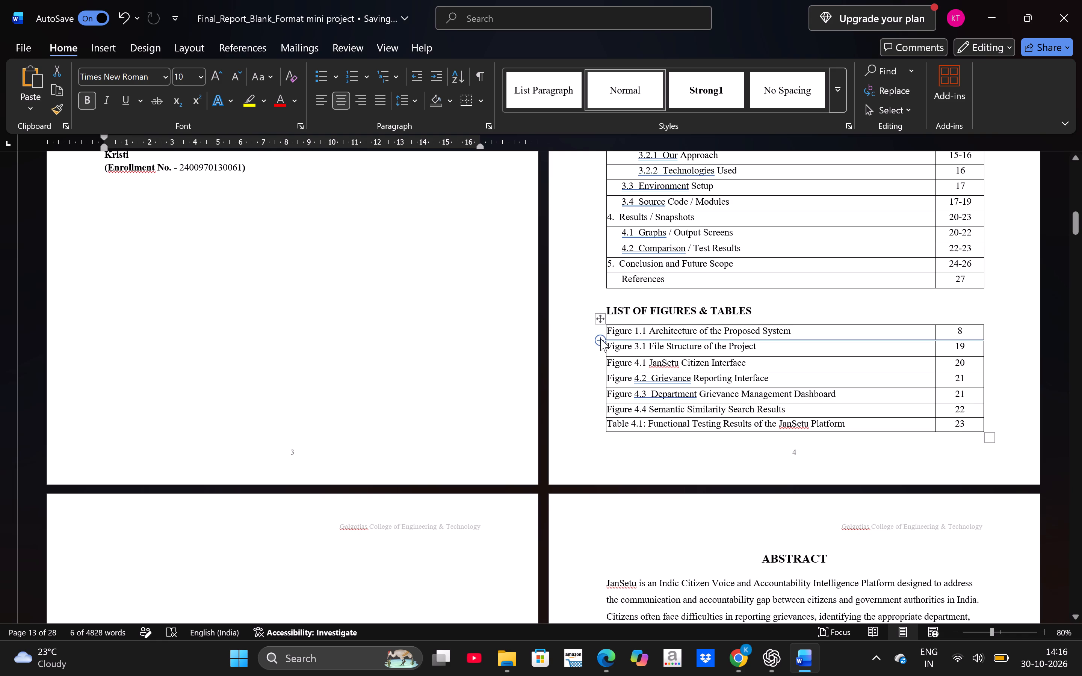
pyautogui.click(615, 343)
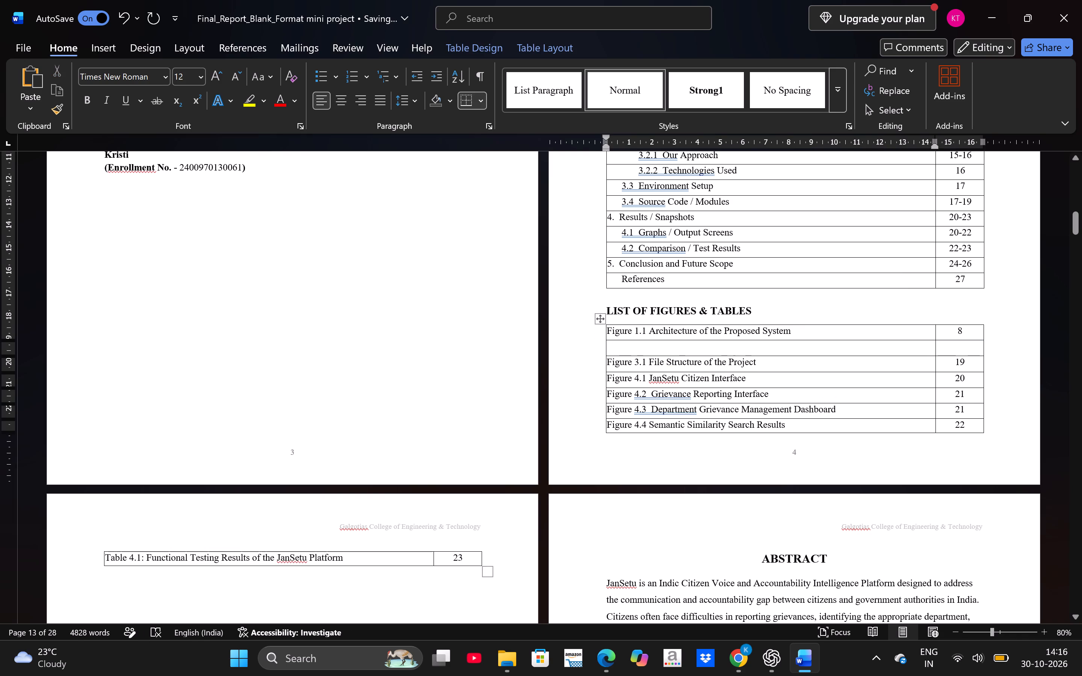
pyautogui.hotkey('ctrl', 'v')
# Delete the empty extra line beneath the pasted Table 2.1 caption in its row of the figures list.
pyautogui.moveTo(709, 347); pyautogui.dragTo(730, 353)
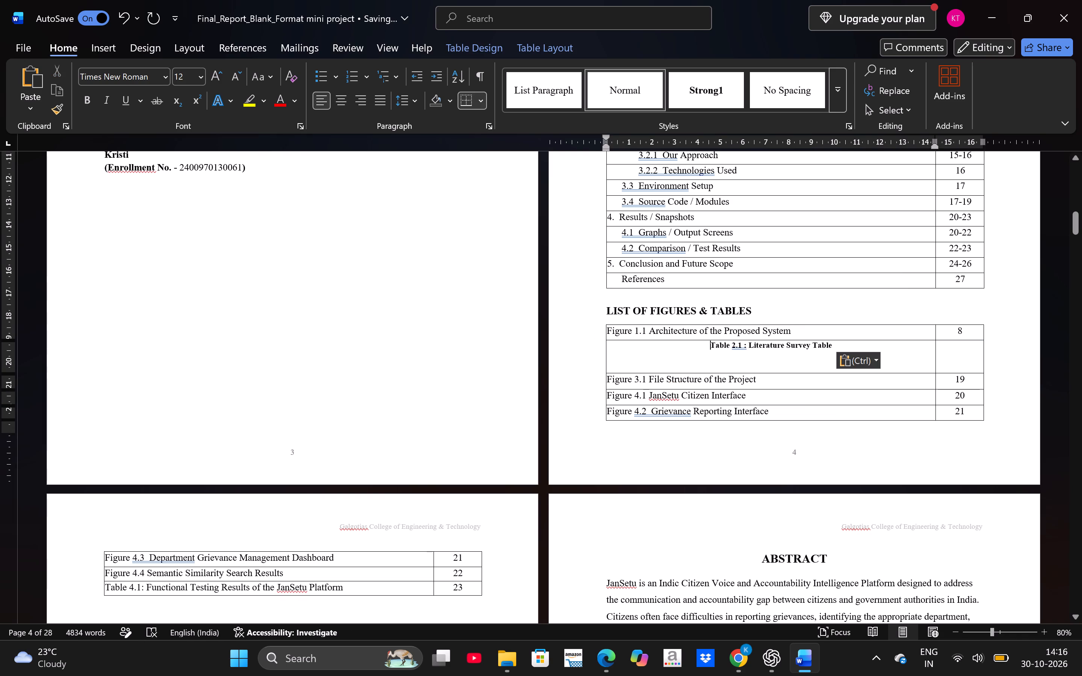
pyautogui.moveTo(730, 353); pyautogui.dragTo(811, 373)
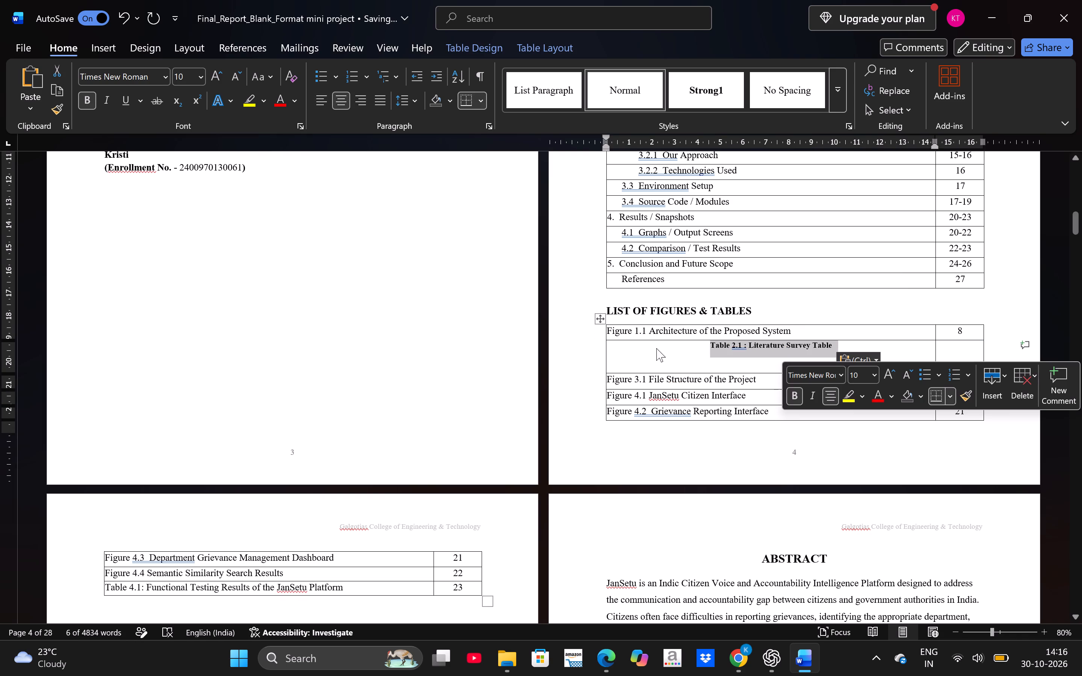
pyautogui.click(650, 360)
pyautogui.press('BackSpace')
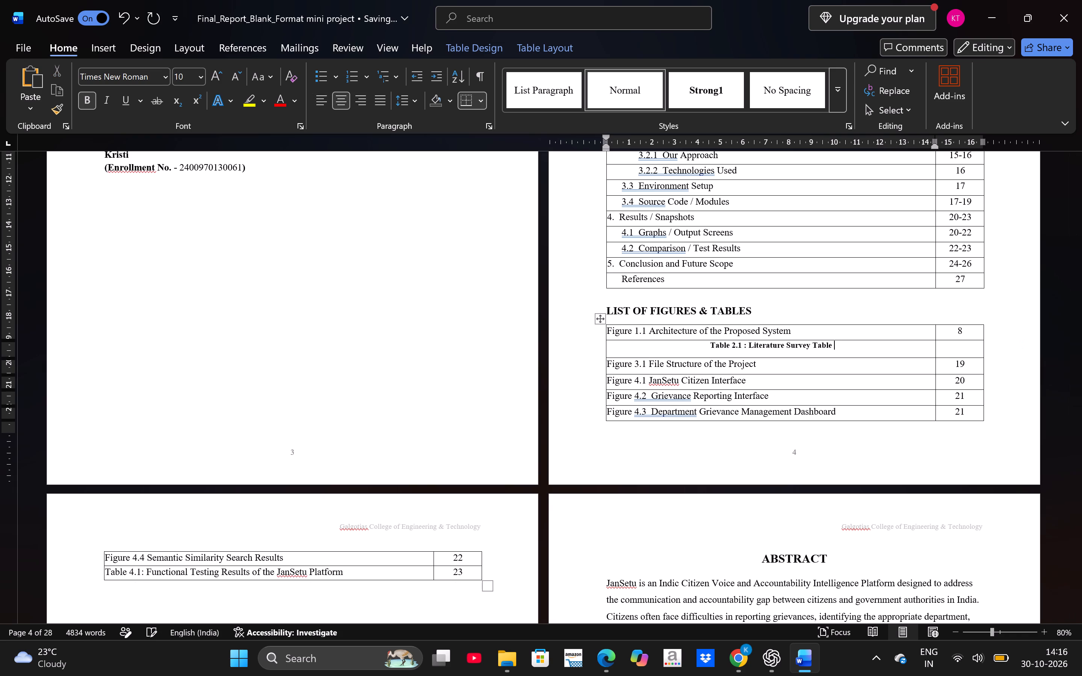
# Format the "Table 2.1 : Literature Survey Table" entry in the figures list as 12 pt, left-aligned and not bold.
pyautogui.moveTo(709, 344); pyautogui.dragTo(841, 343)
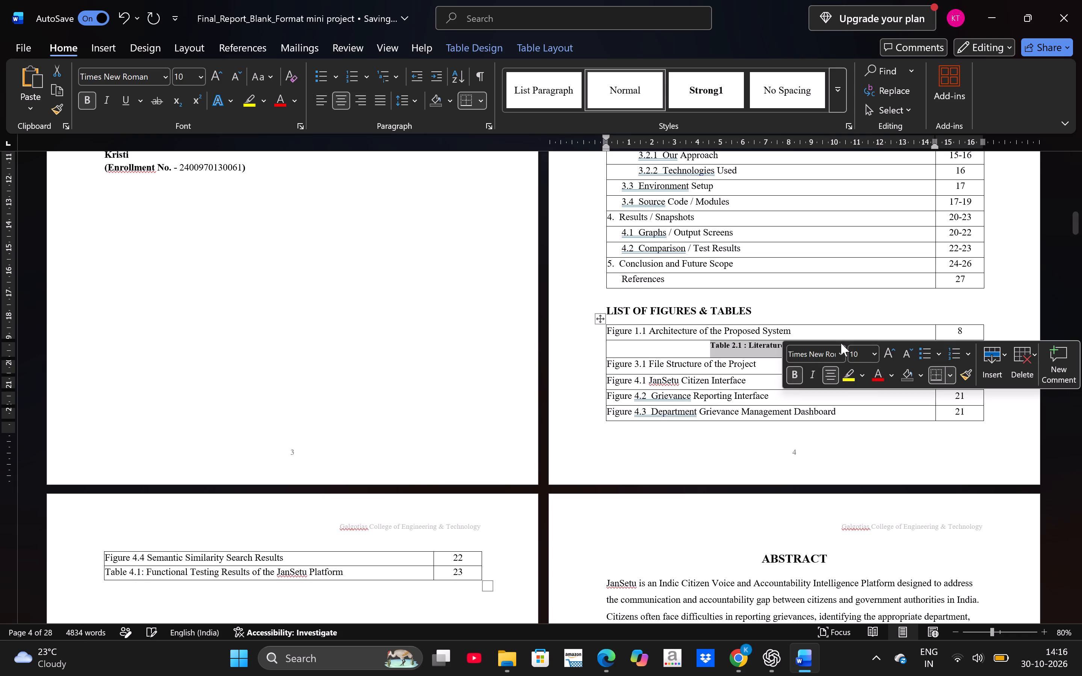
pyautogui.click(893, 353)
pyautogui.click(893, 353)
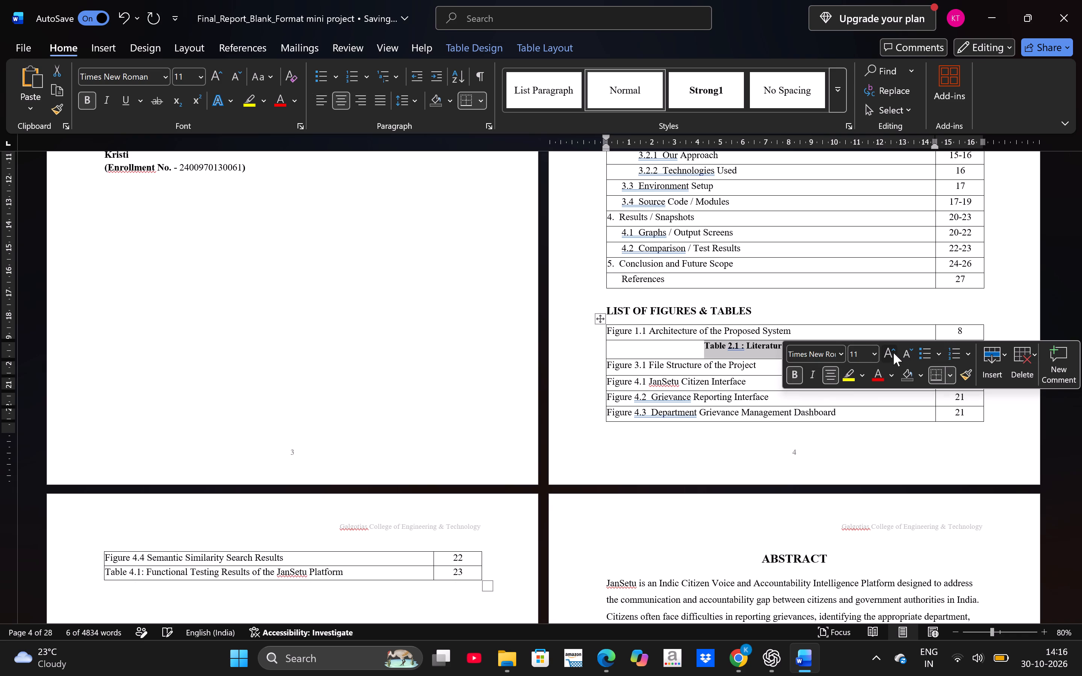
pyautogui.click(826, 382)
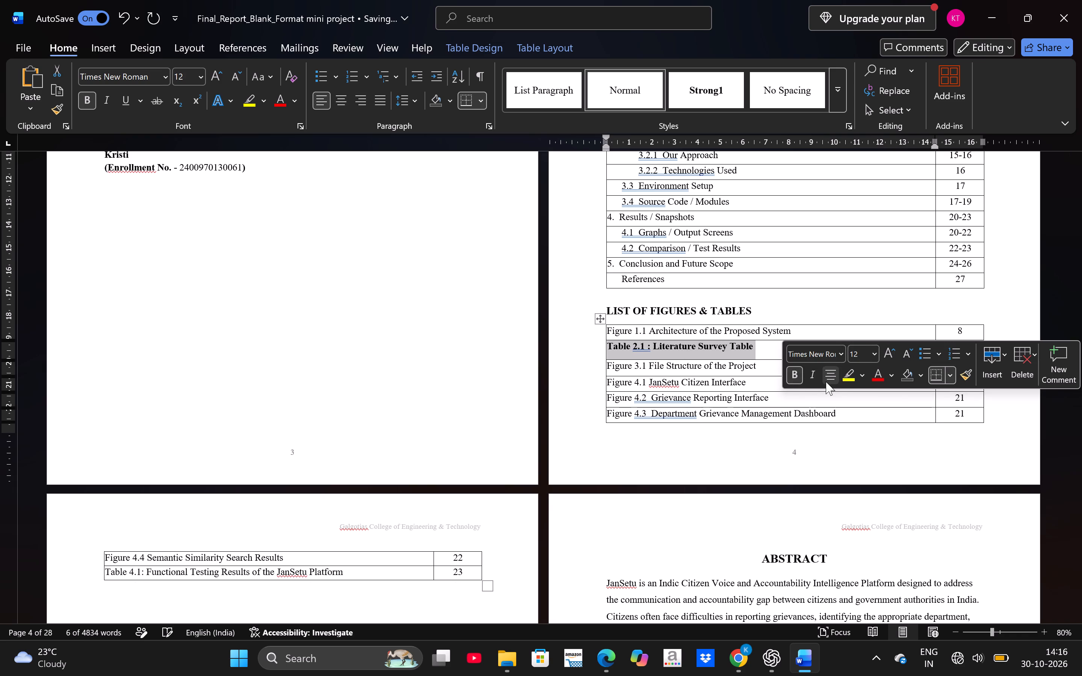
pyautogui.click(795, 374)
pyautogui.click(432, 375)
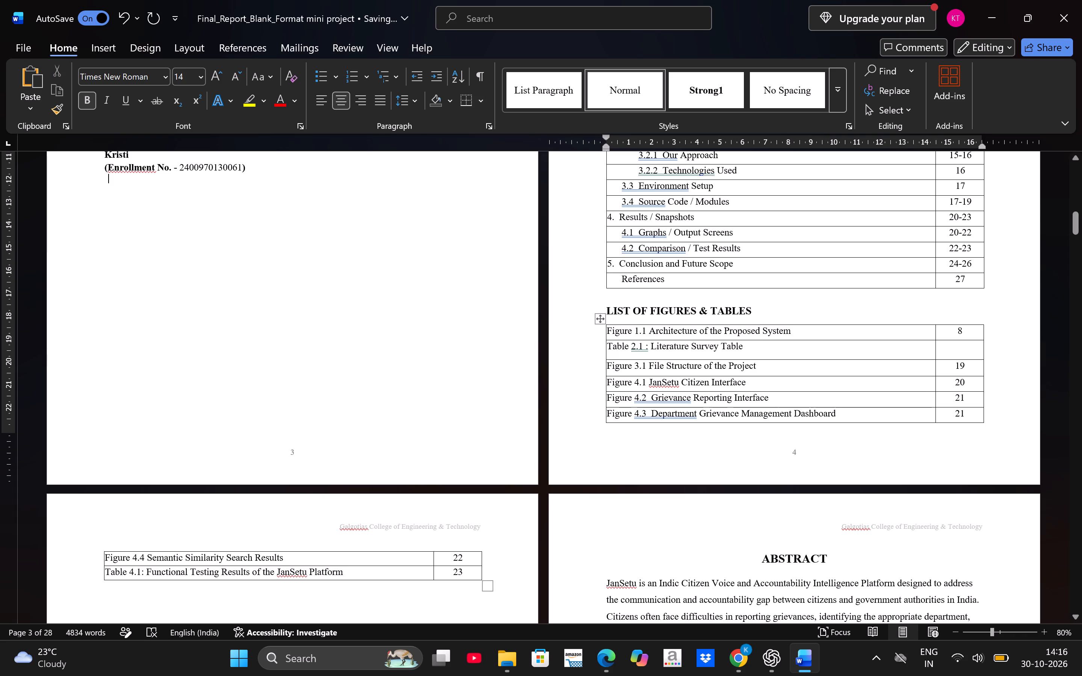
# Enter 13 as the page number for the Table 2.1 entry in the figures list.
pyautogui.click(960, 350)
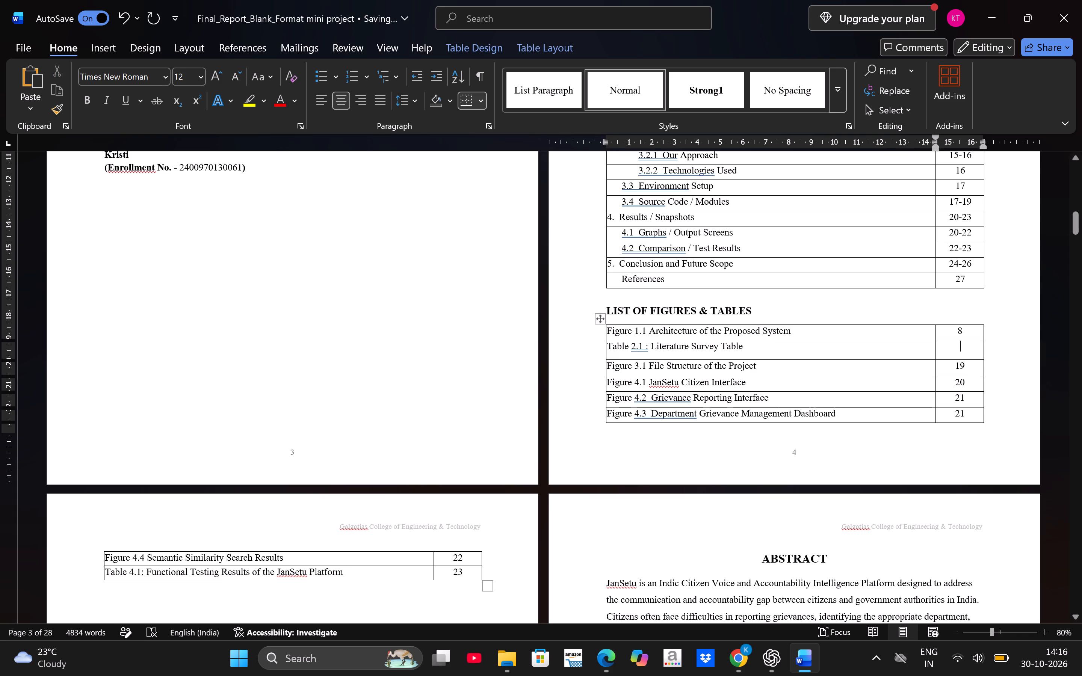
pyautogui.write('13')
# Remove the space after the paragraph in both cells of the Table 2.1 row of the figures list.
pyautogui.click(411, 102)
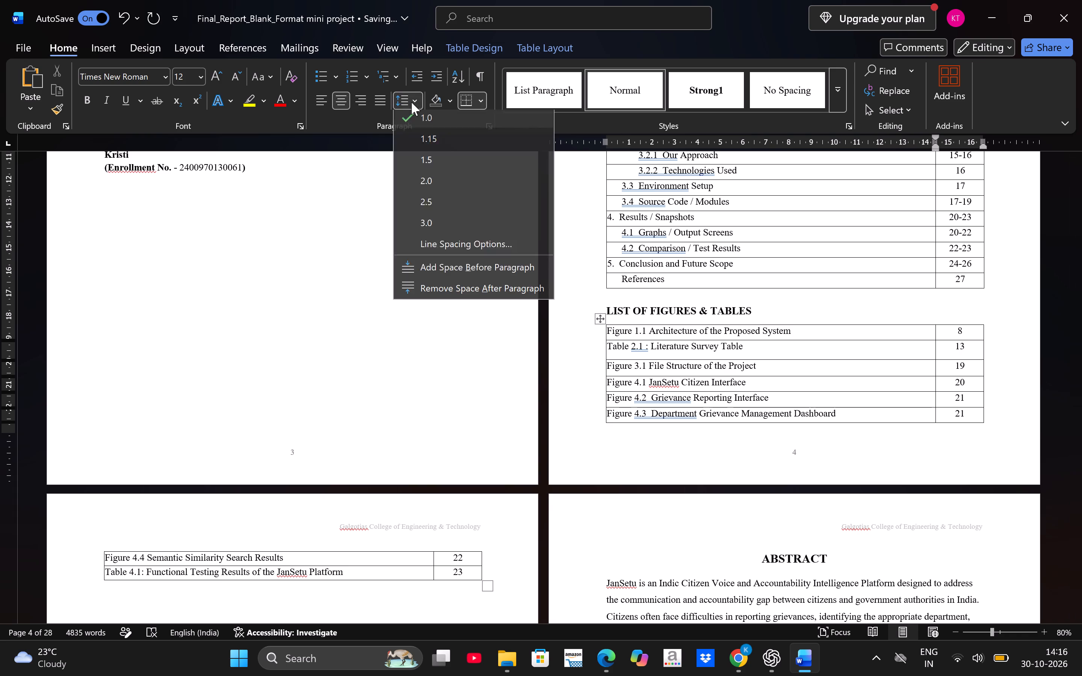
pyautogui.click(437, 292)
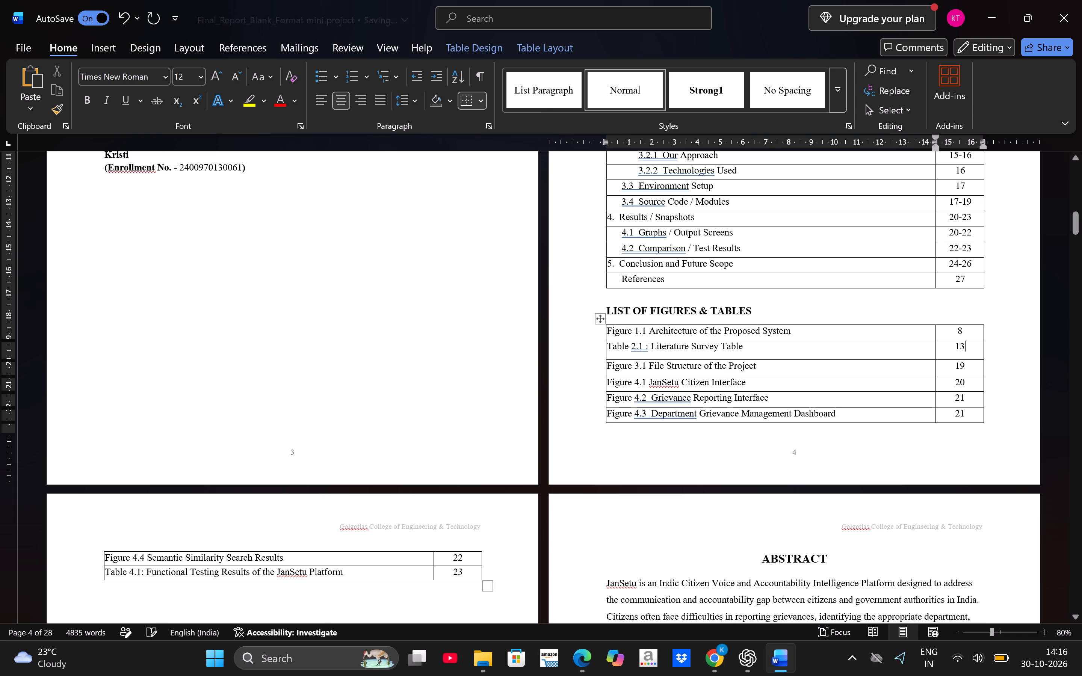
pyautogui.tripleClick(620, 347)
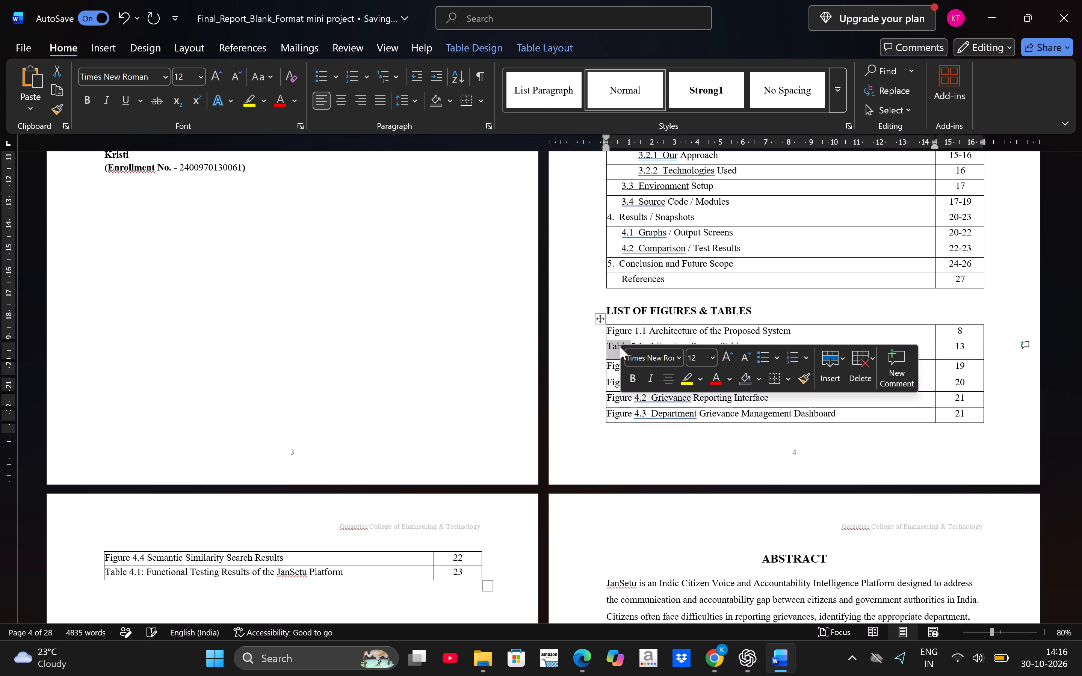
pyautogui.tripleClick(620, 347)
pyautogui.click(615, 346)
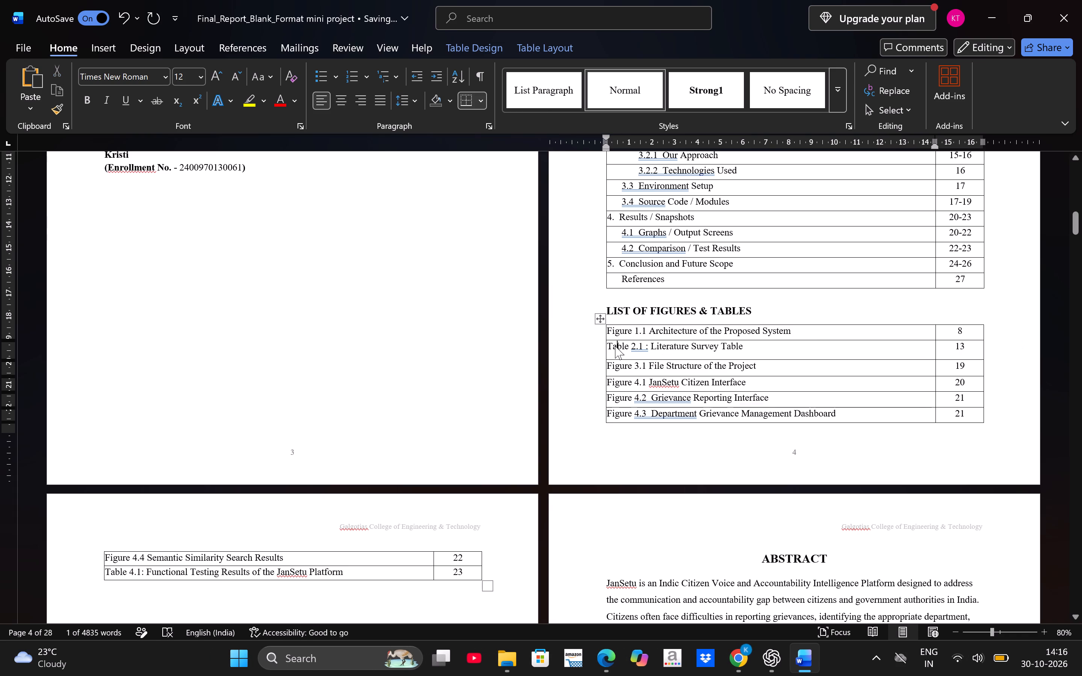
pyautogui.moveTo(609, 343); pyautogui.dragTo(748, 345)
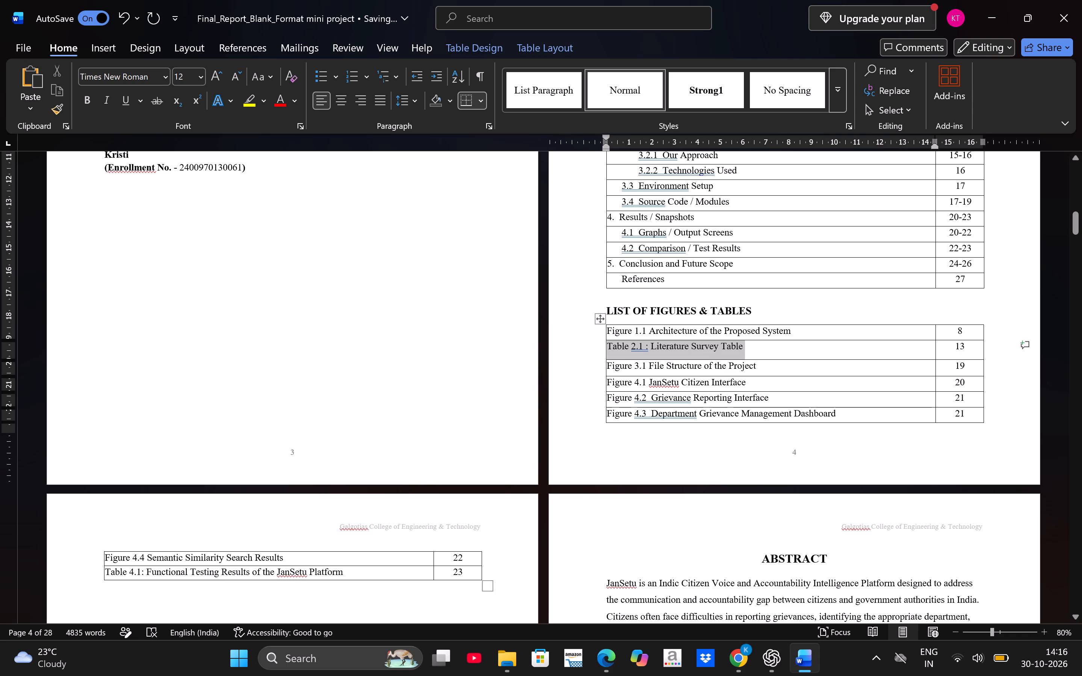
pyautogui.click(887, 380)
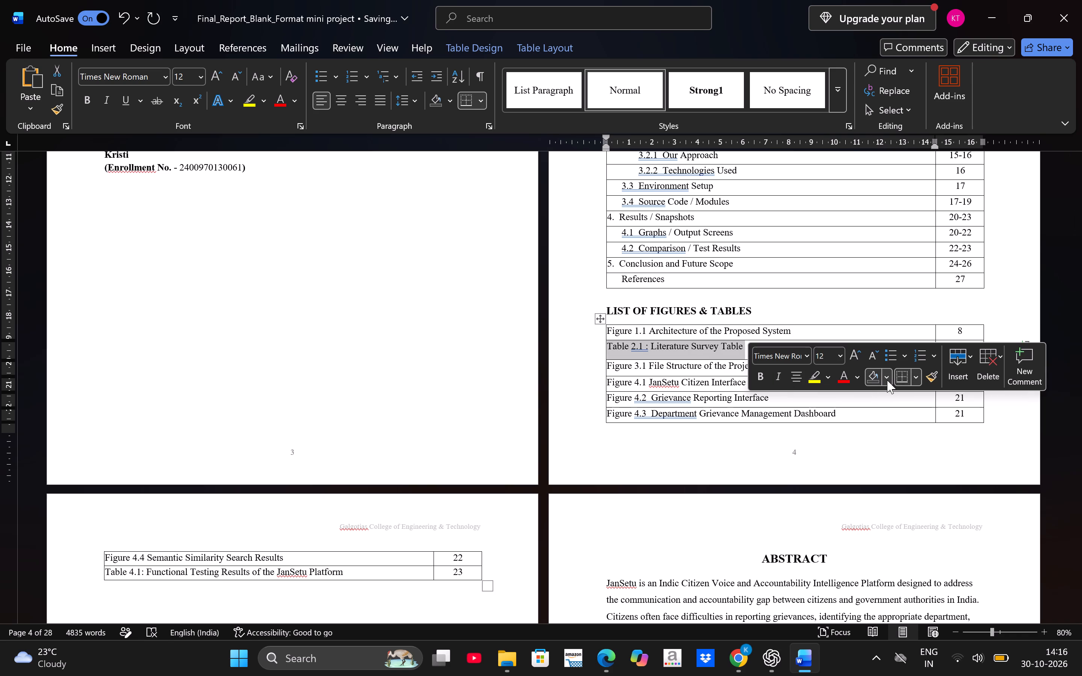
pyautogui.click(887, 380)
pyautogui.click(410, 96)
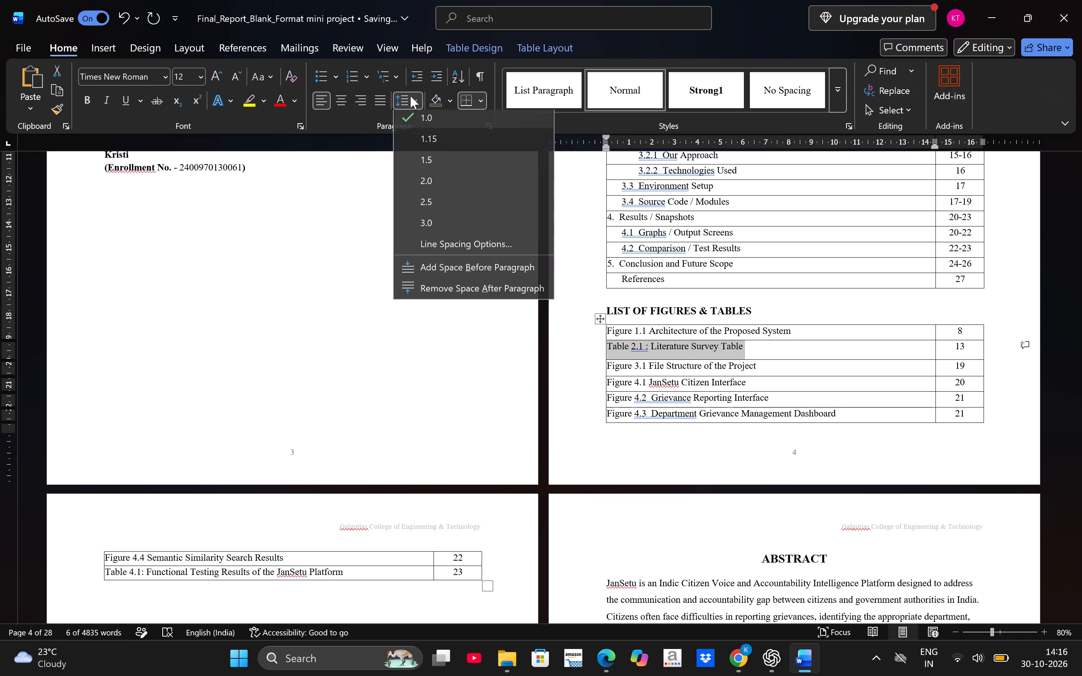
pyautogui.click(445, 289)
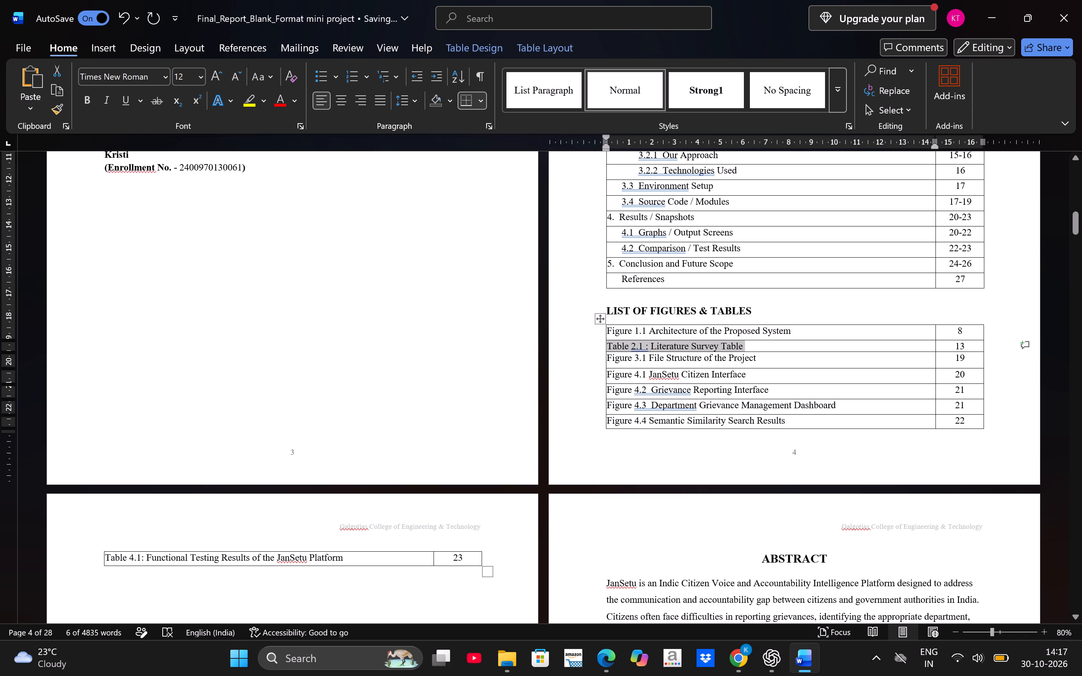
pyautogui.click(414, 108)
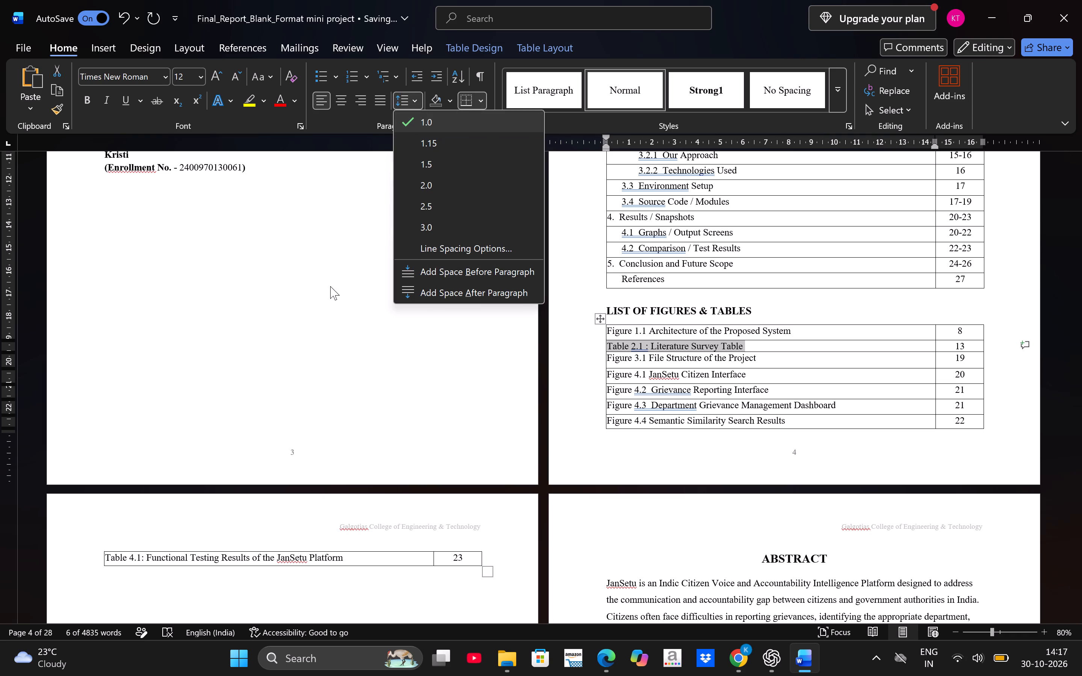
pyautogui.click(349, 298)
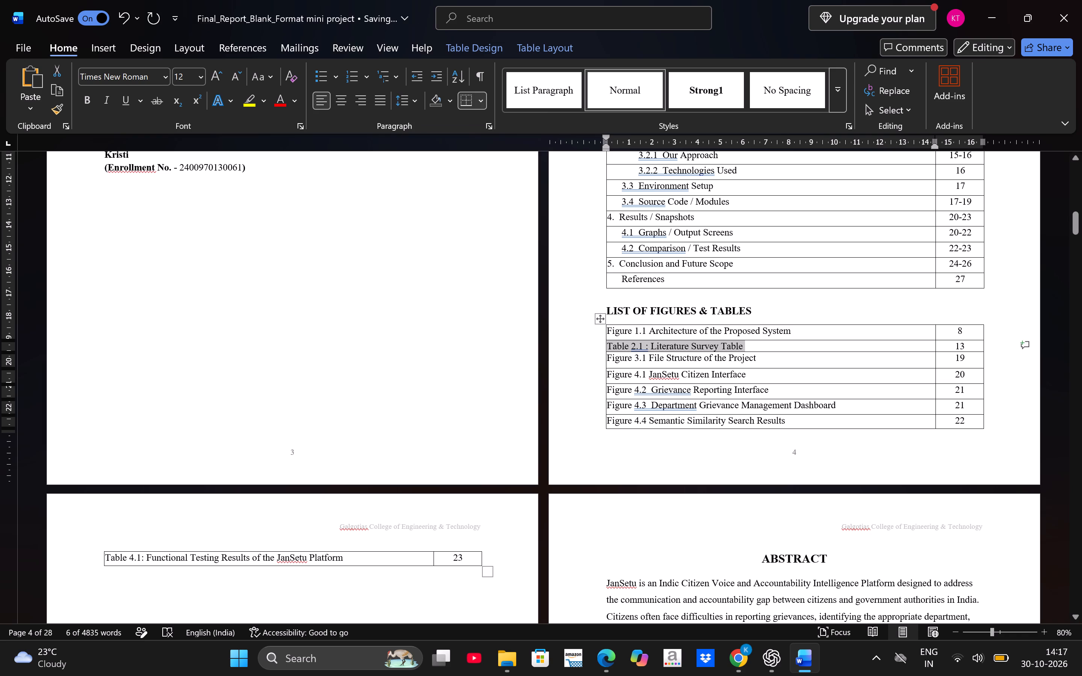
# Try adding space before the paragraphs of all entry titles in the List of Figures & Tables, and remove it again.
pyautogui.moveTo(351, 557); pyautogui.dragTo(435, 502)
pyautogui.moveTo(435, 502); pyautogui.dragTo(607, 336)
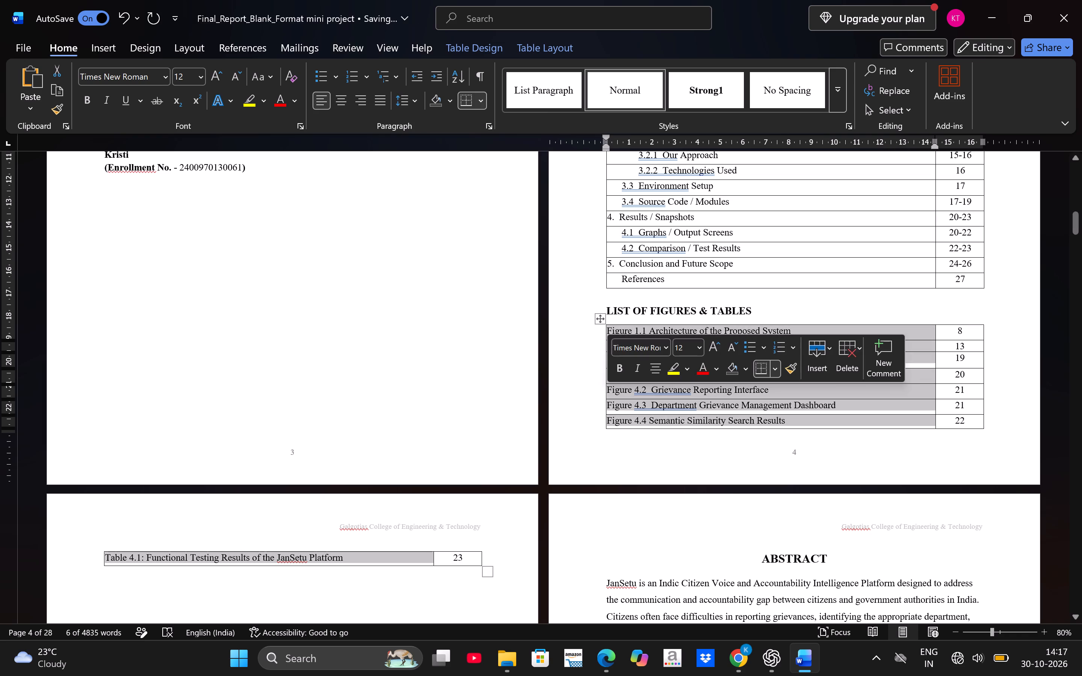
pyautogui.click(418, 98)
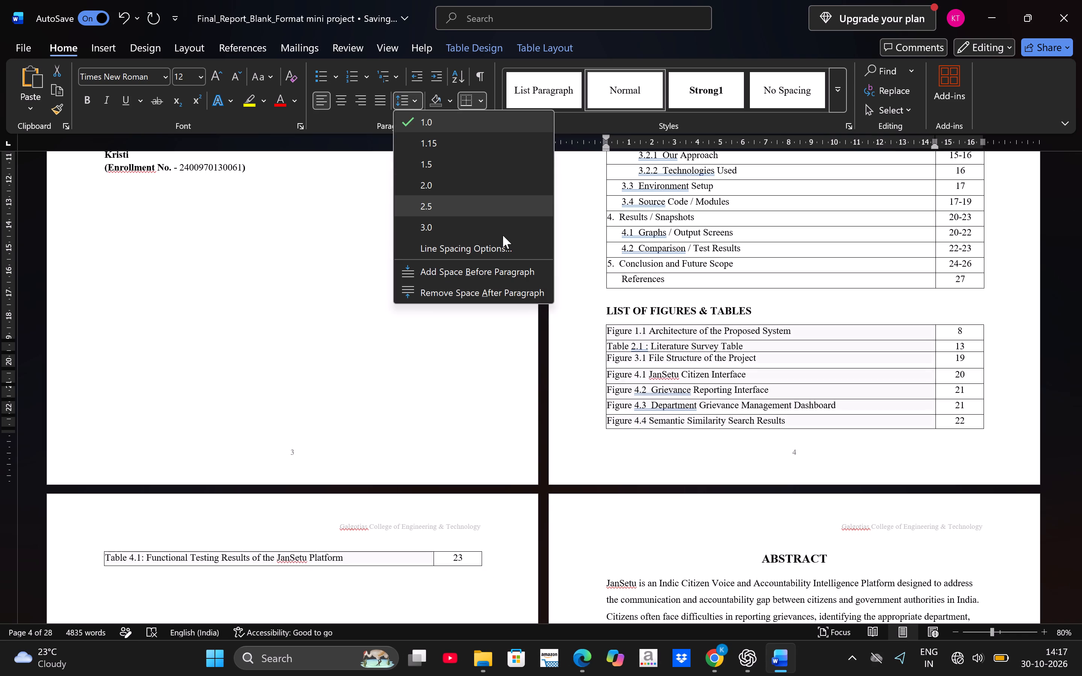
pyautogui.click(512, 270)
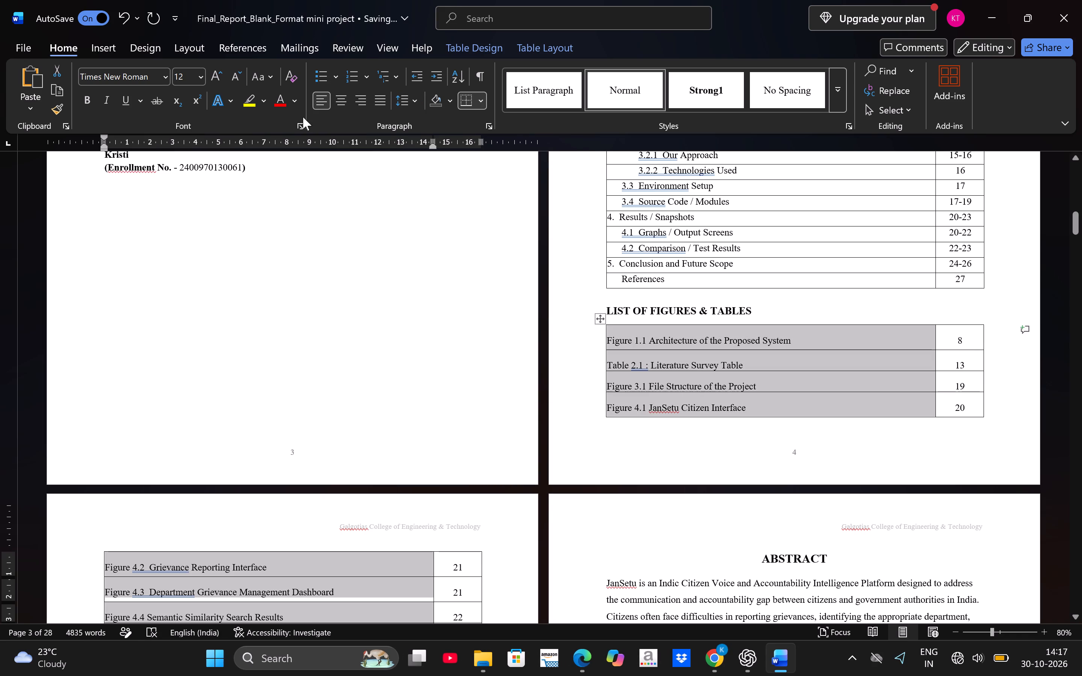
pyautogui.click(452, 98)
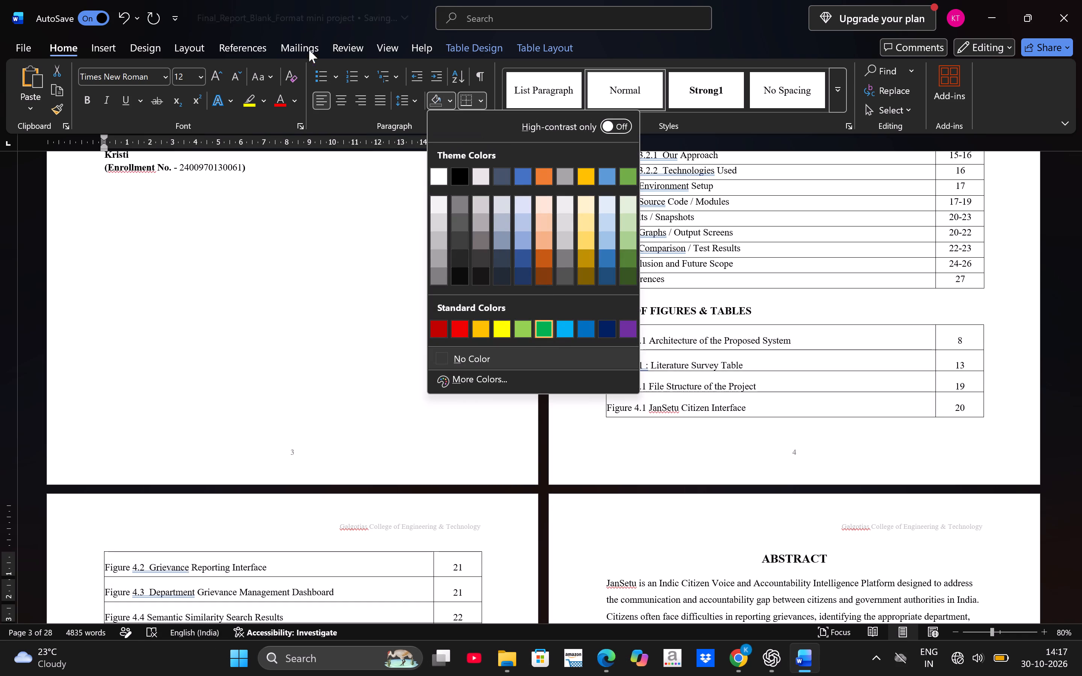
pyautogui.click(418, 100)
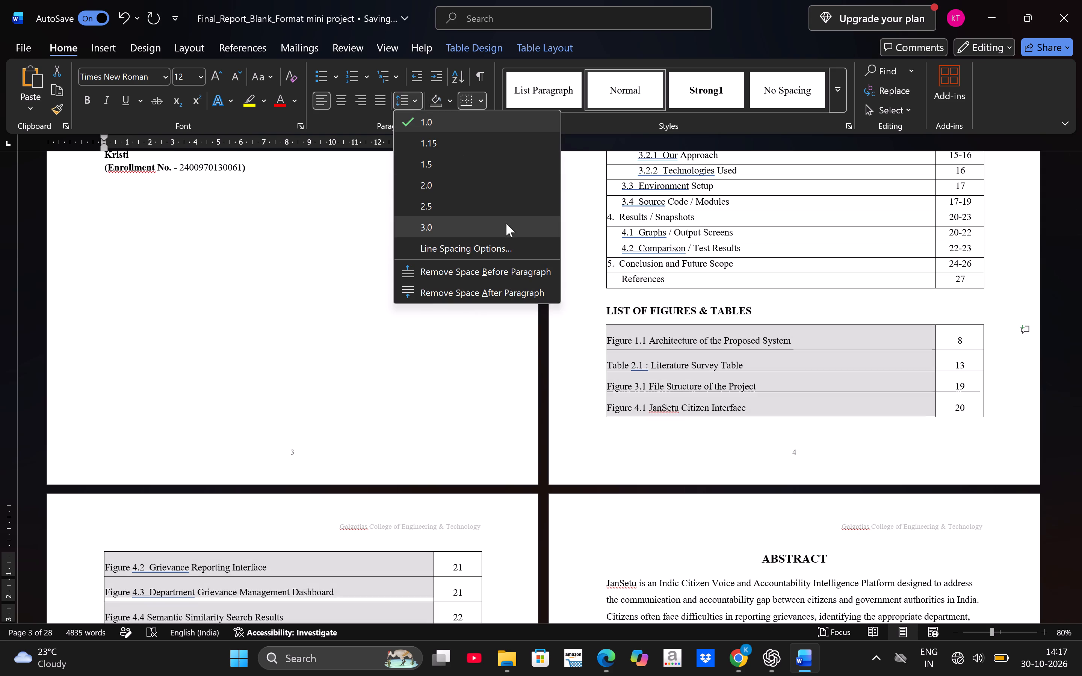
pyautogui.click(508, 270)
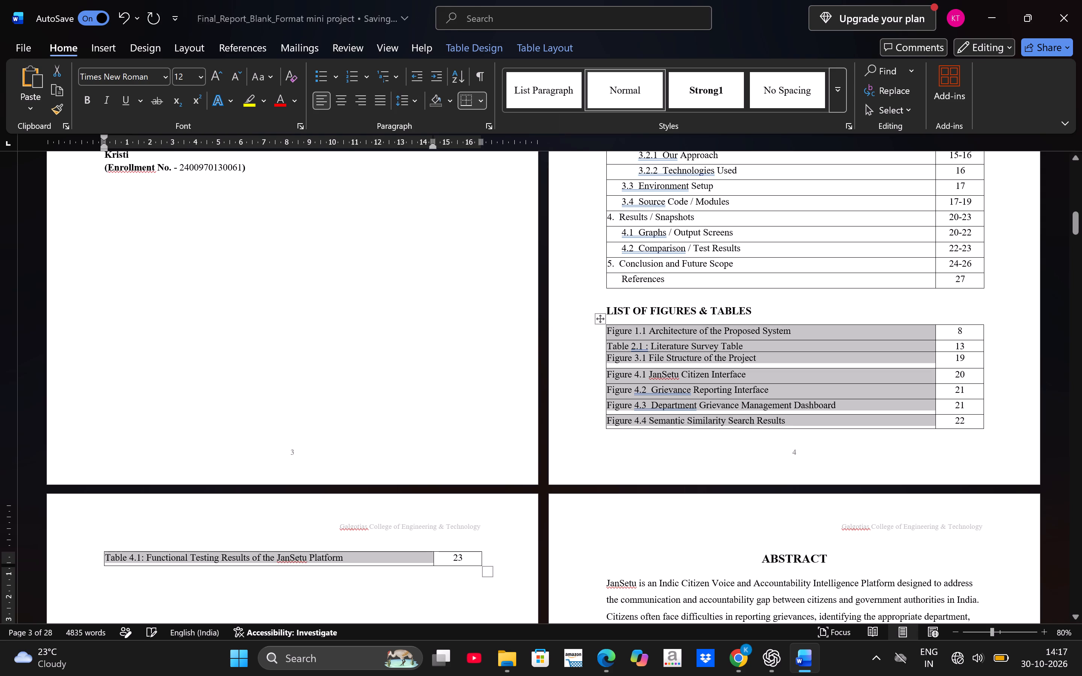
# Remove the space after the paragraphs of all selected entry titles, Figure 1.1 through Table 4.1, in the List of Figures & Tables.
pyautogui.click(452, 101)
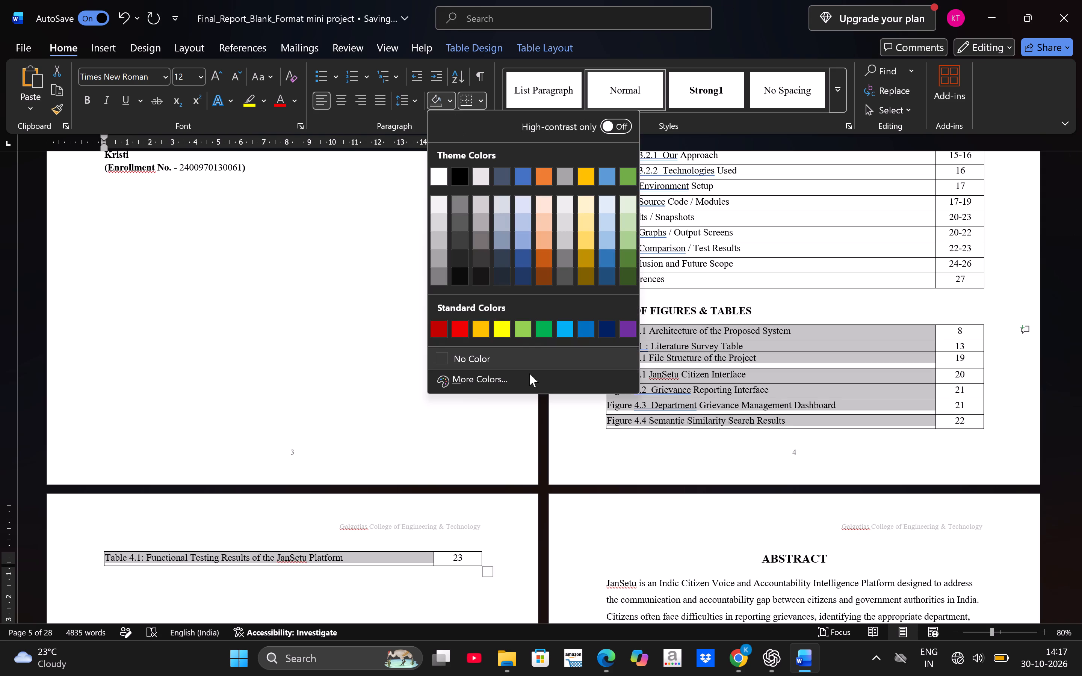
pyautogui.click(416, 98)
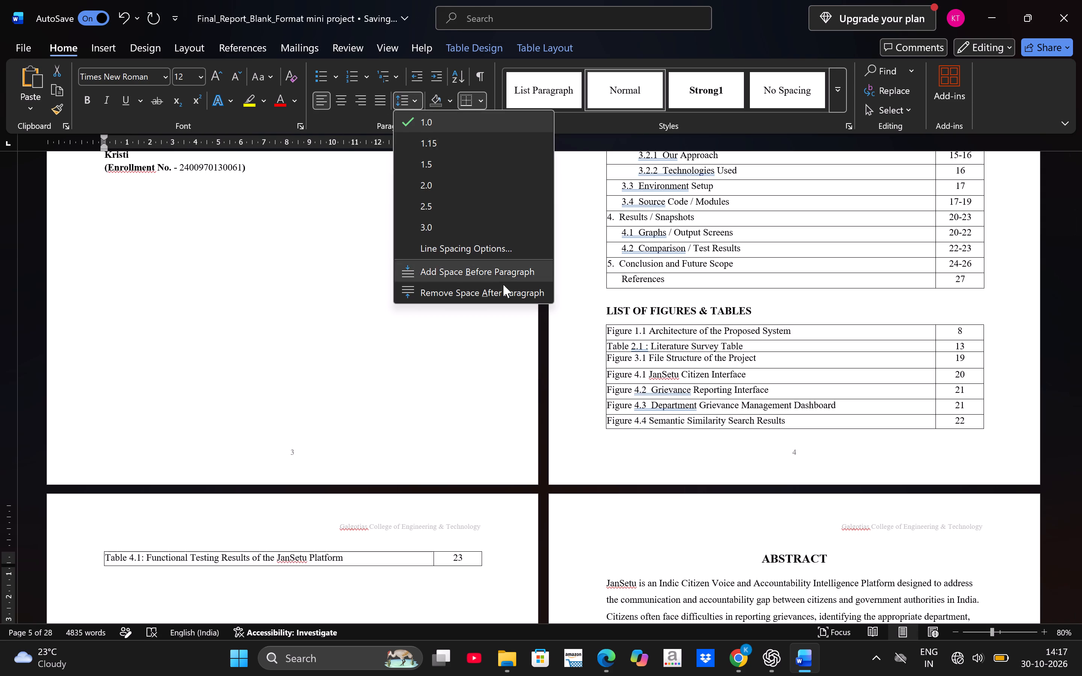
pyautogui.click(503, 284)
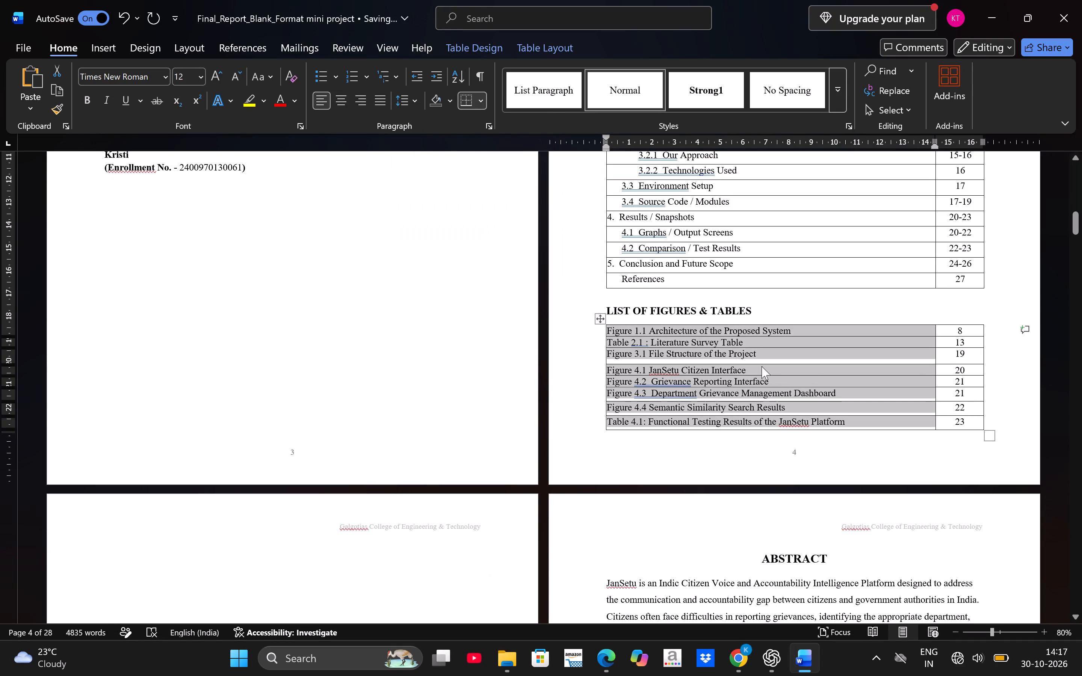
pyautogui.click(813, 357)
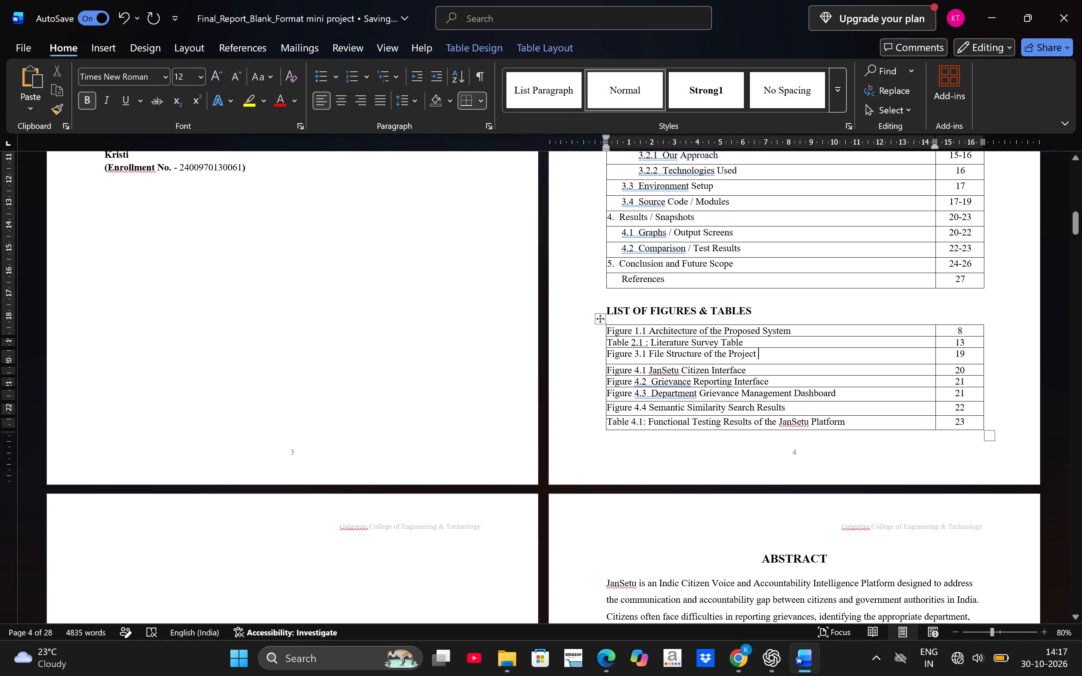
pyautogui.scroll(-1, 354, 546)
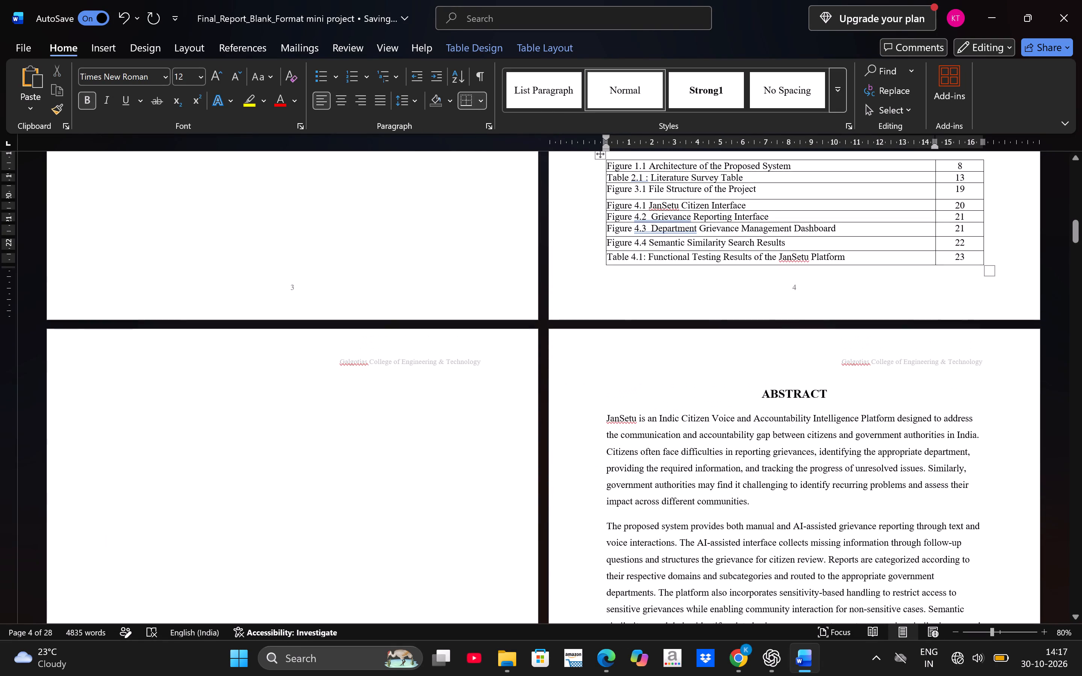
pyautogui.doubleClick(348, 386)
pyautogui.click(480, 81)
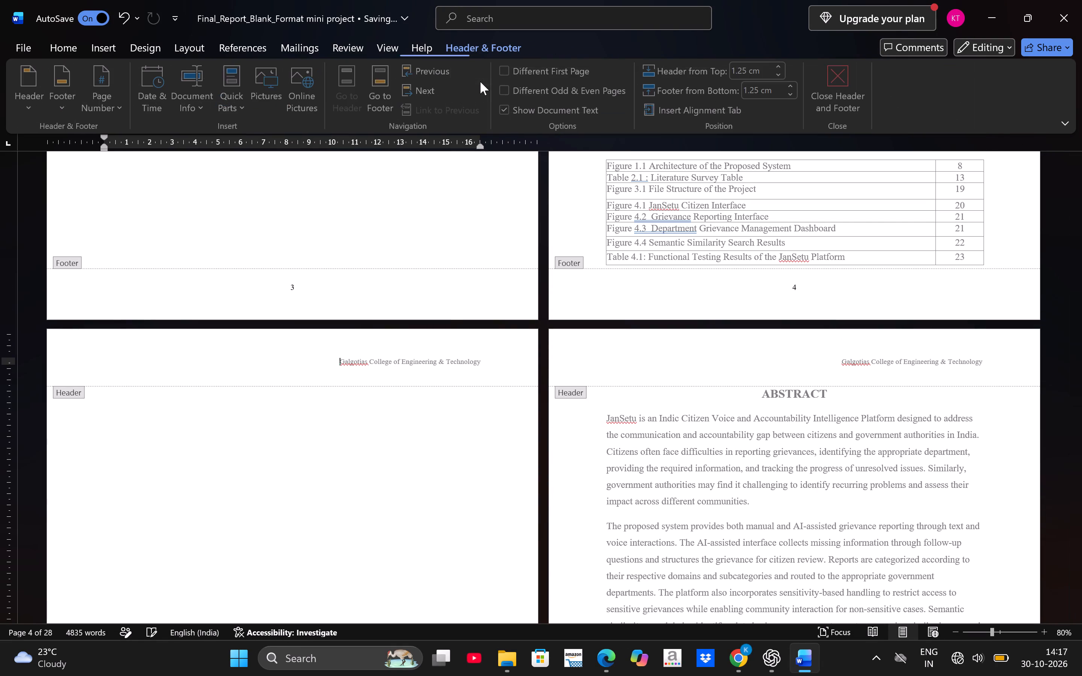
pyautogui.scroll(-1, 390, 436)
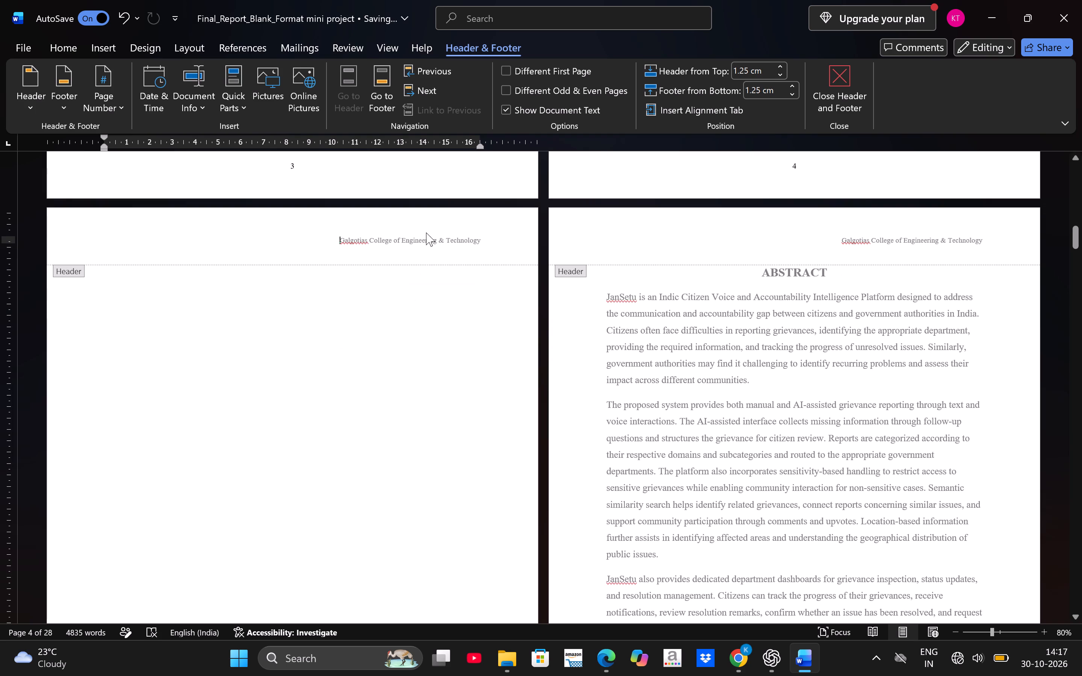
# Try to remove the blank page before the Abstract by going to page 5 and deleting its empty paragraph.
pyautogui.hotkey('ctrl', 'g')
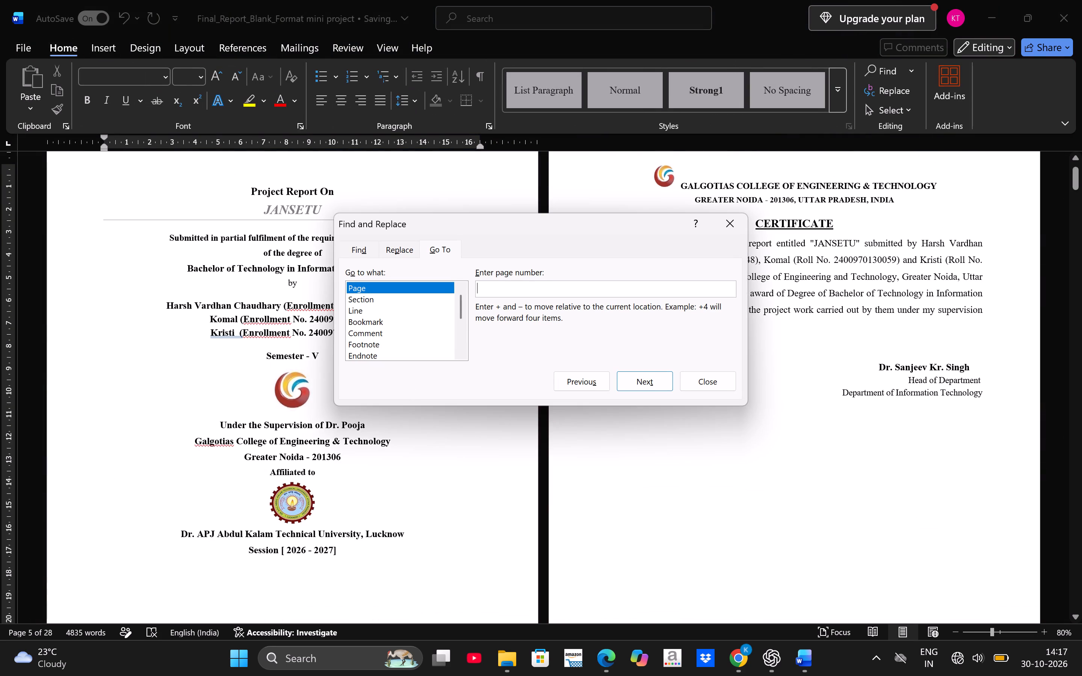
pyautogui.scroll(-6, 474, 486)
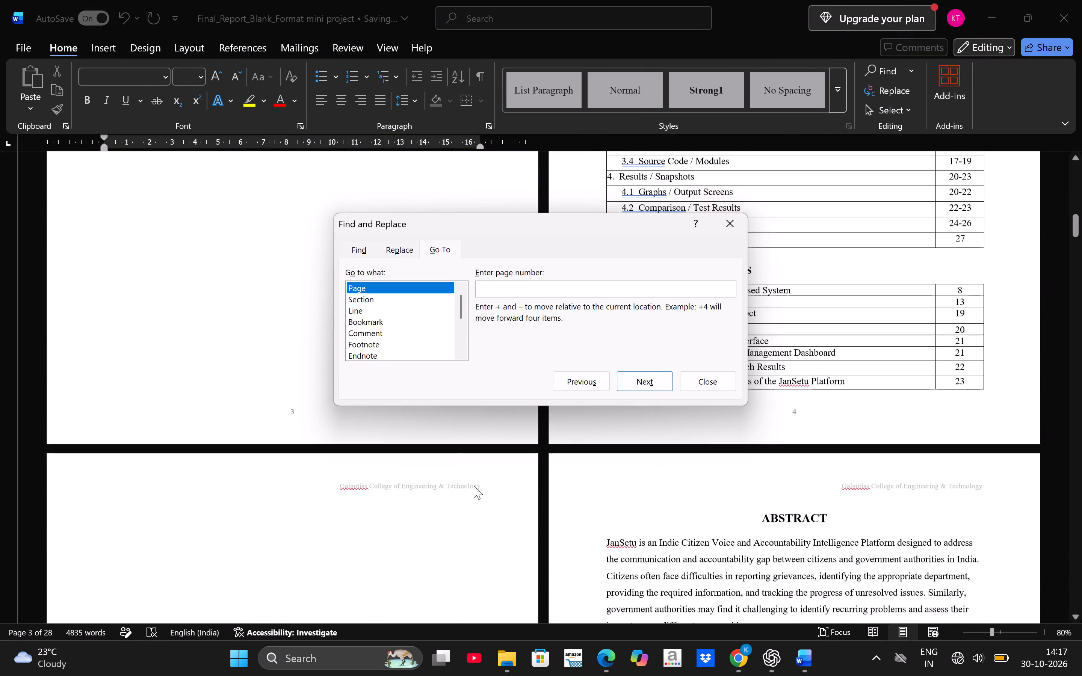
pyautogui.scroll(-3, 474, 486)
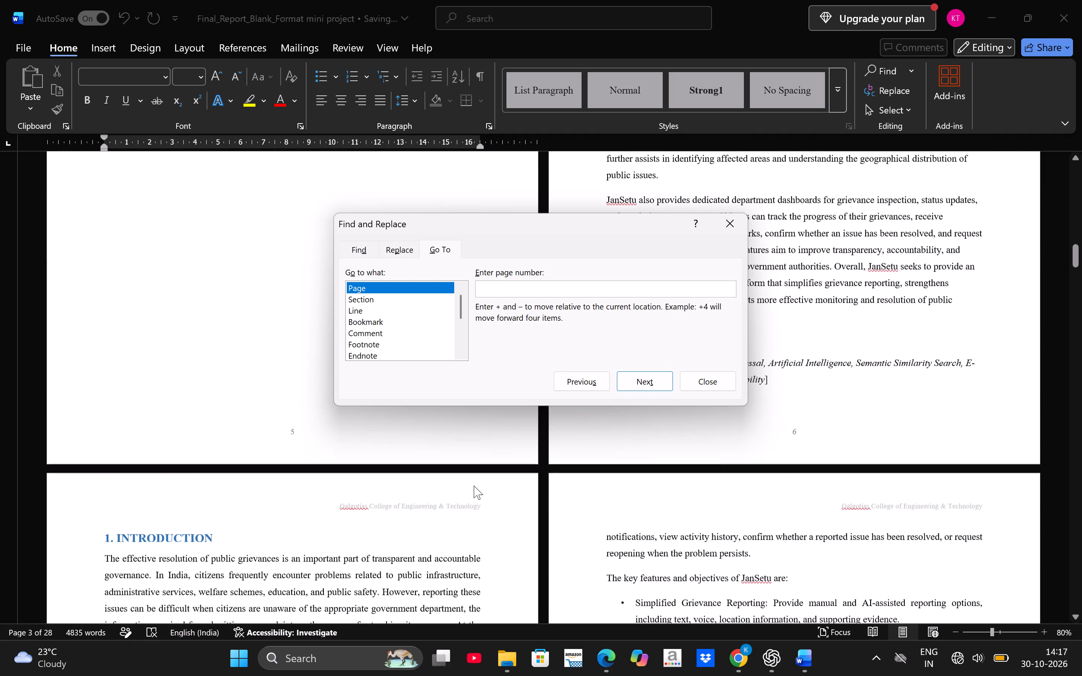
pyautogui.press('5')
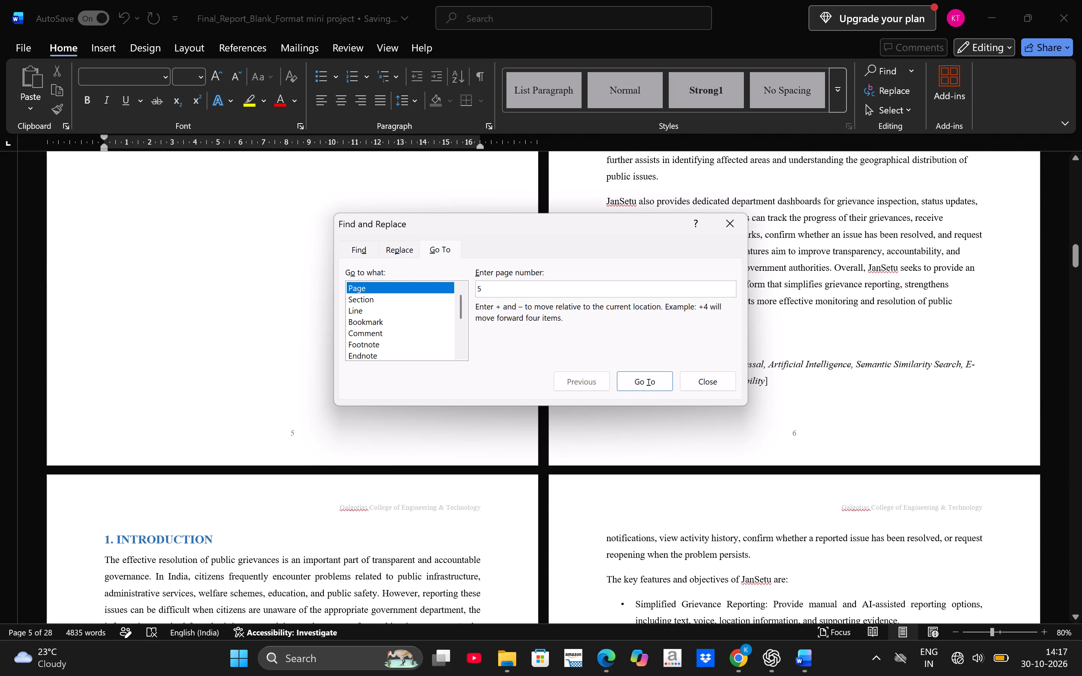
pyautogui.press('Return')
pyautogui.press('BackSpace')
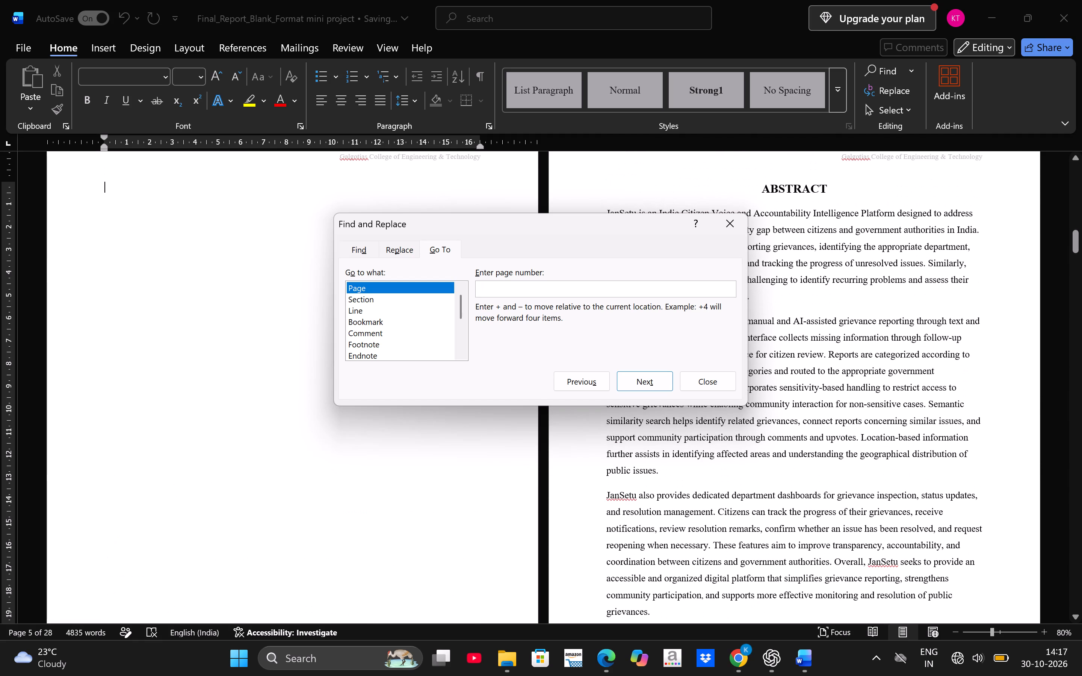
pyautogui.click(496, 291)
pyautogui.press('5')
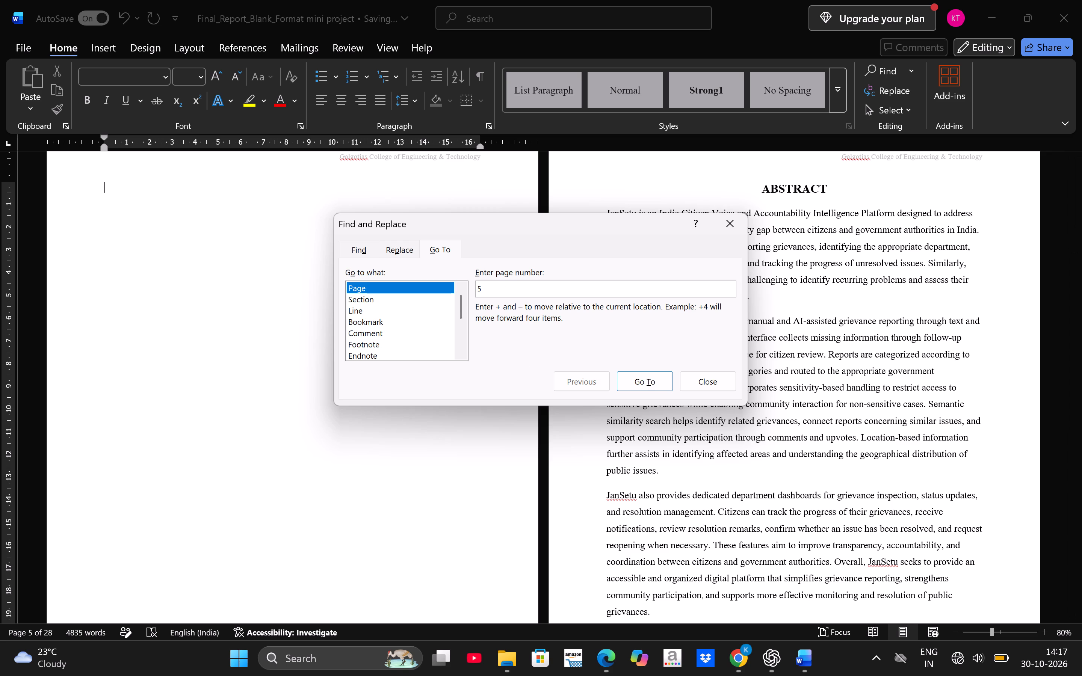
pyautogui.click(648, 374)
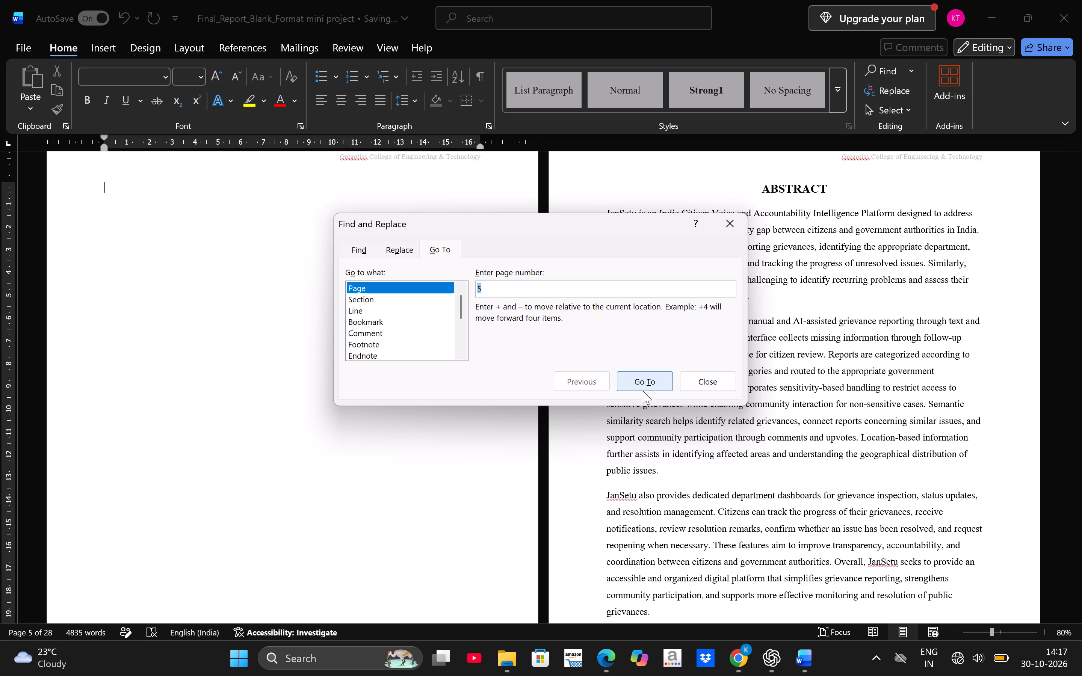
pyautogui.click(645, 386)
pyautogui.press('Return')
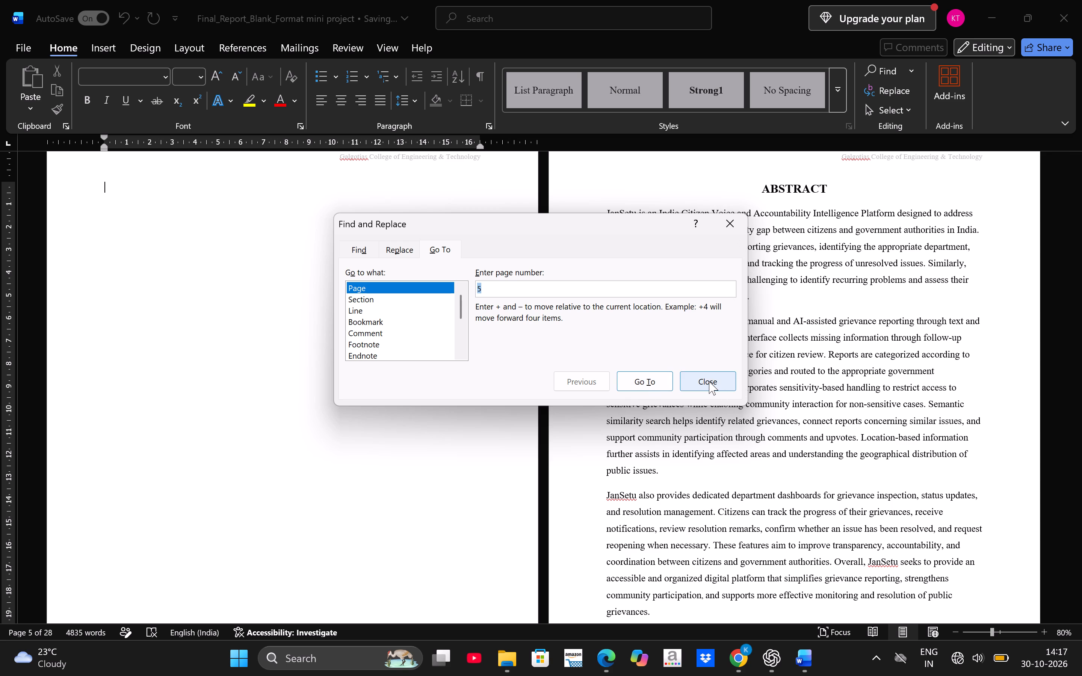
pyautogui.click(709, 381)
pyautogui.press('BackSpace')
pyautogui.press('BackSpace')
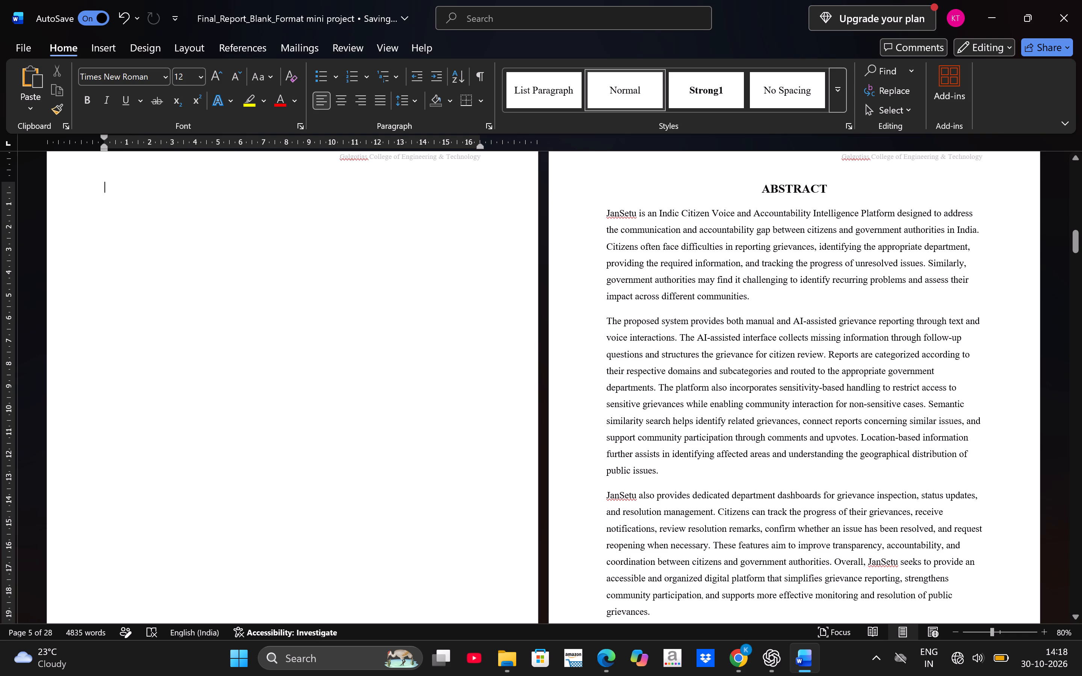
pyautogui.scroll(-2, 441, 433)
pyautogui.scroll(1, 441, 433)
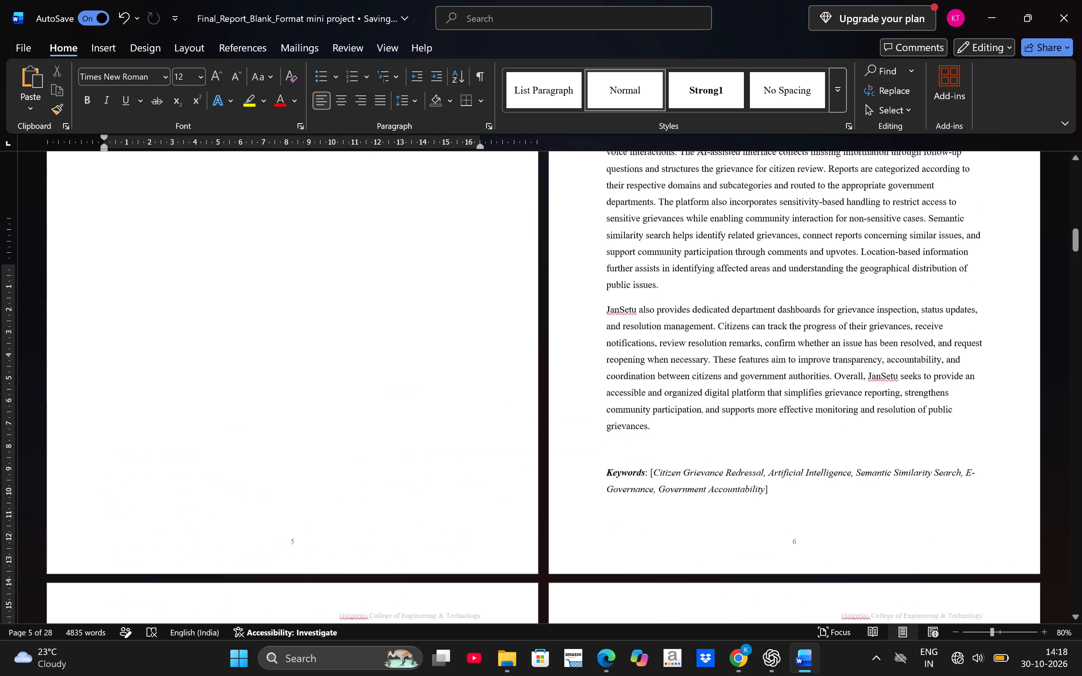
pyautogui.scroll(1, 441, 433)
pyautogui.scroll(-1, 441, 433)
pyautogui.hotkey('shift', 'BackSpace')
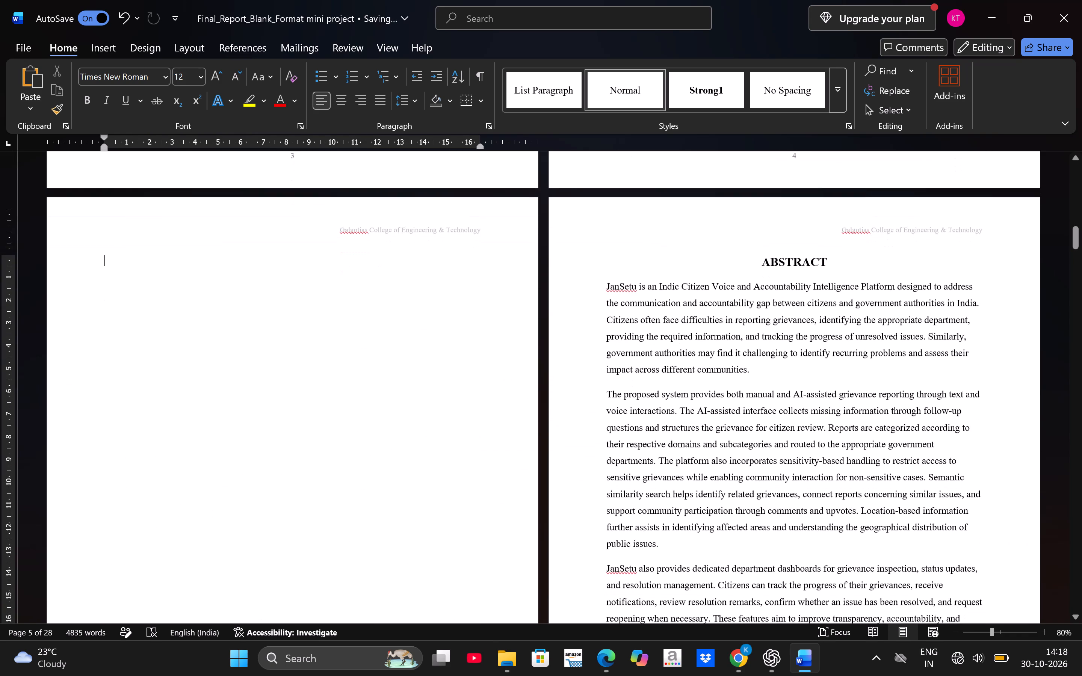
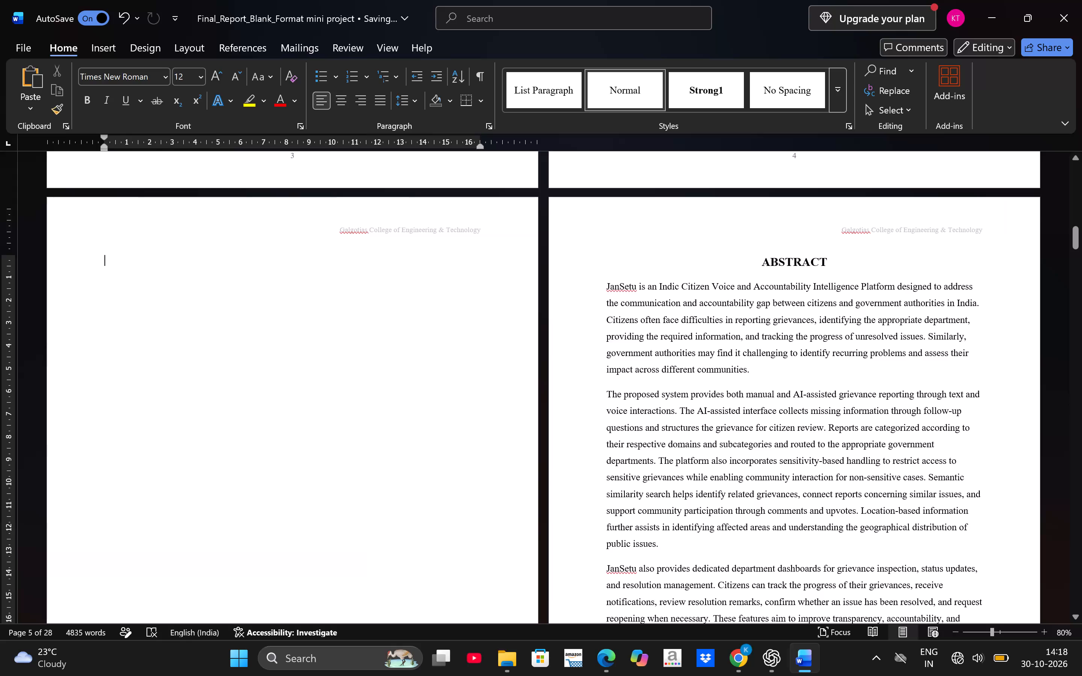
# Show the formatting marks to reveal what is holding the blank page before the Abstract.
pyautogui.hotkey('ctrl', 'BackSpace')
pyautogui.scroll(-3, 430, 477)
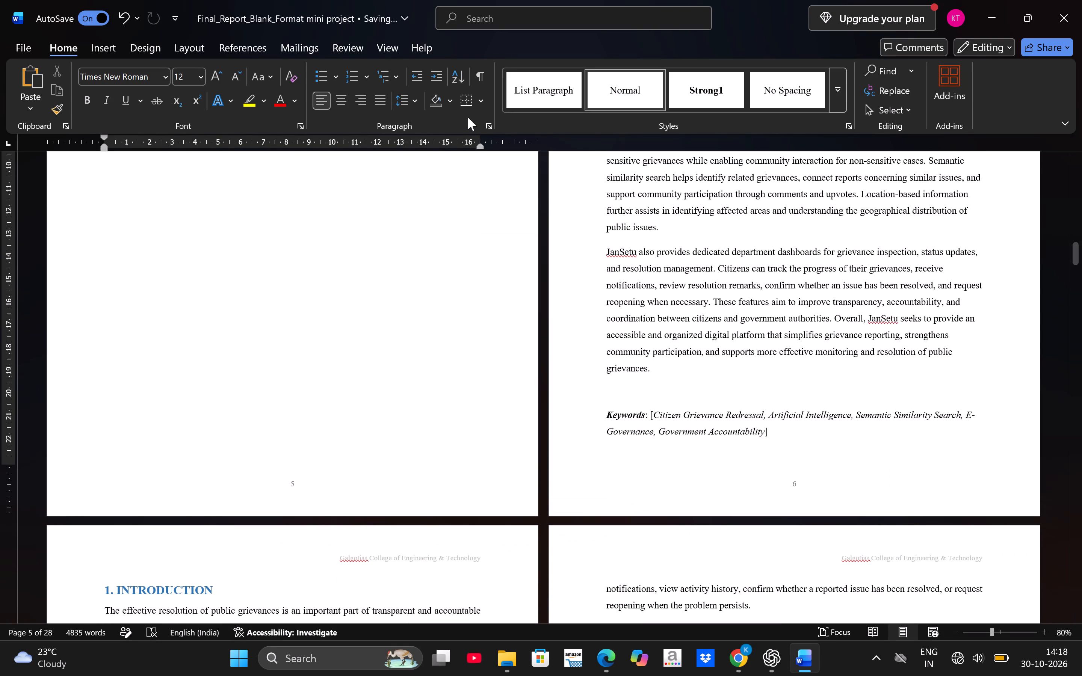
pyautogui.click(481, 77)
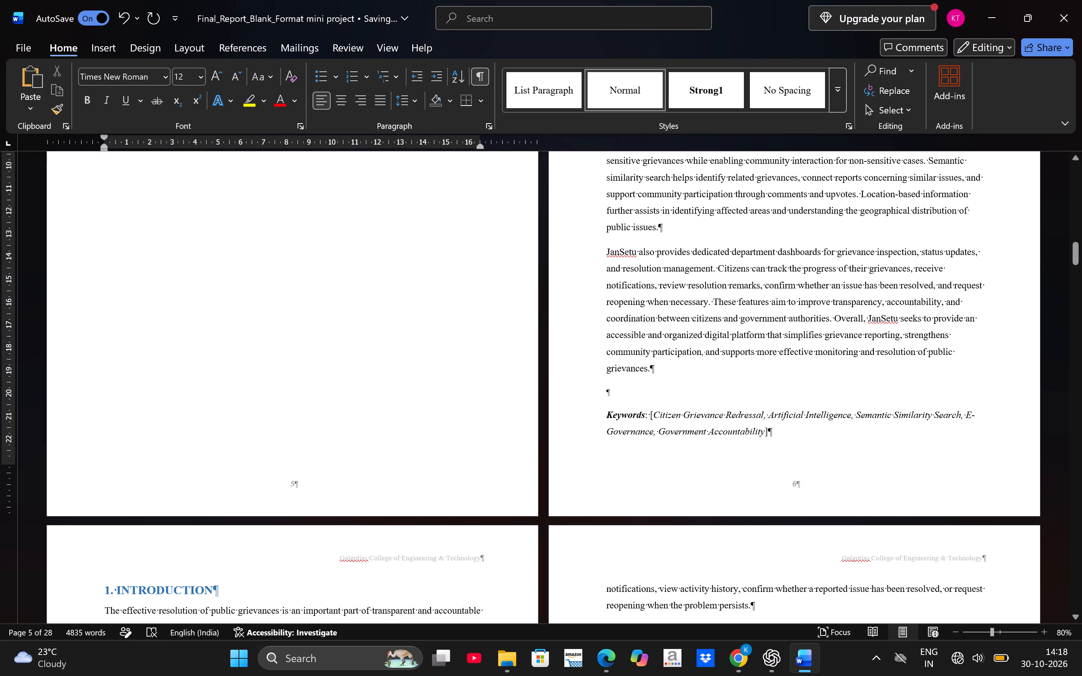
# Go to page 5 and delete the page break on the blank page, keeping the ABSTRACT heading complete.
pyautogui.hotkey('ctrl', 'g')
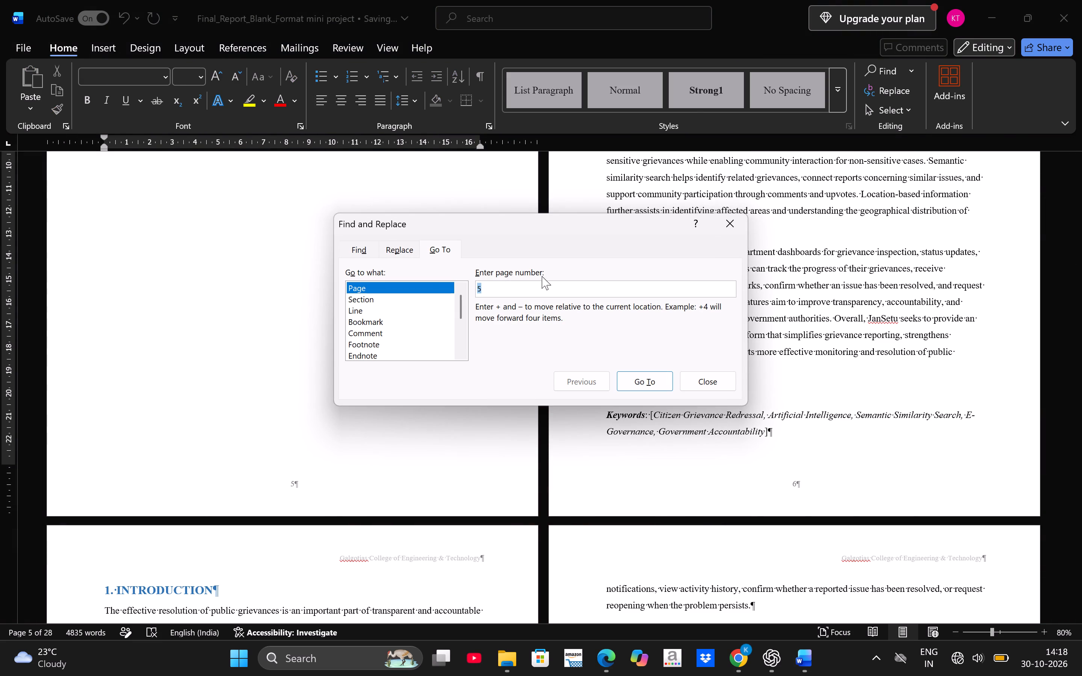
pyautogui.click(518, 287)
pyautogui.click(650, 382)
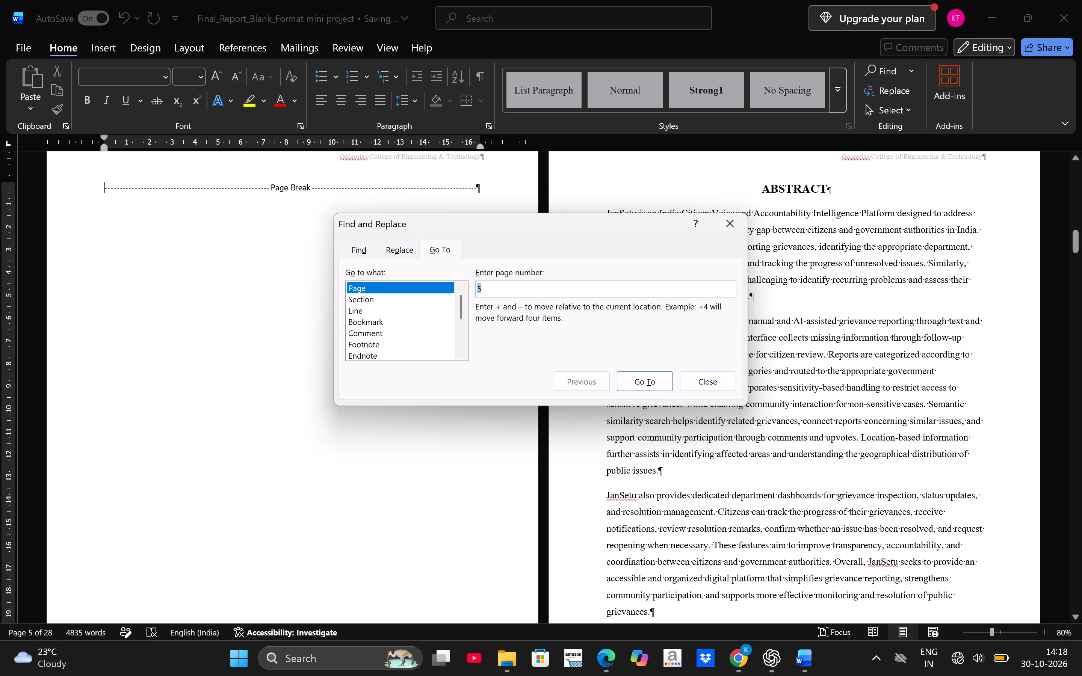
pyautogui.press('BackSpace')
pyautogui.press('5')
pyautogui.press('Return')
pyautogui.click(644, 374)
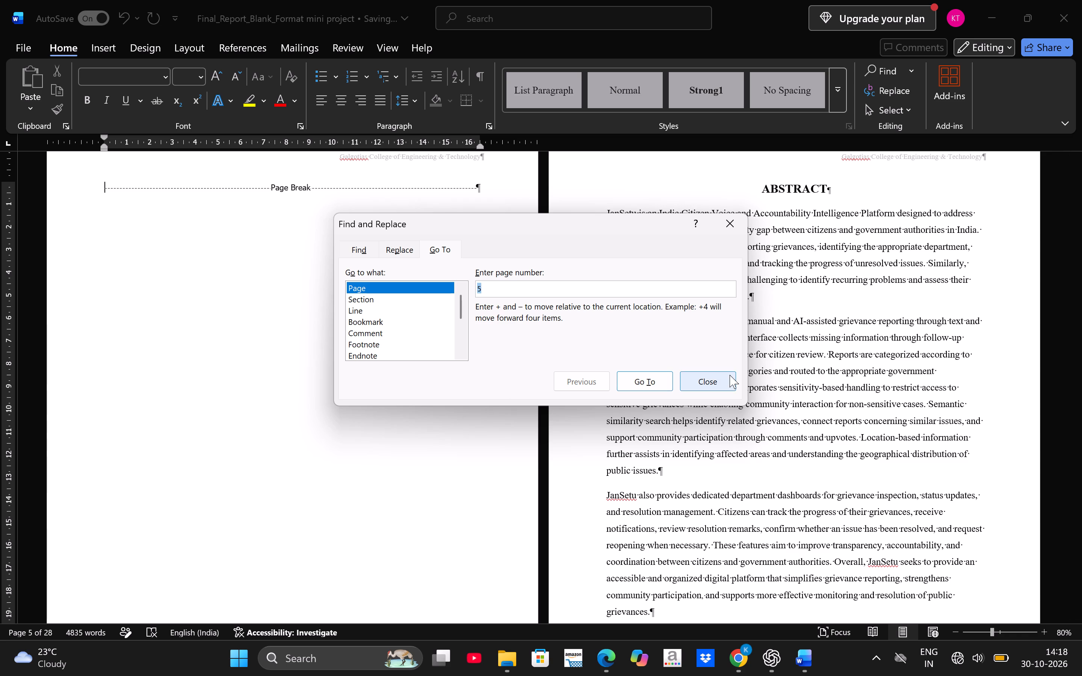
pyautogui.click(730, 375)
pyautogui.press('BackSpace')
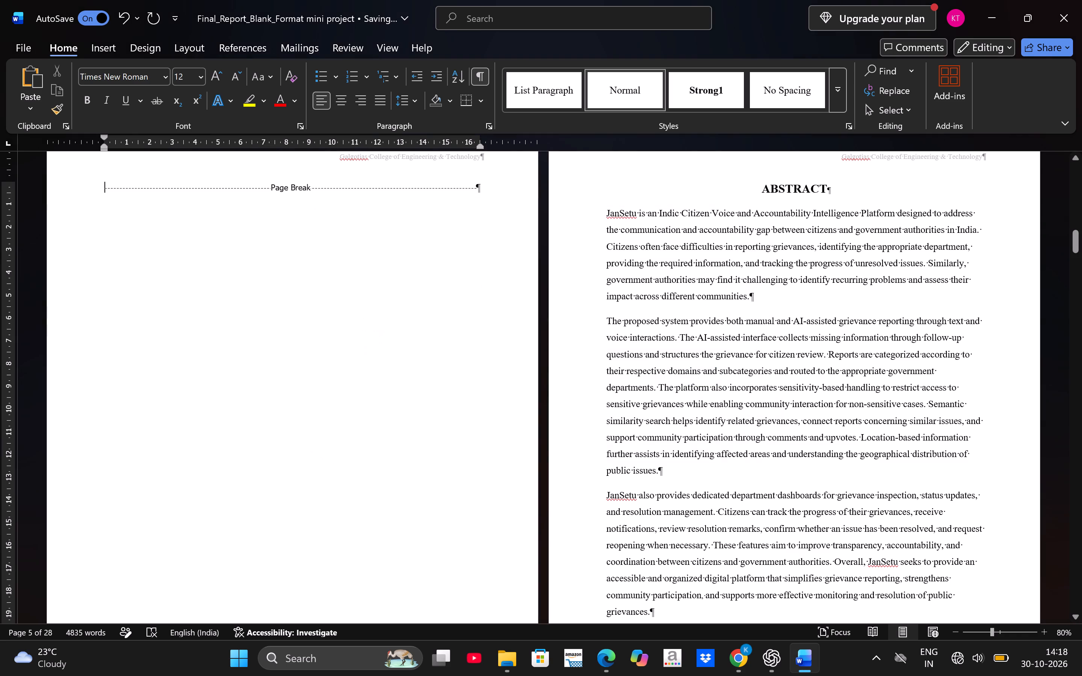
pyautogui.press('BackSpace')
pyautogui.press('BackSpace')
pyautogui.press('BackSpace')
pyautogui.press('Delete')
pyautogui.press('Delete')
pyautogui.press('Delete')
pyautogui.scroll(-2, 247, 349)
pyautogui.scroll(2, 247, 349)
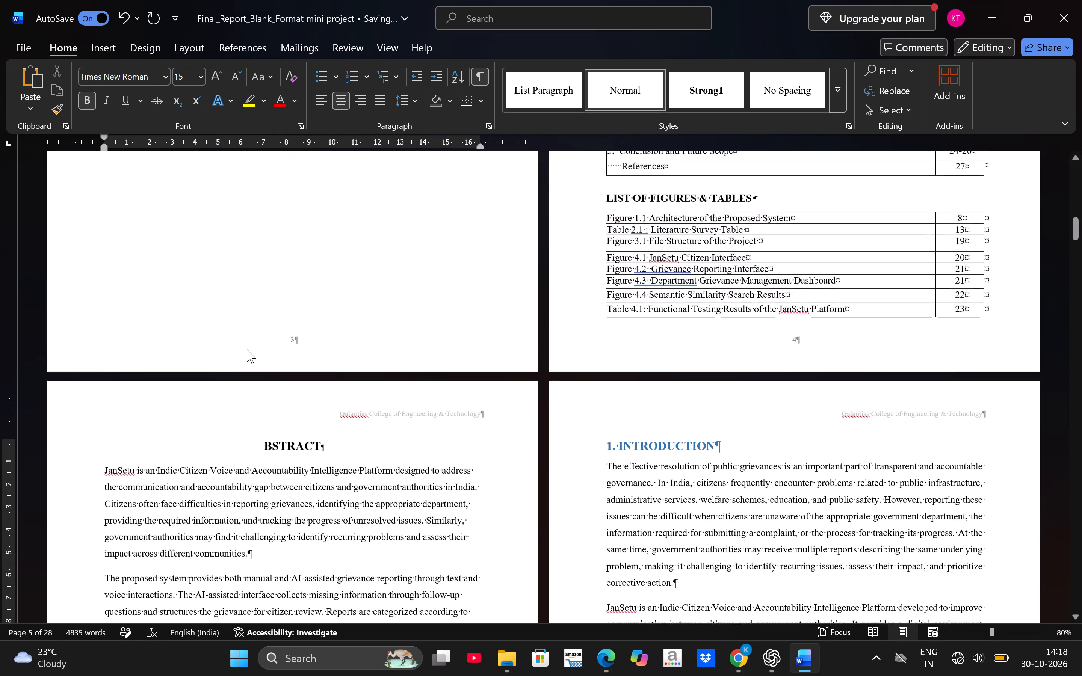
pyautogui.hotkey('ctrl', 'z')
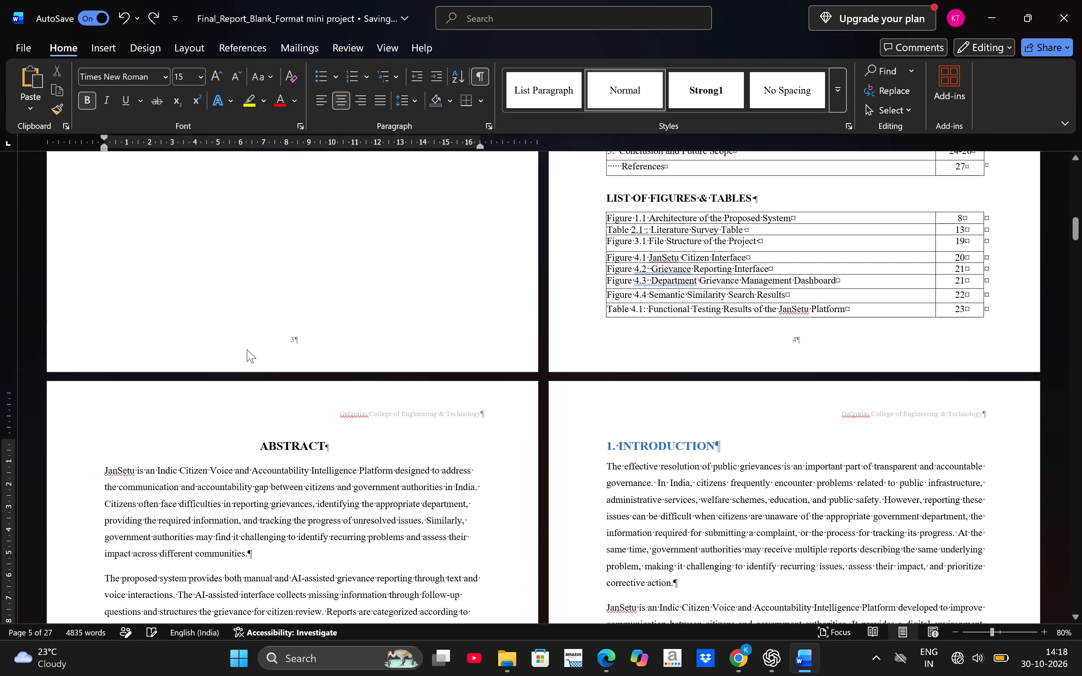
# Hide the formatting marks again.
pyautogui.click(483, 75)
# Review the report's pages from the cover and certificate through the contents, Abstract and Introduction to the Literature Review.
pyautogui.click(402, 240)
pyautogui.scroll(16, 402, 240)
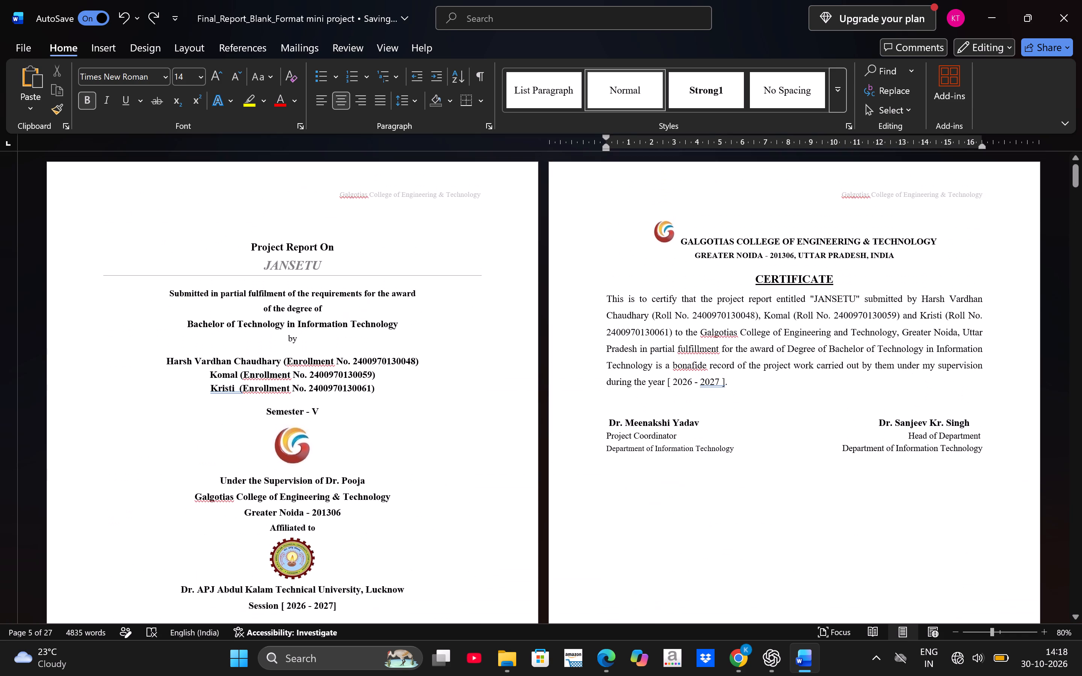
pyautogui.click(402, 240)
pyautogui.scroll(-3, 402, 240)
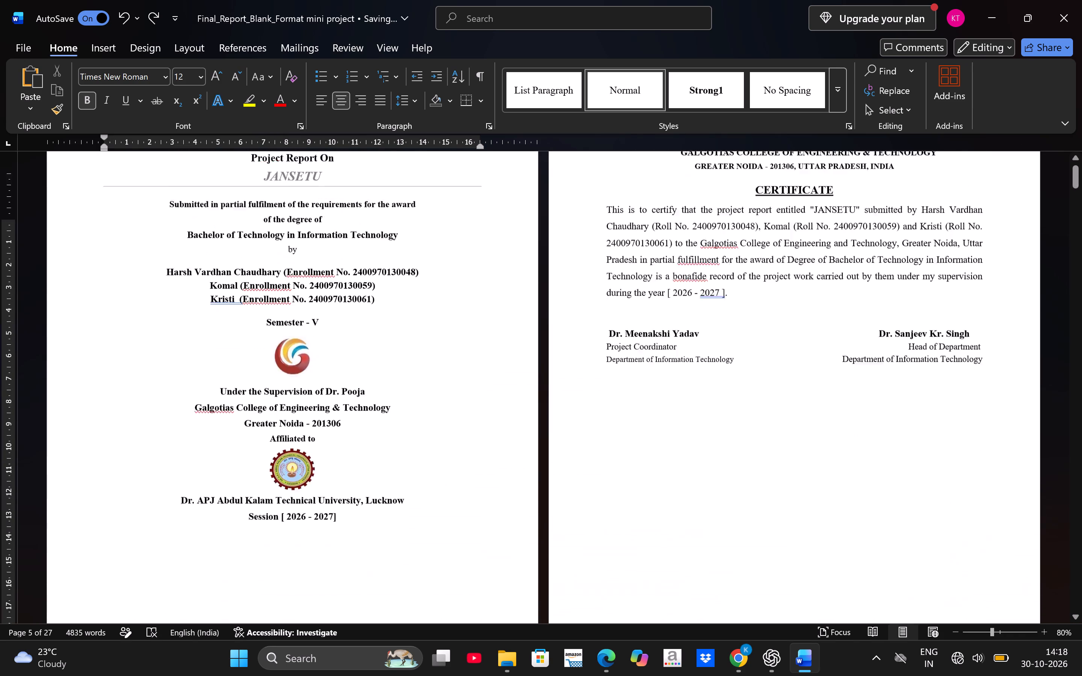
pyautogui.scroll(-3, 402, 240)
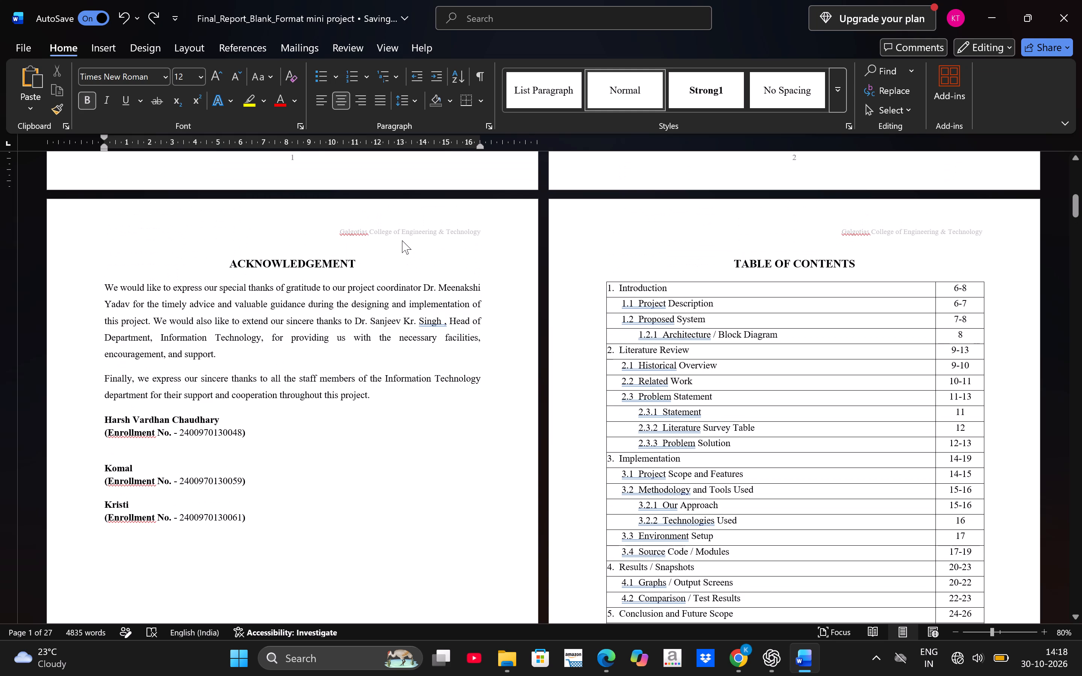
pyautogui.scroll(-1, 402, 240)
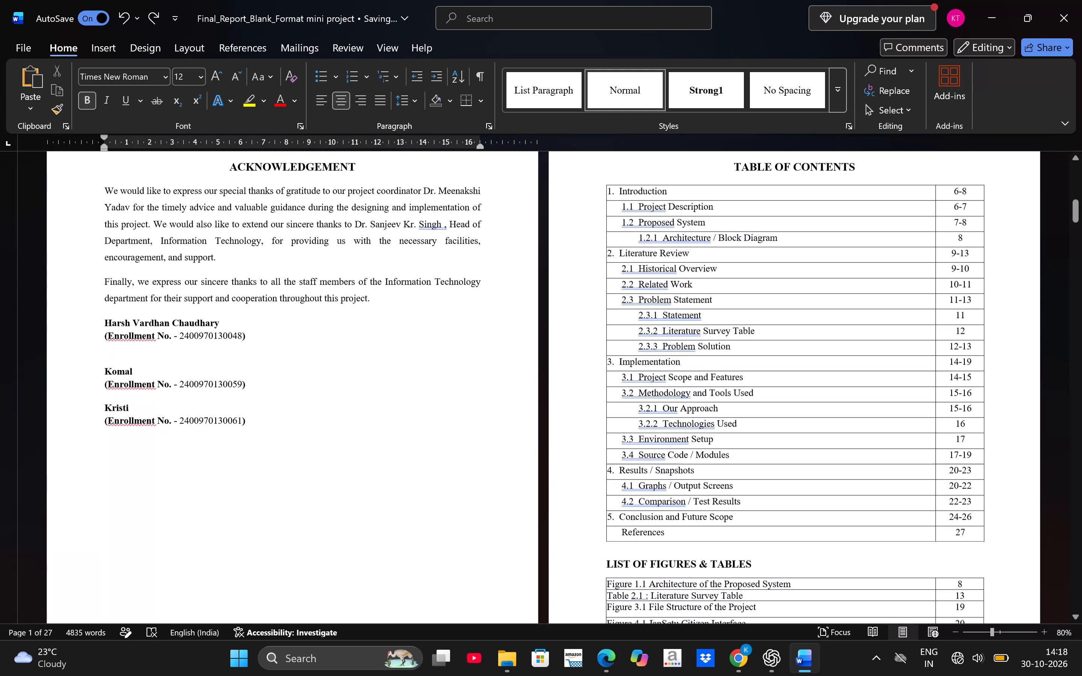
pyautogui.scroll(-1, 402, 240)
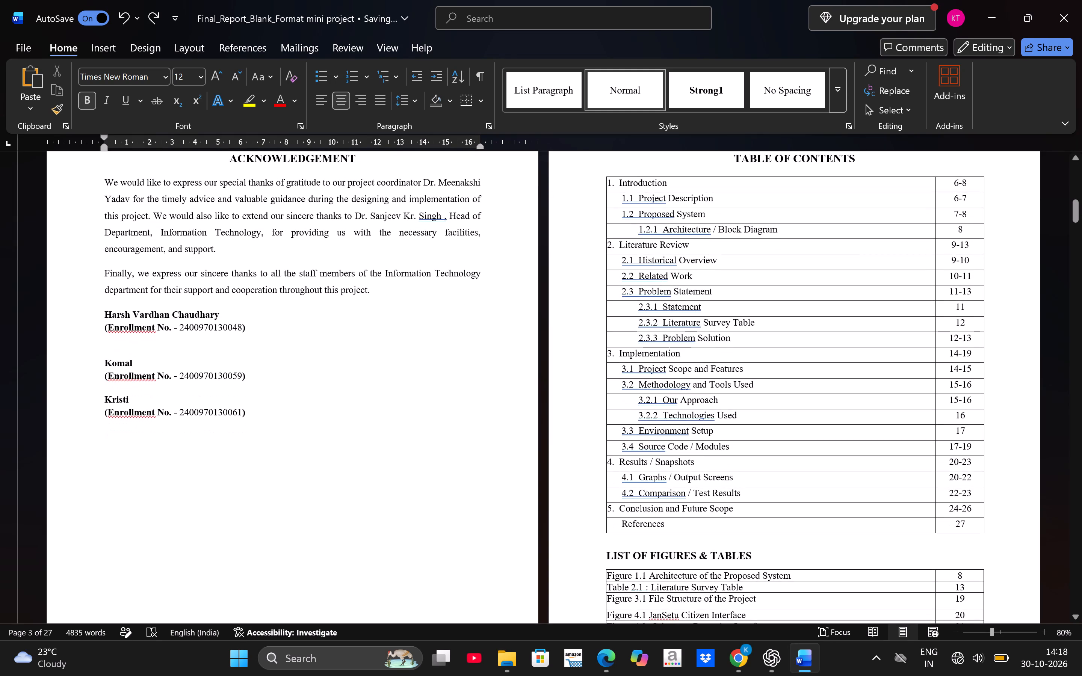
pyautogui.scroll(-2, 402, 240)
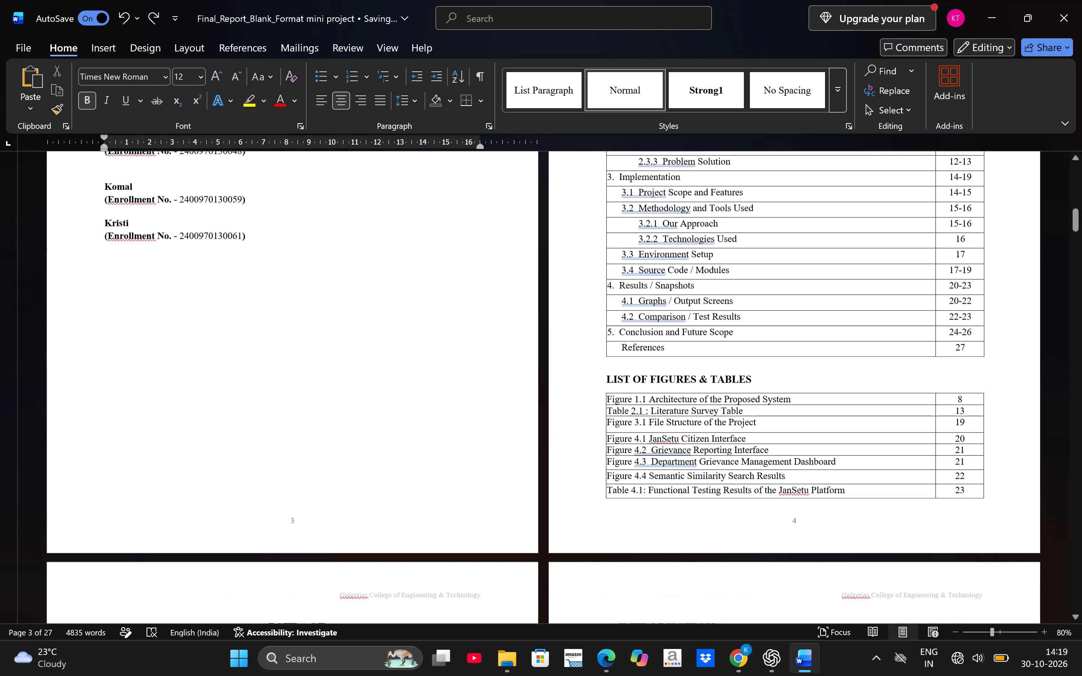
pyautogui.scroll(-4, 402, 240)
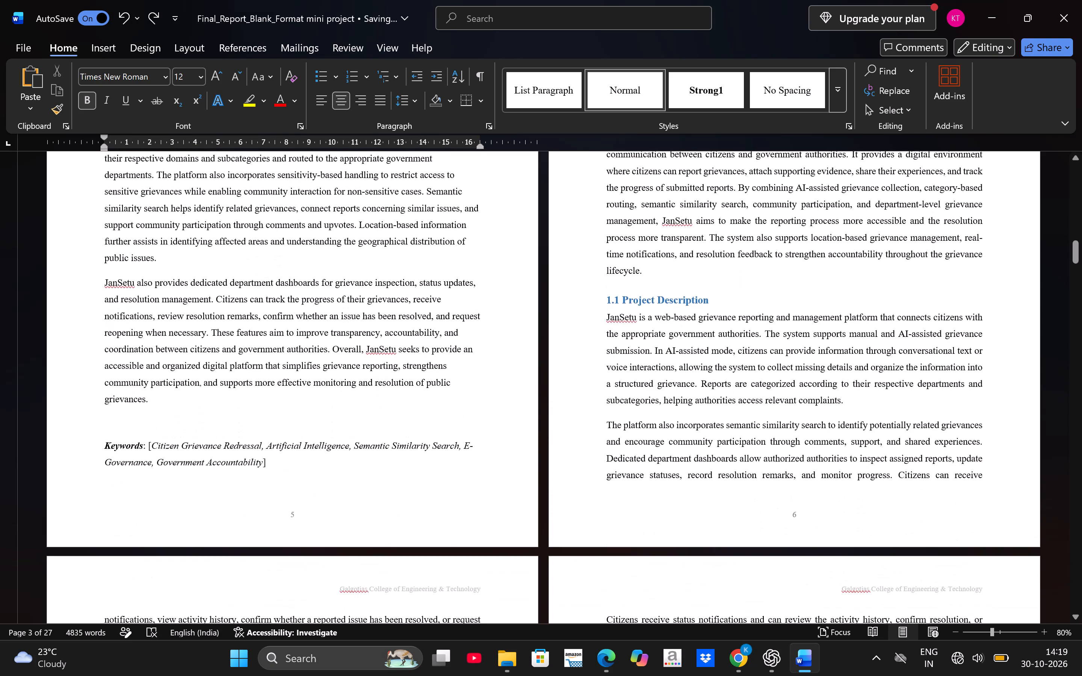
pyautogui.scroll(-4, 402, 240)
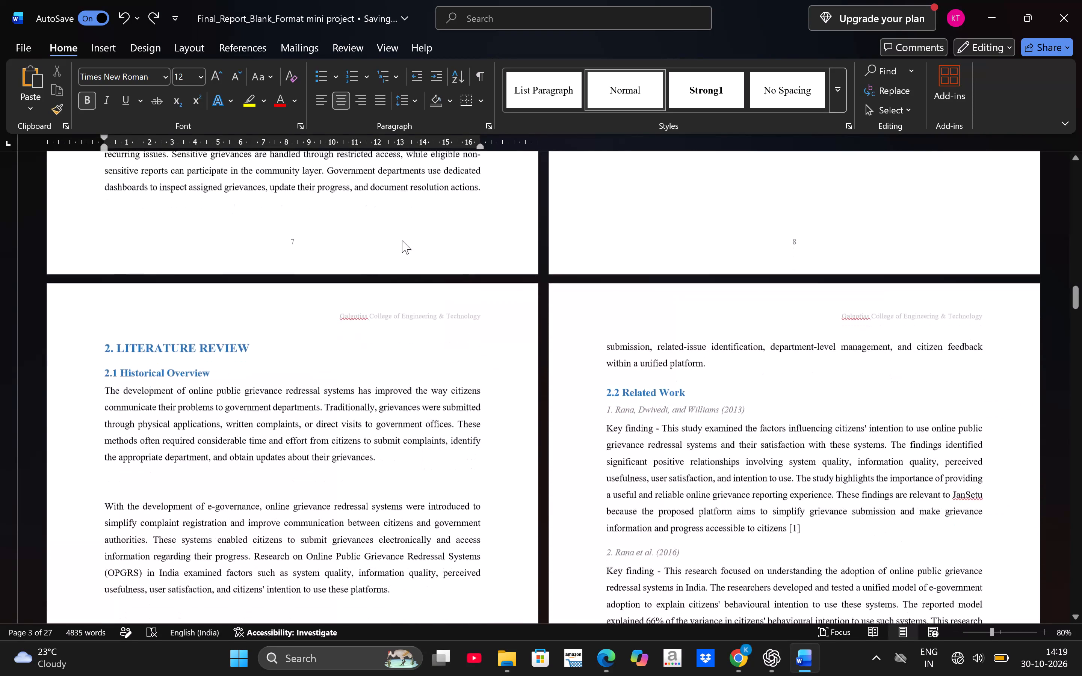
pyautogui.scroll(-3, 402, 240)
# Recheck the Table of Contents and List of Figures & Tables against the Abstract, Introduction and architecture diagram pages.
pyautogui.scroll(4, 402, 240)
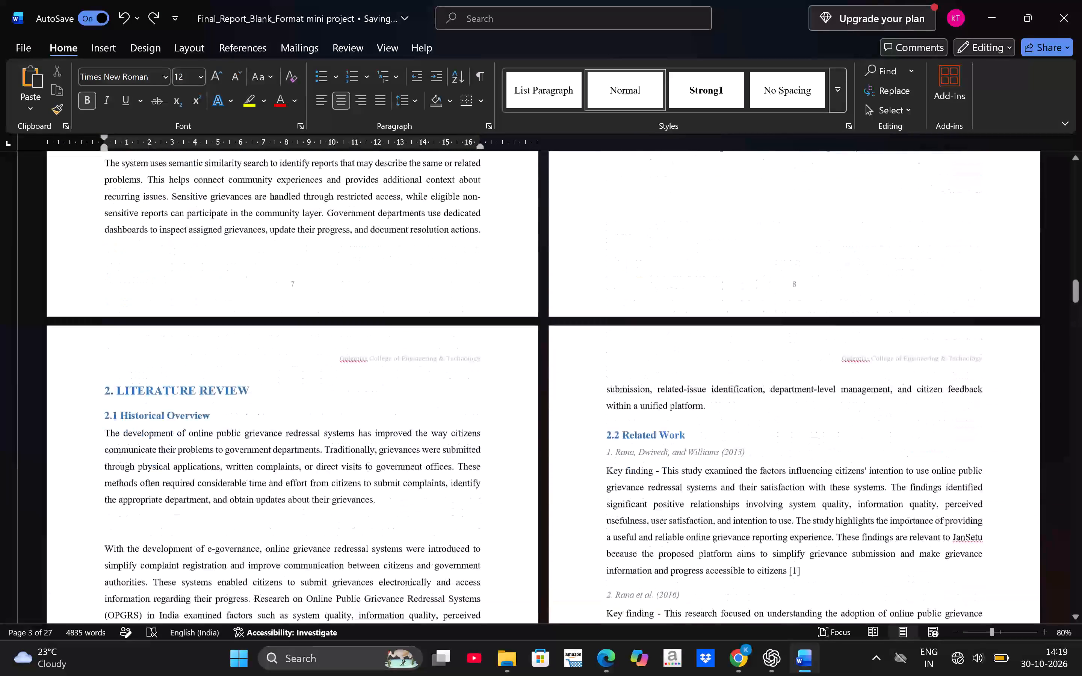
pyautogui.scroll(12, 402, 240)
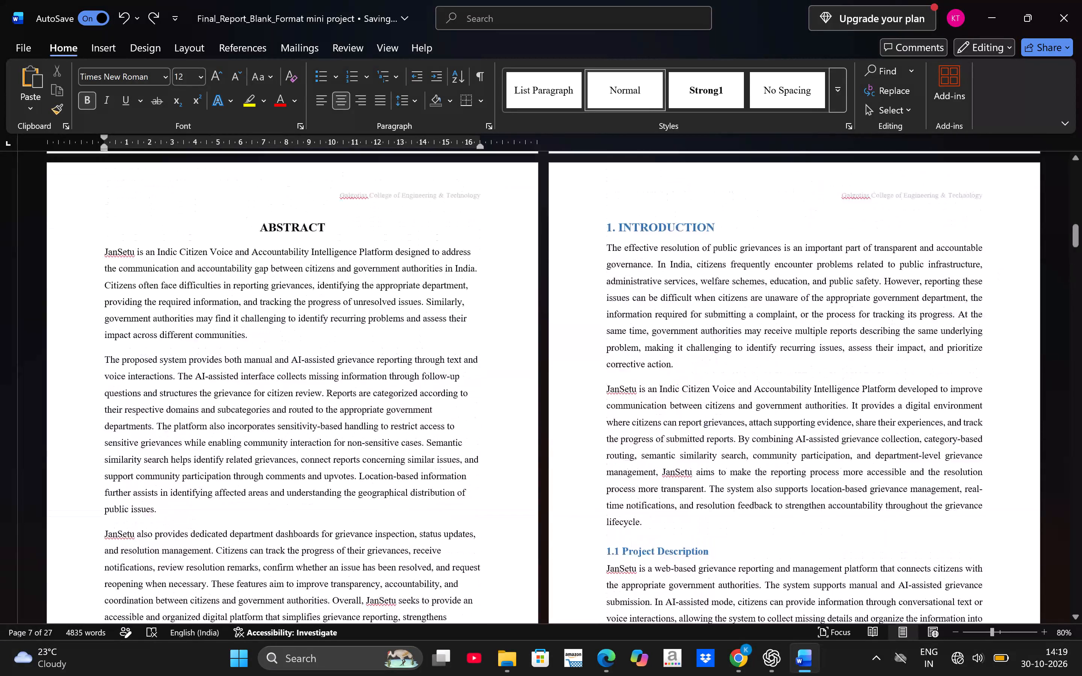
pyautogui.scroll(-2, 402, 240)
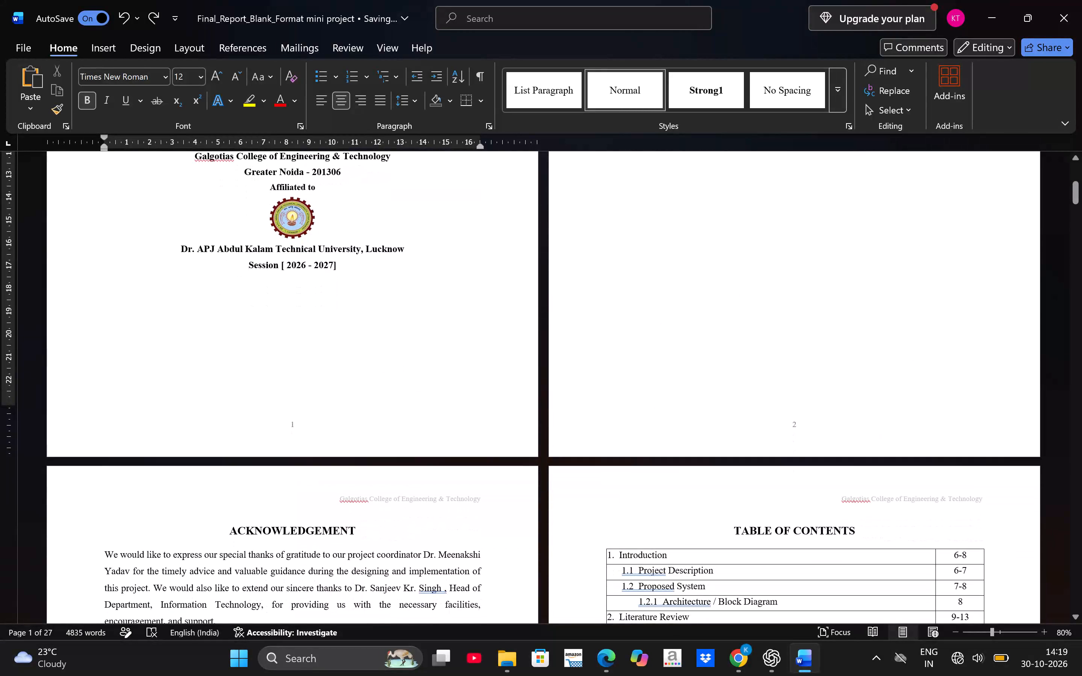
pyautogui.scroll(2, 402, 240)
pyautogui.scroll(-3, 402, 240)
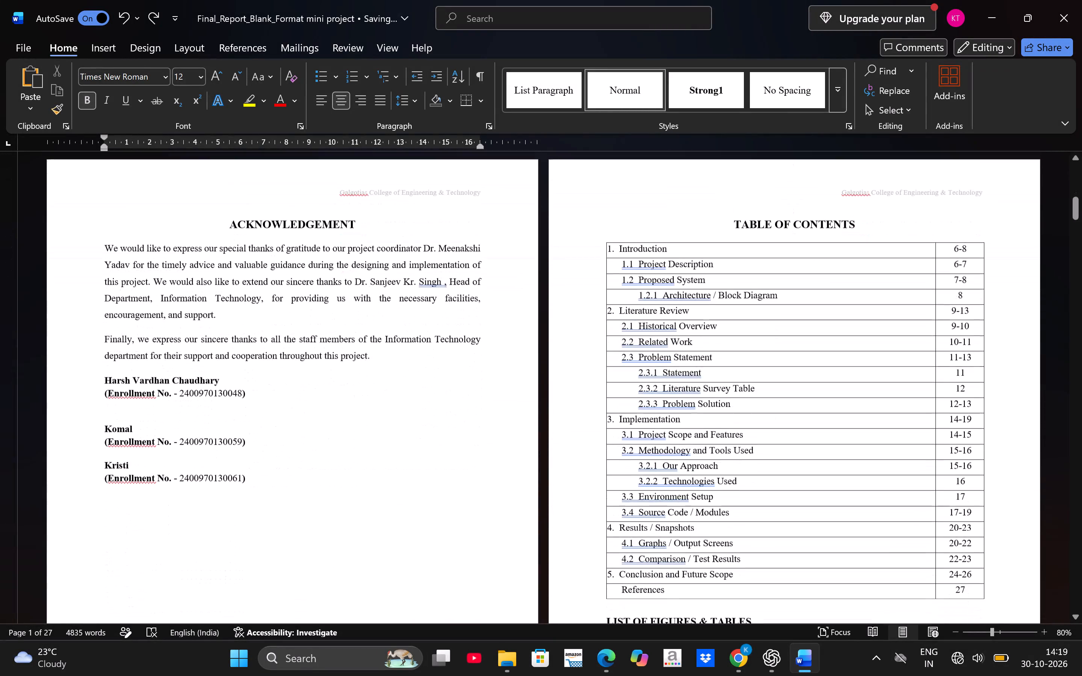
pyautogui.scroll(-2, 402, 240)
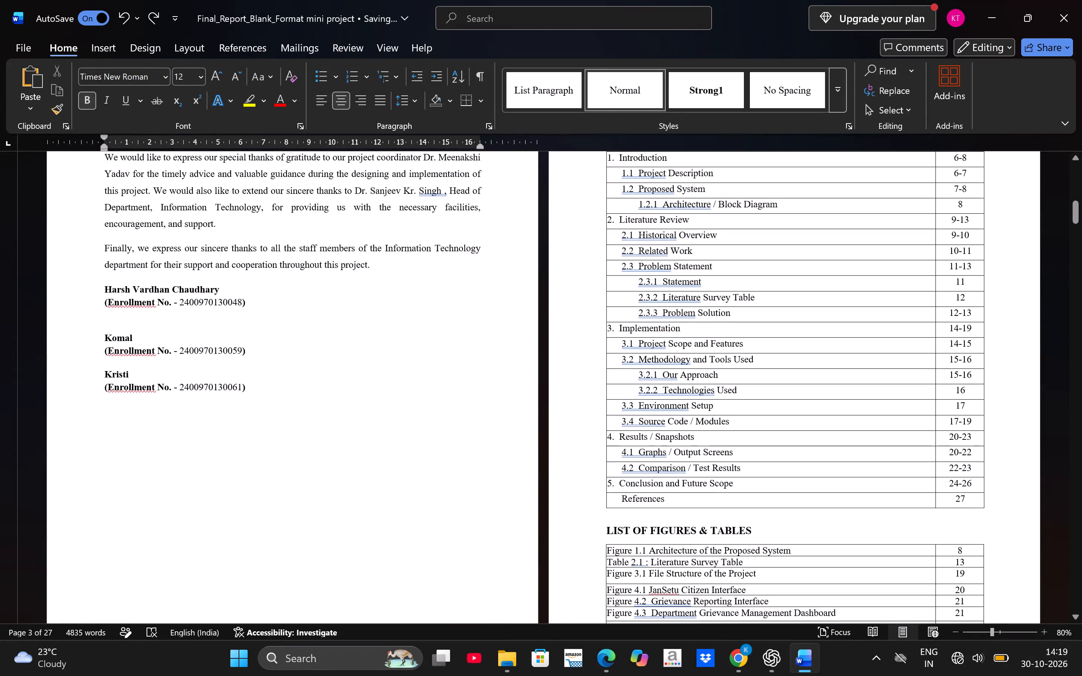
pyautogui.scroll(1, 402, 240)
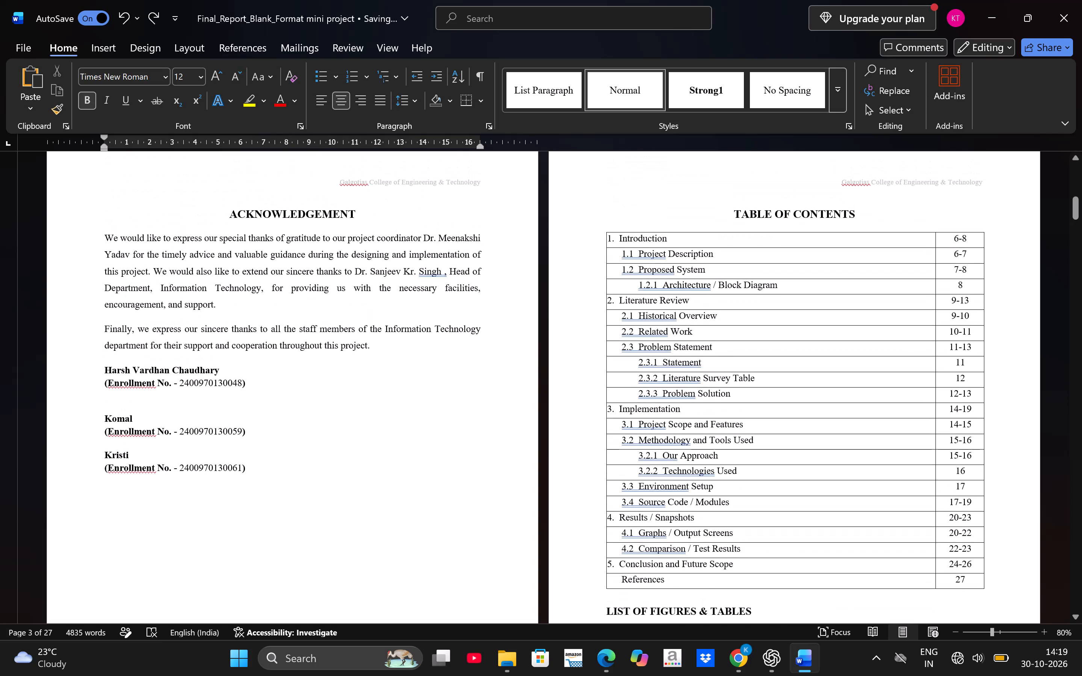
pyautogui.scroll(-6, 402, 240)
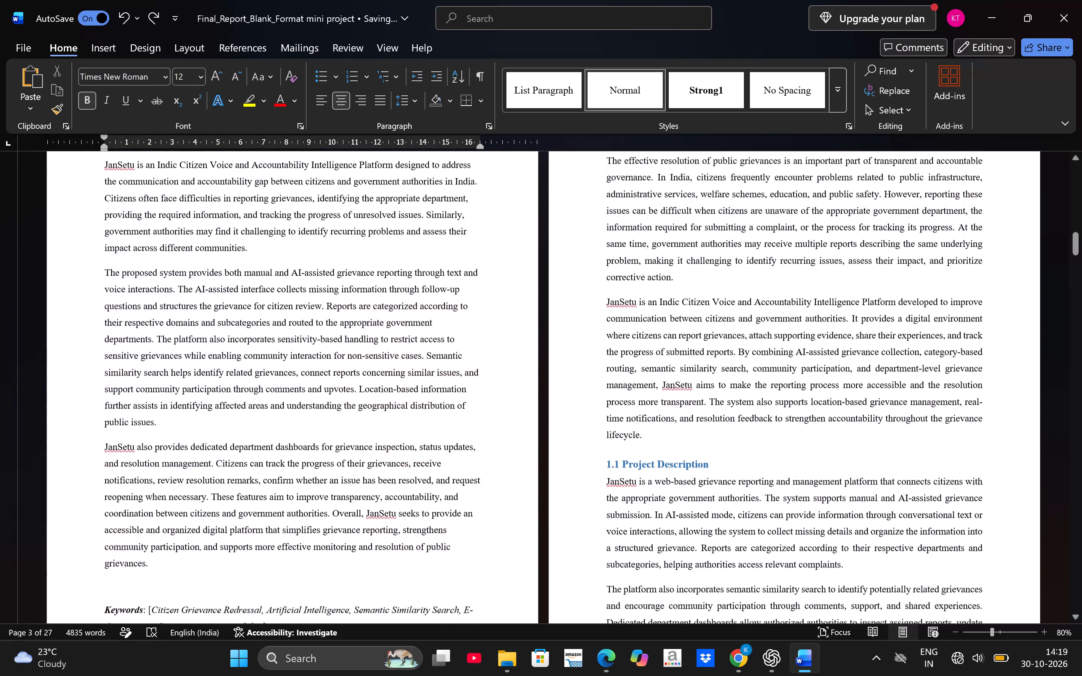
pyautogui.scroll(-5, 402, 240)
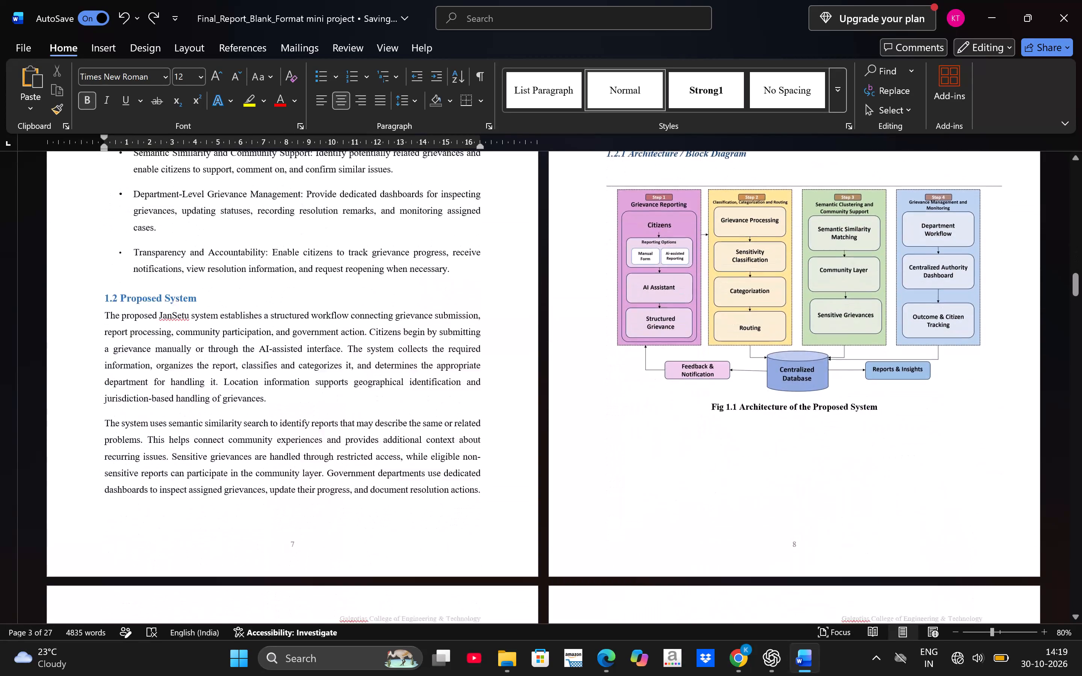
pyautogui.scroll(-1, 402, 240)
# Compare the Table of Contents with the pages from the Abstract through the Literature Review, including the Literature Survey Table and Problem Solution.
pyautogui.scroll(6, 402, 240)
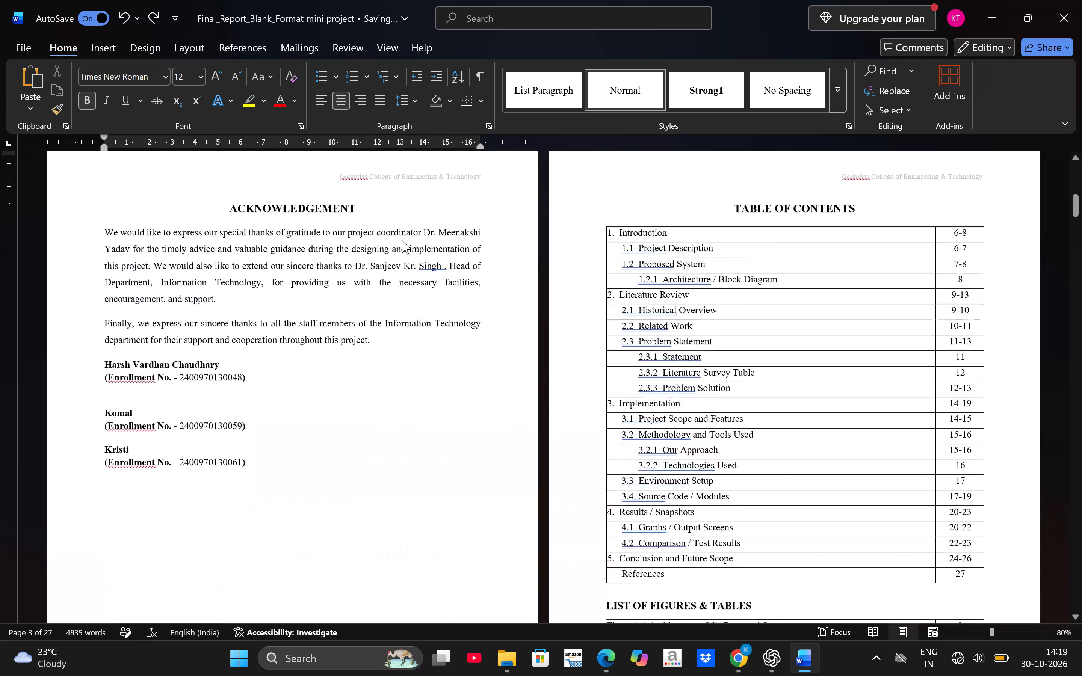
pyautogui.scroll(4, 402, 240)
pyautogui.scroll(-5, 402, 240)
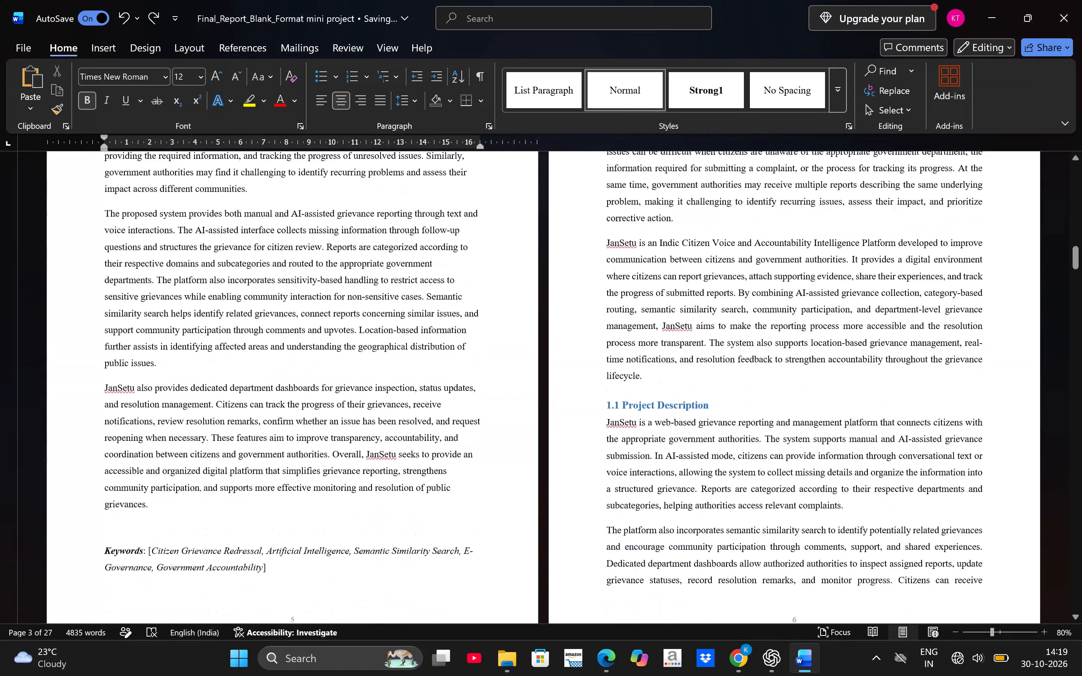
pyautogui.scroll(-7, 402, 240)
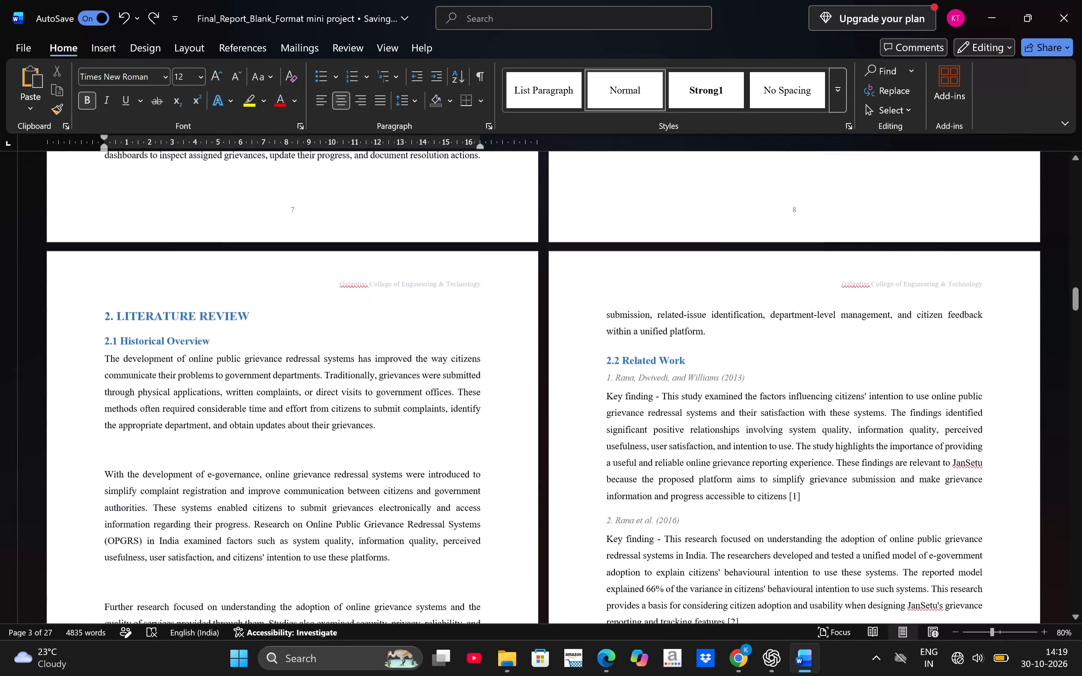
pyautogui.scroll(-6, 402, 240)
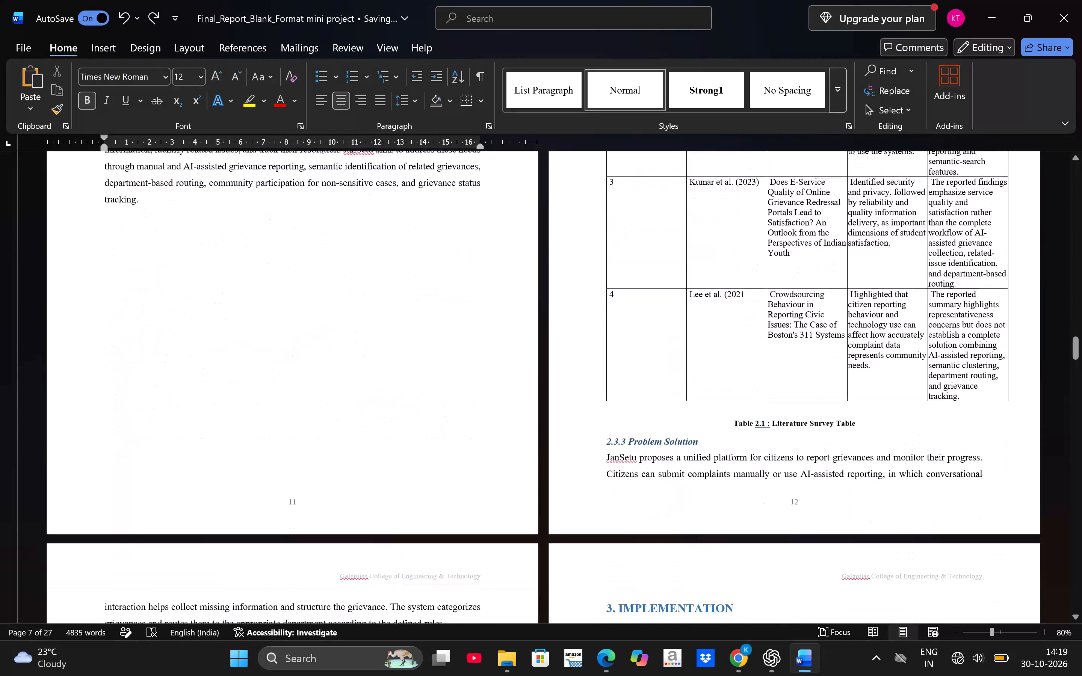
pyautogui.scroll(-2, 402, 240)
pyautogui.scroll(2, 402, 240)
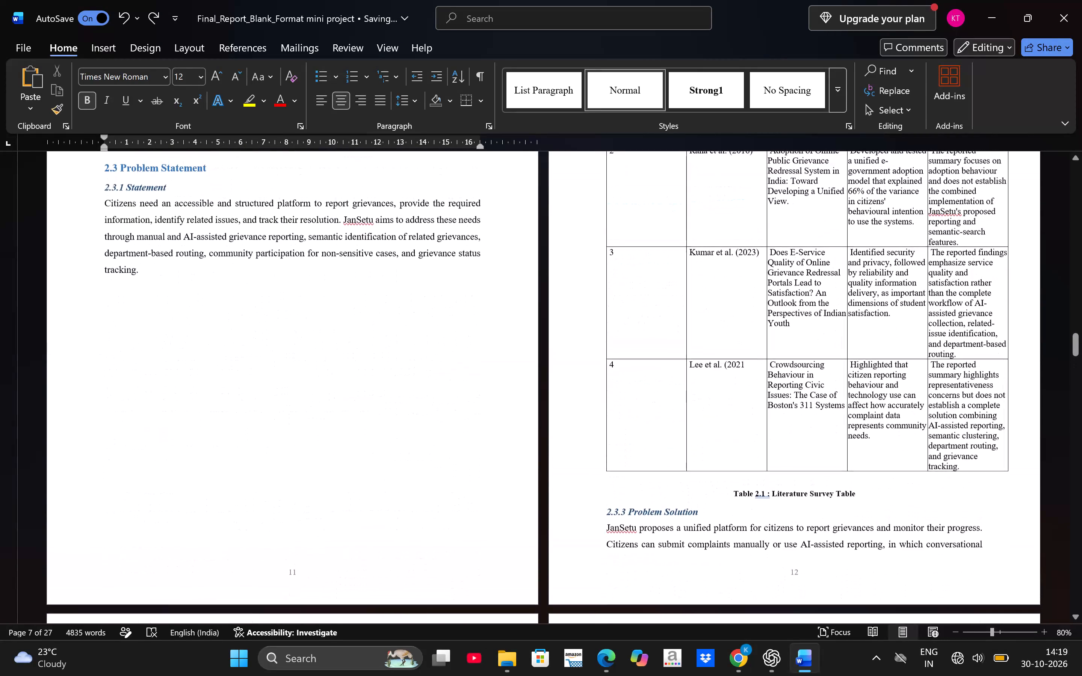
pyautogui.scroll(1, 402, 240)
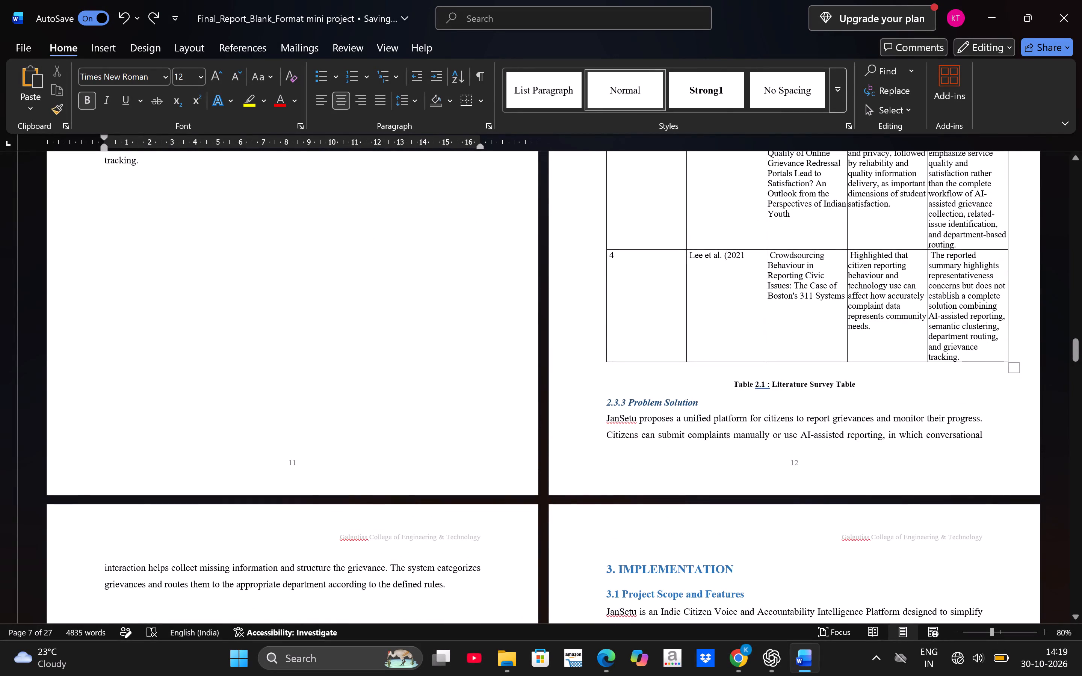
# Review the Implementation and Results pages, from Project Scope and Features through the interface screenshots to Comparison / Test Results.
pyautogui.scroll(-4, 675, 432)
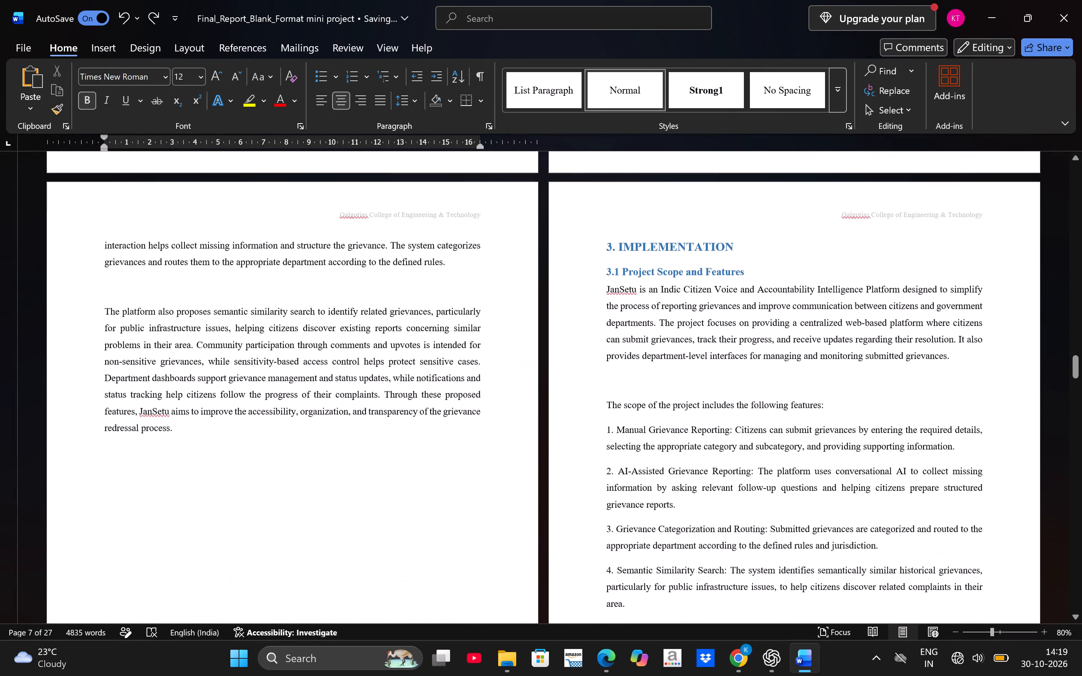
pyautogui.scroll(-4, 675, 432)
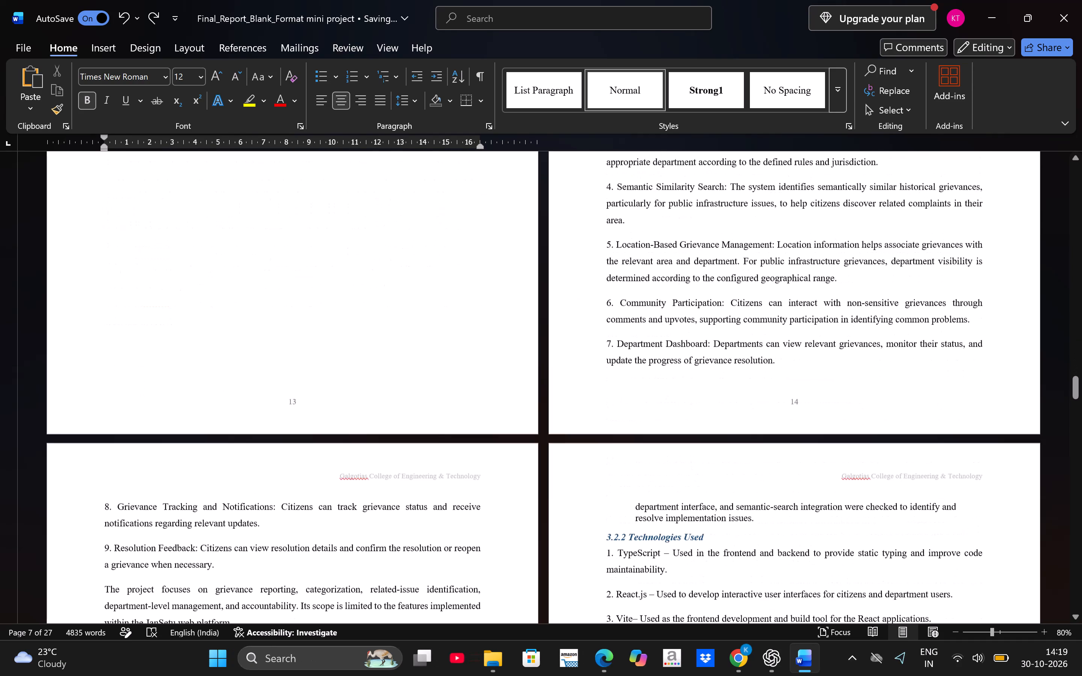
pyautogui.scroll(-4, 675, 432)
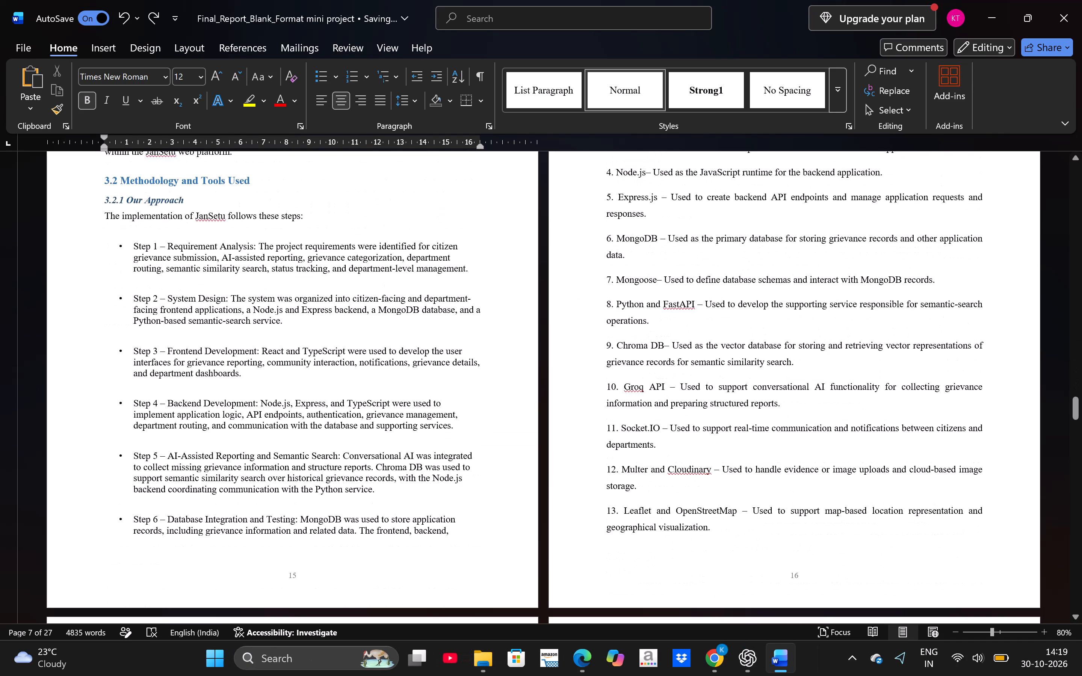
pyautogui.scroll(-1, 675, 432)
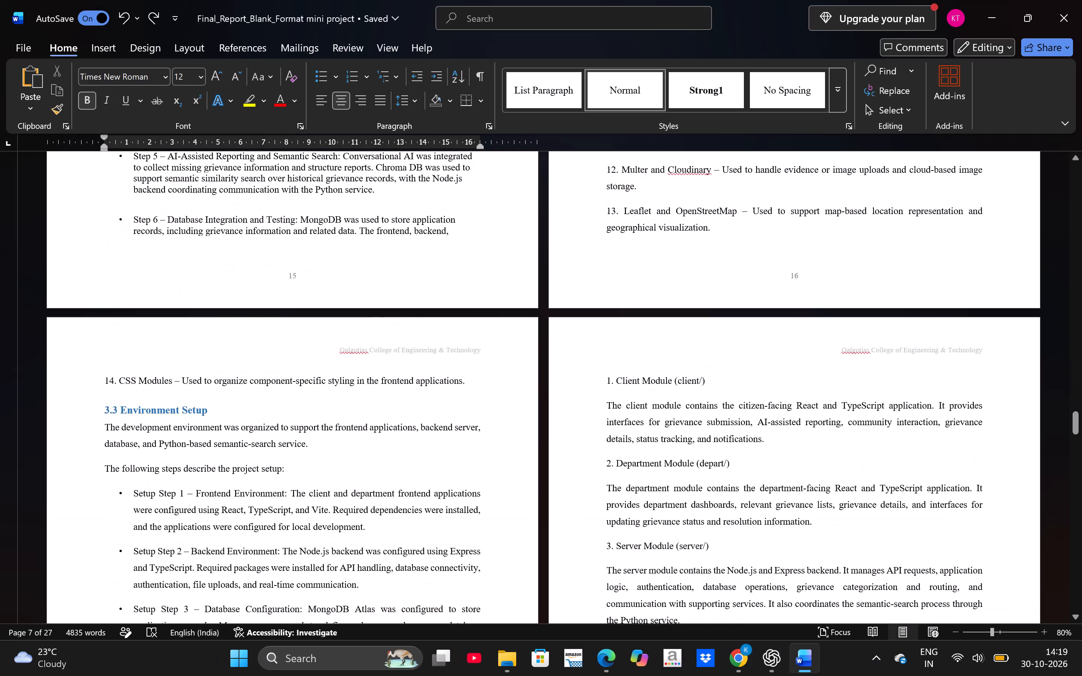
pyautogui.scroll(-8, 675, 432)
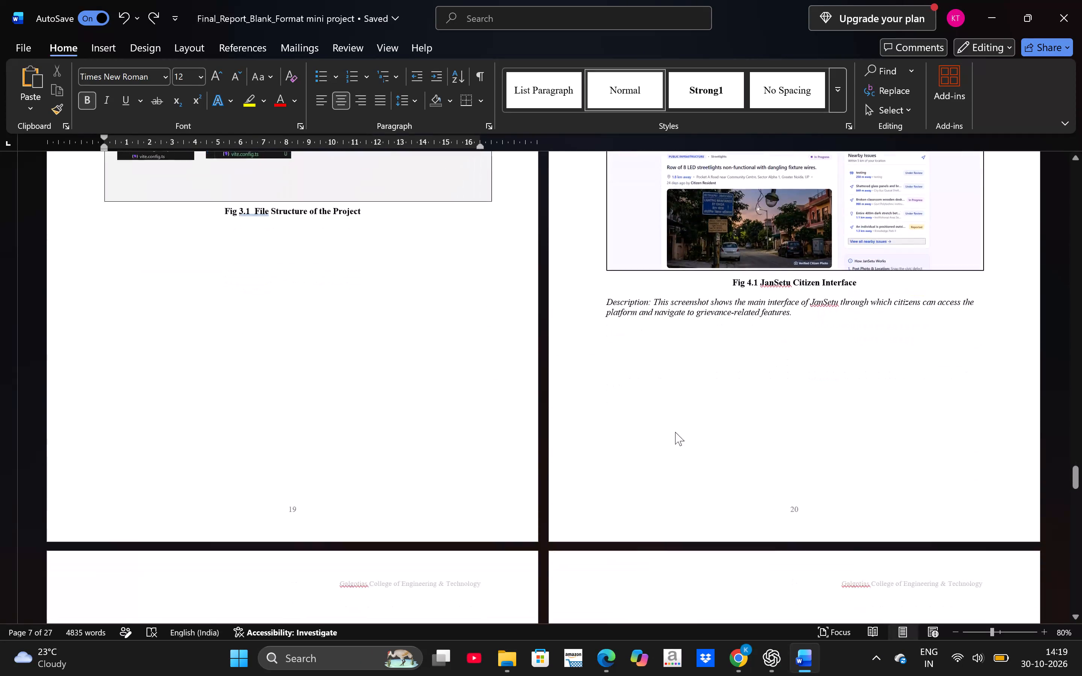
pyautogui.scroll(-2, 675, 432)
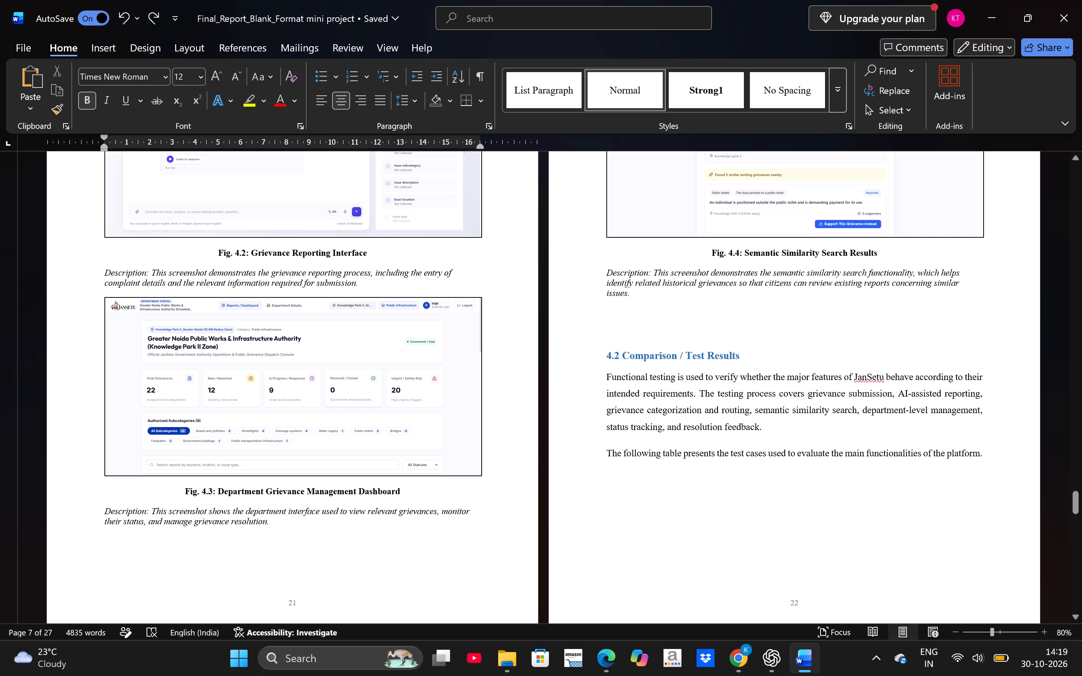
# Return to the report's cover page and examine its title, student details, supervisor and session lines at 120% zoom.
pyautogui.scroll(20, 675, 432)
pyautogui.scroll(20, 675, 432)
pyautogui.scroll(20, 675, 432)
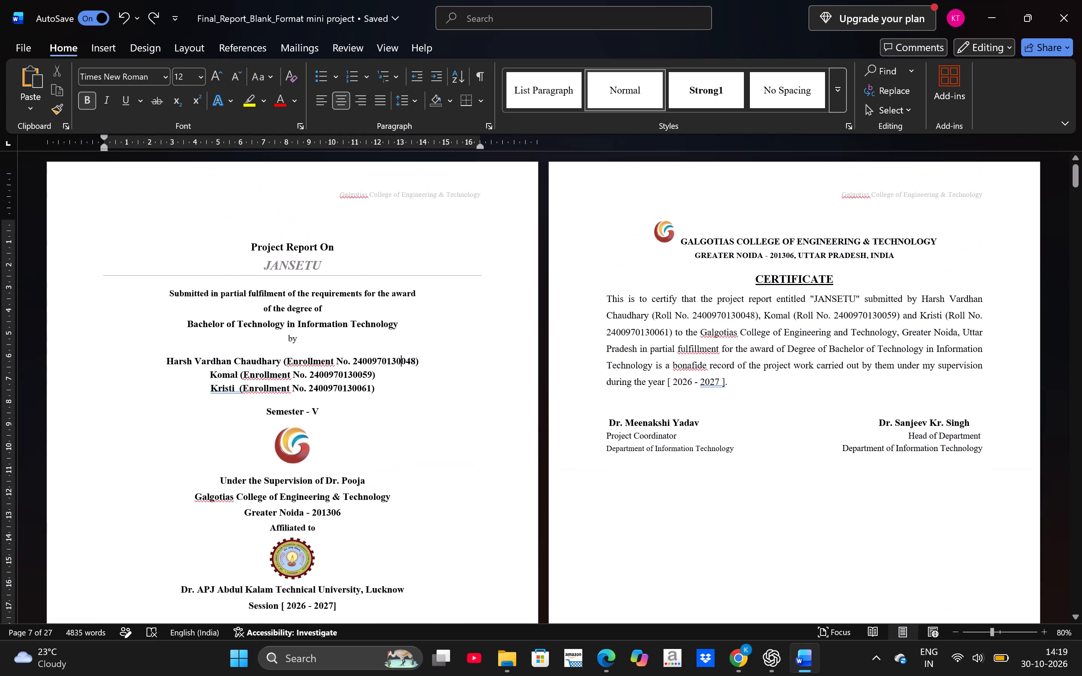
pyautogui.keyDown('ctrl'); pyautogui.scroll(4, 675, 432); pyautogui.keyUp('ctrl')
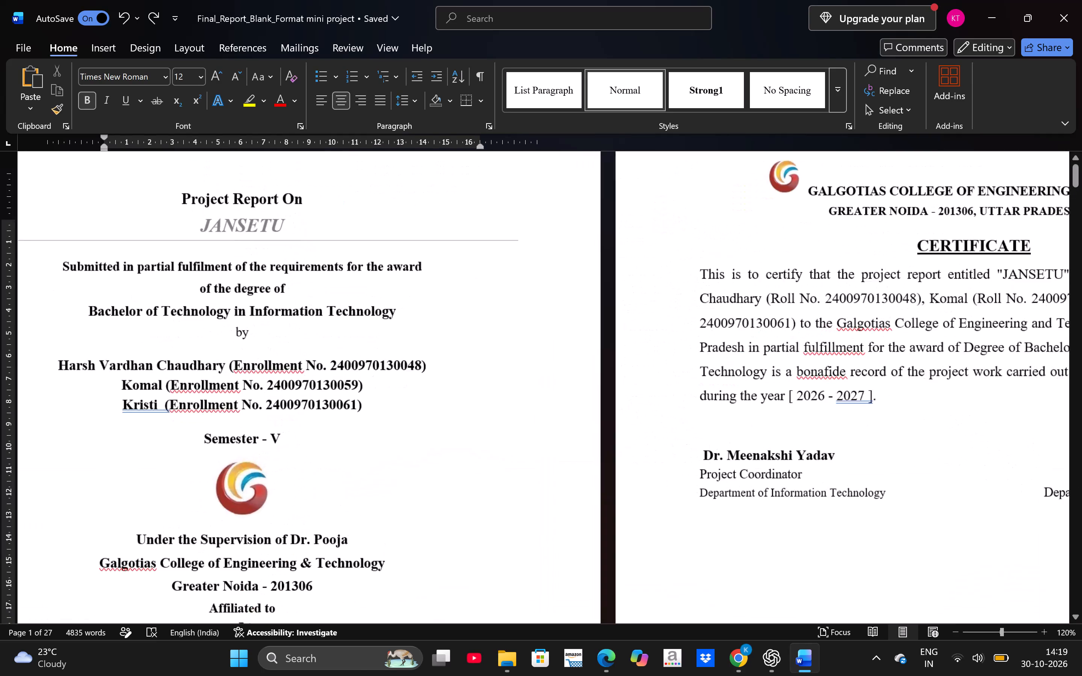
pyautogui.scroll(3, 675, 432)
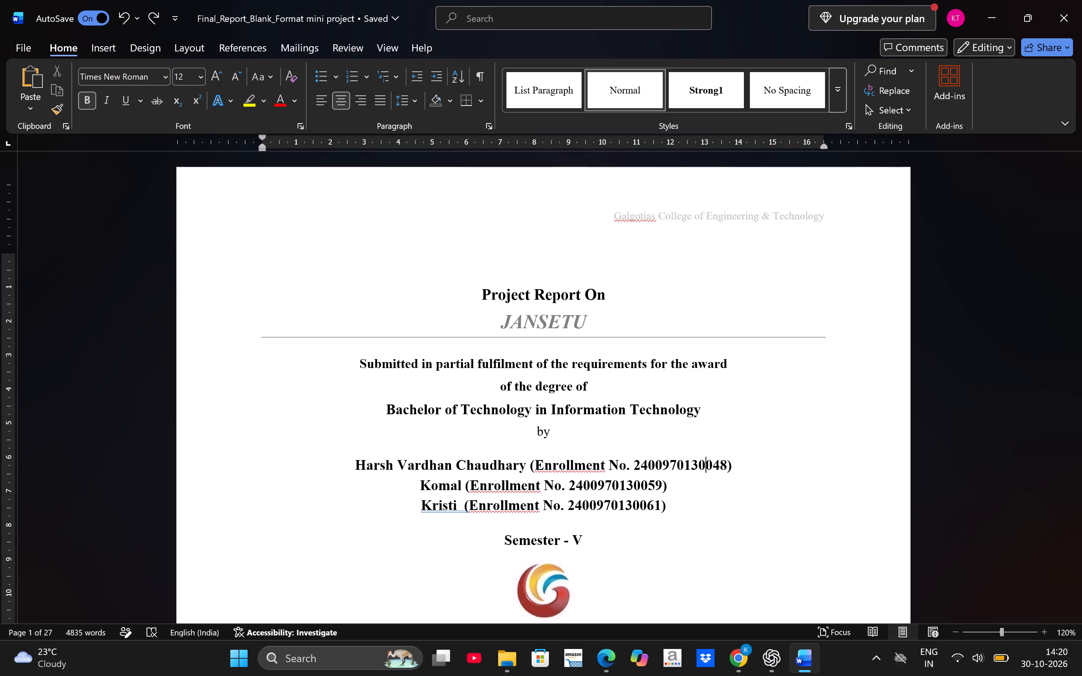
pyautogui.scroll(-2, 675, 432)
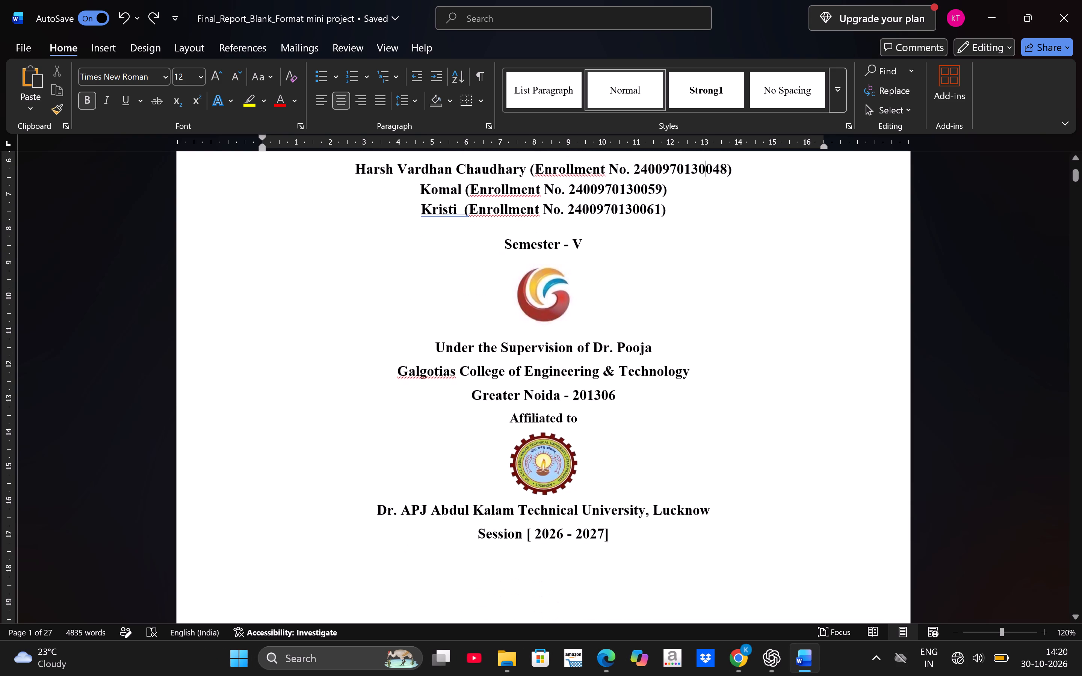
pyautogui.scroll(1, 675, 432)
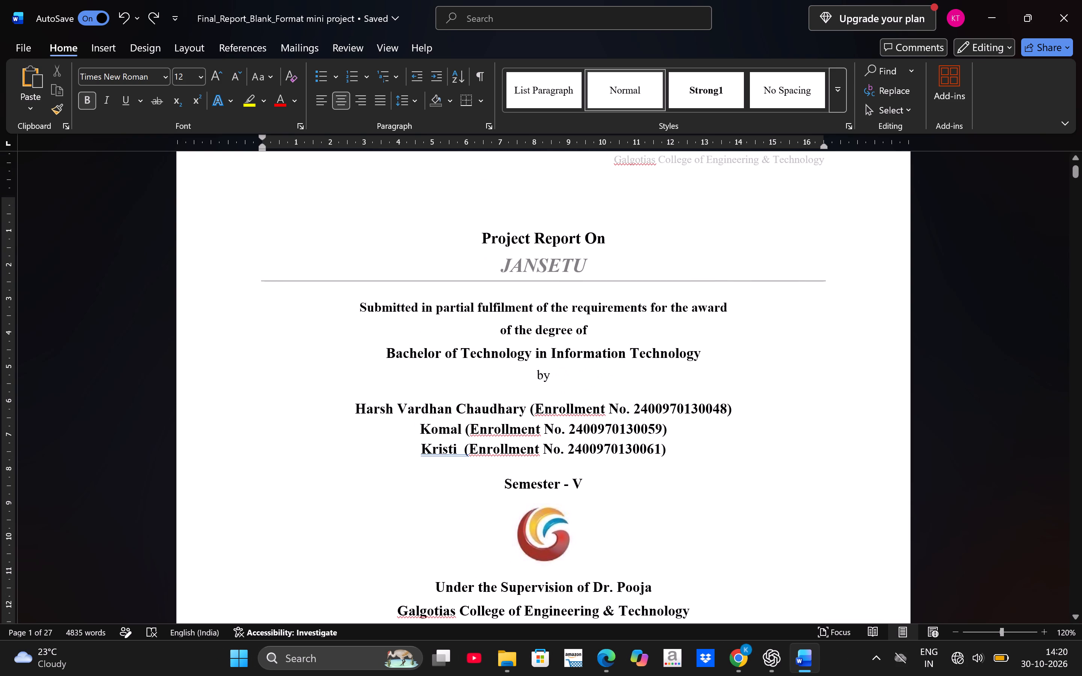
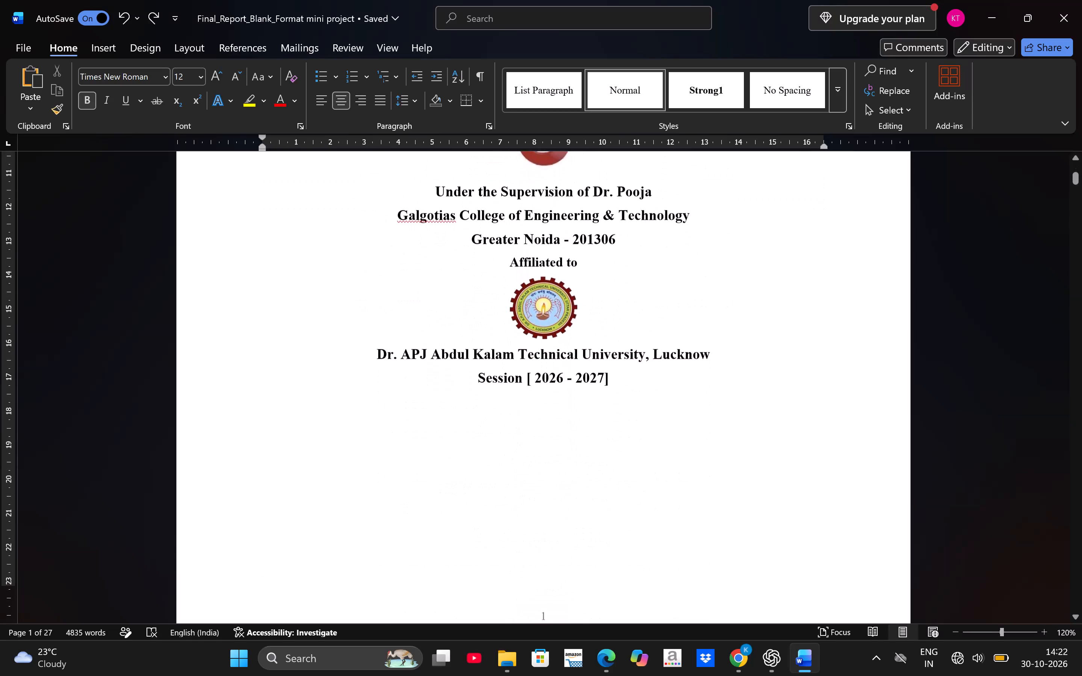
# Align the Certificate page signatories by adding four spaces before the Head of Department's name and removing the space before the Project Coordinator's name.
pyautogui.scroll(-3, 675, 432)
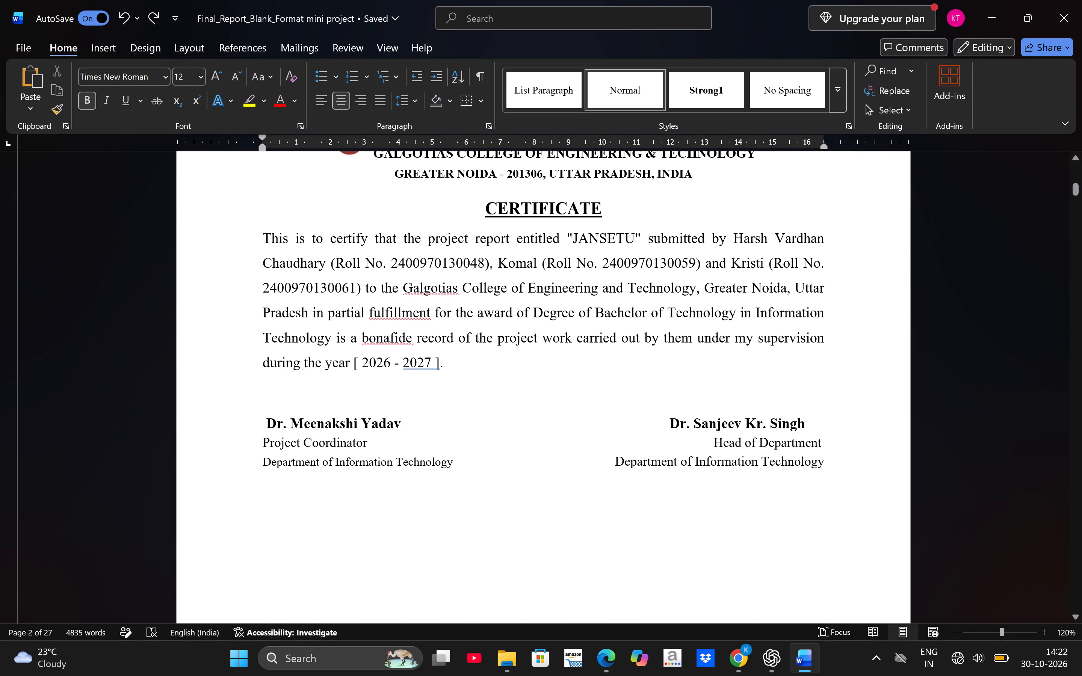
pyautogui.click(524, 169)
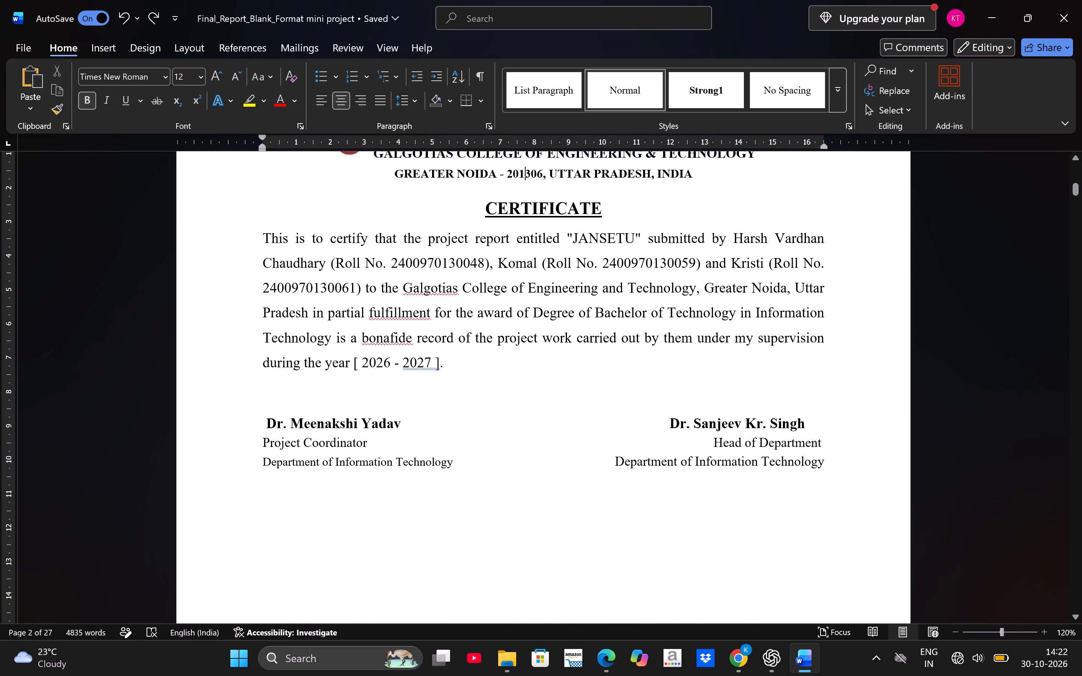
pyautogui.click(467, 175)
pyautogui.scroll(-3, 690, 466)
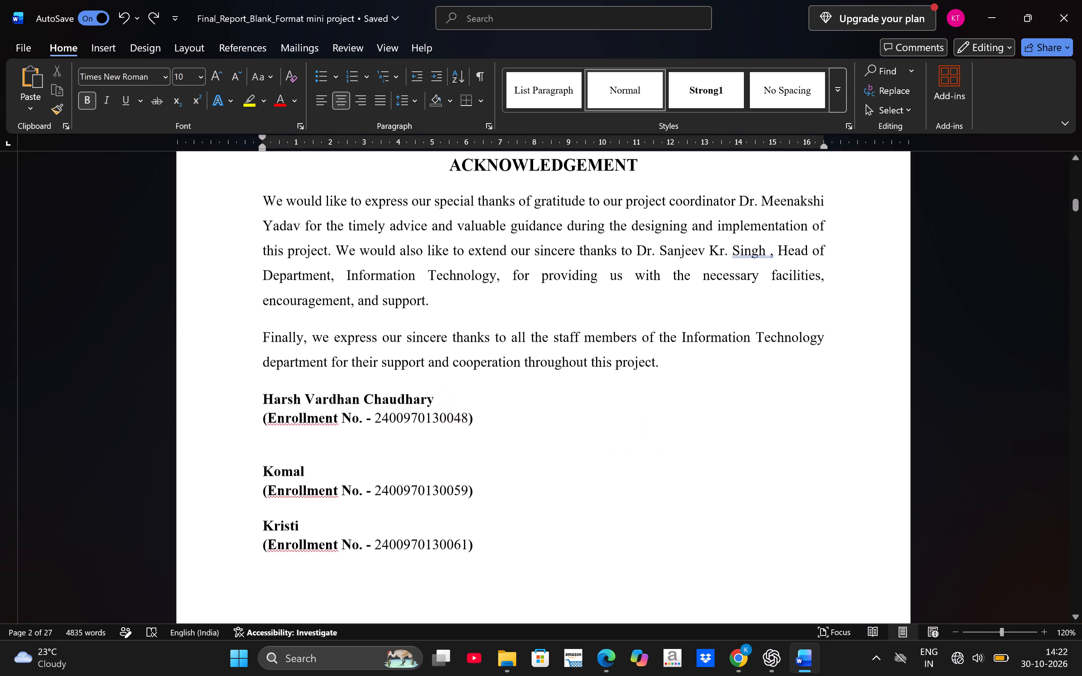
pyautogui.scroll(3, 690, 466)
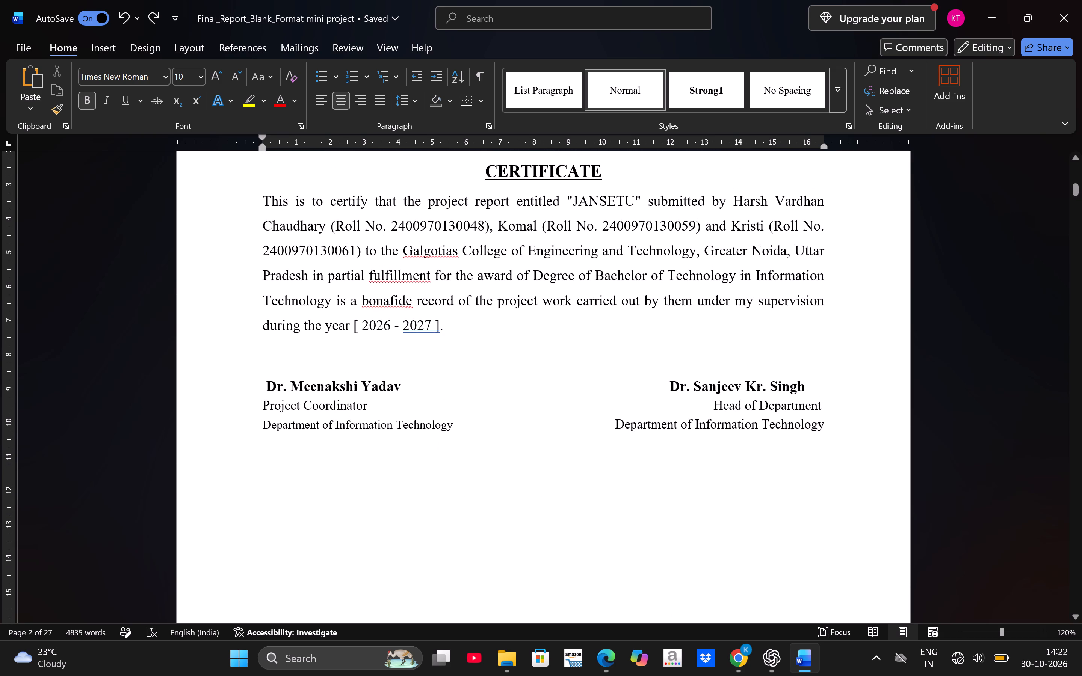
pyautogui.click(671, 380)
pyautogui.press('space')
pyautogui.press('space')
pyautogui.press('space')
pyautogui.press('space')
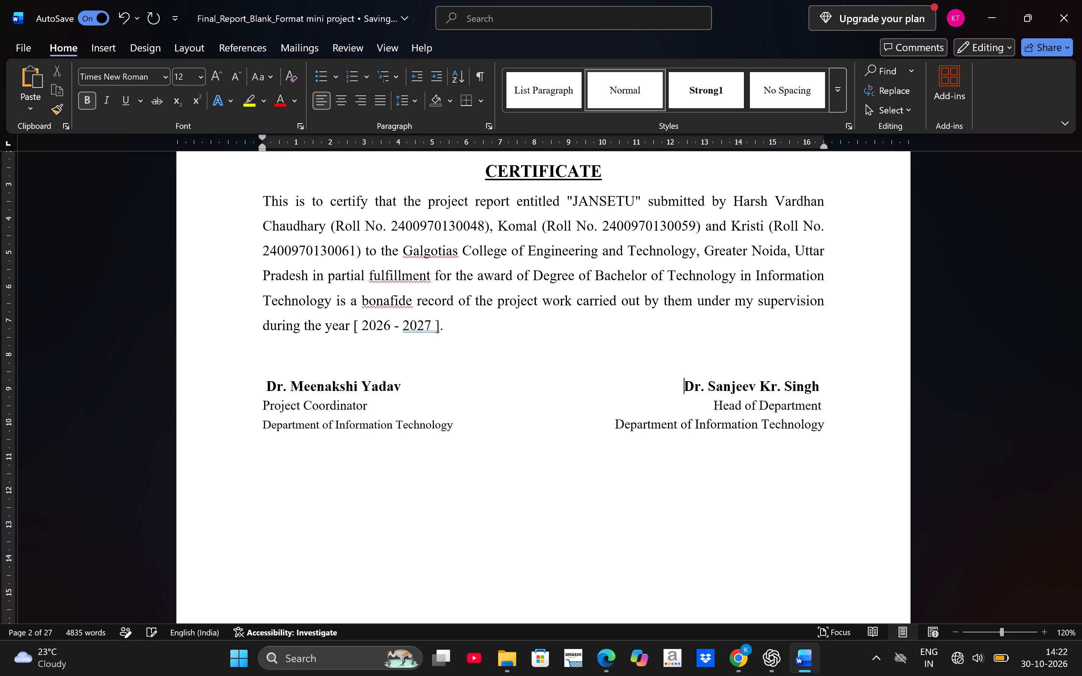
pyautogui.click(265, 384)
pyautogui.press('BackSpace')
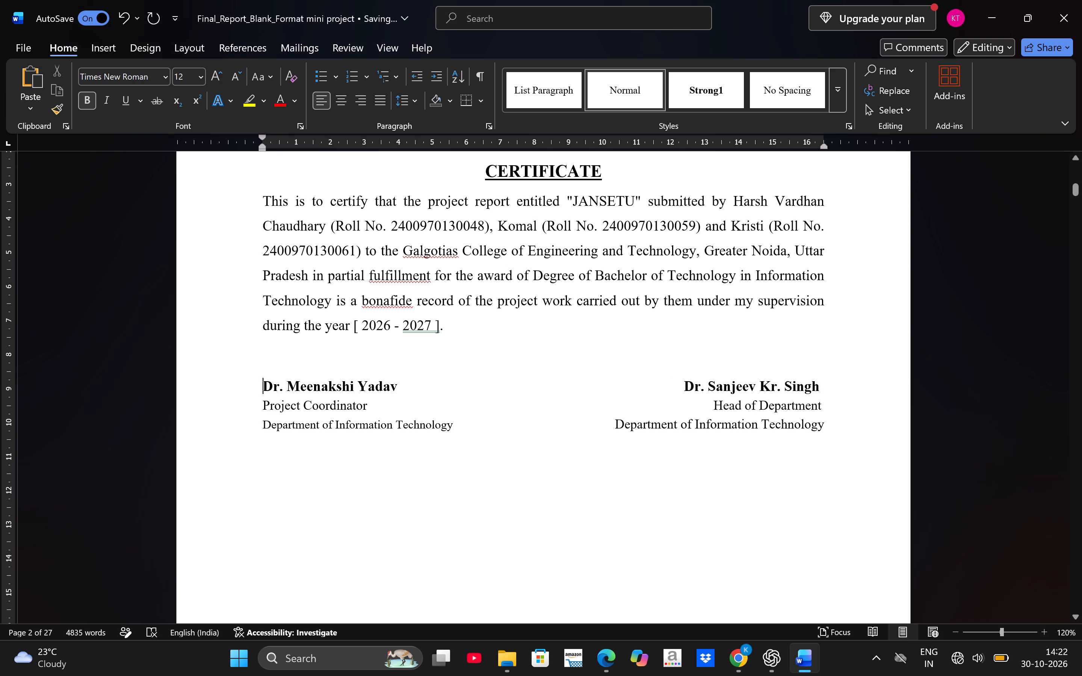
# Replace the blank line between the first and second students' entries on the Acknowledgement page with a fresh line break.
pyautogui.scroll(-3, 378, 542)
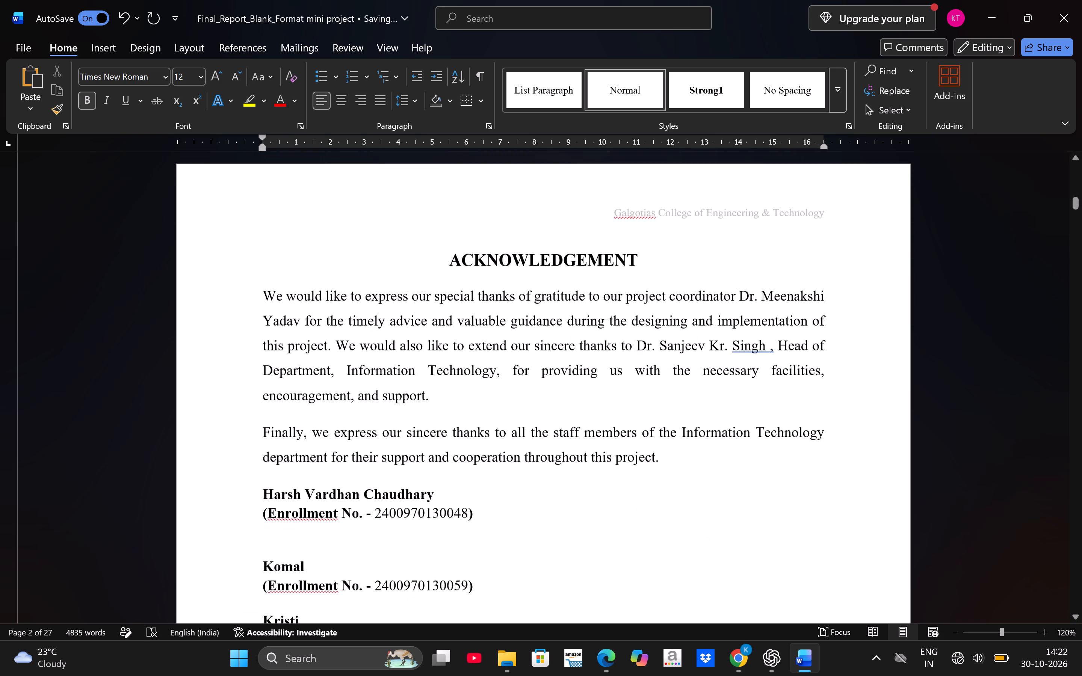
pyautogui.scroll(-1, 378, 542)
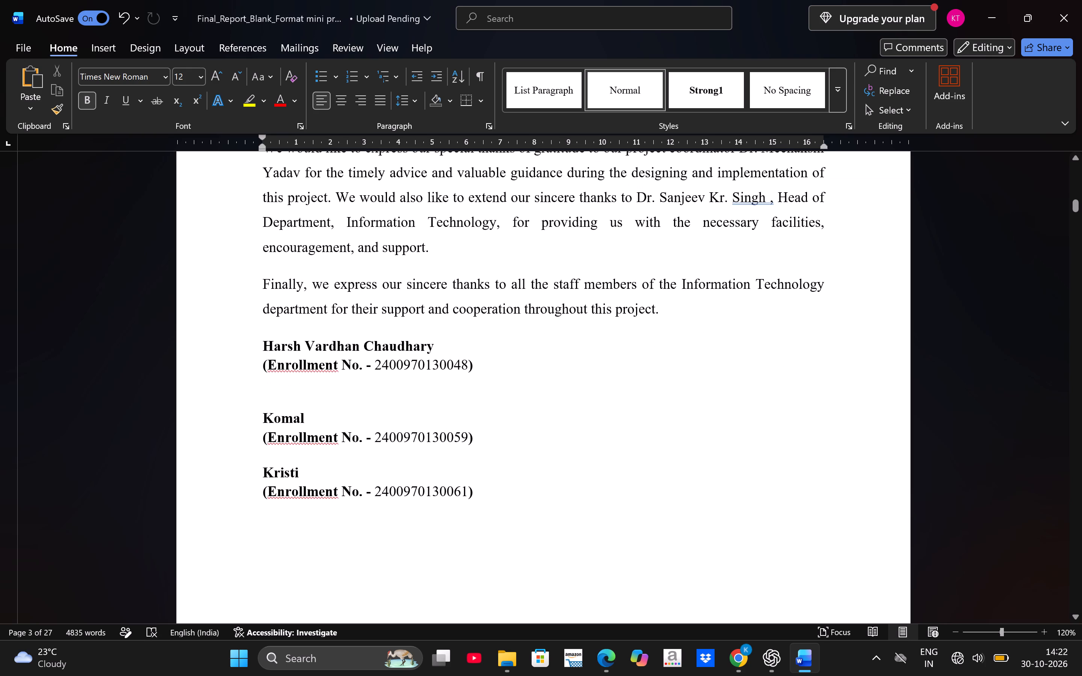
pyautogui.click(333, 391)
pyautogui.press('BackSpace')
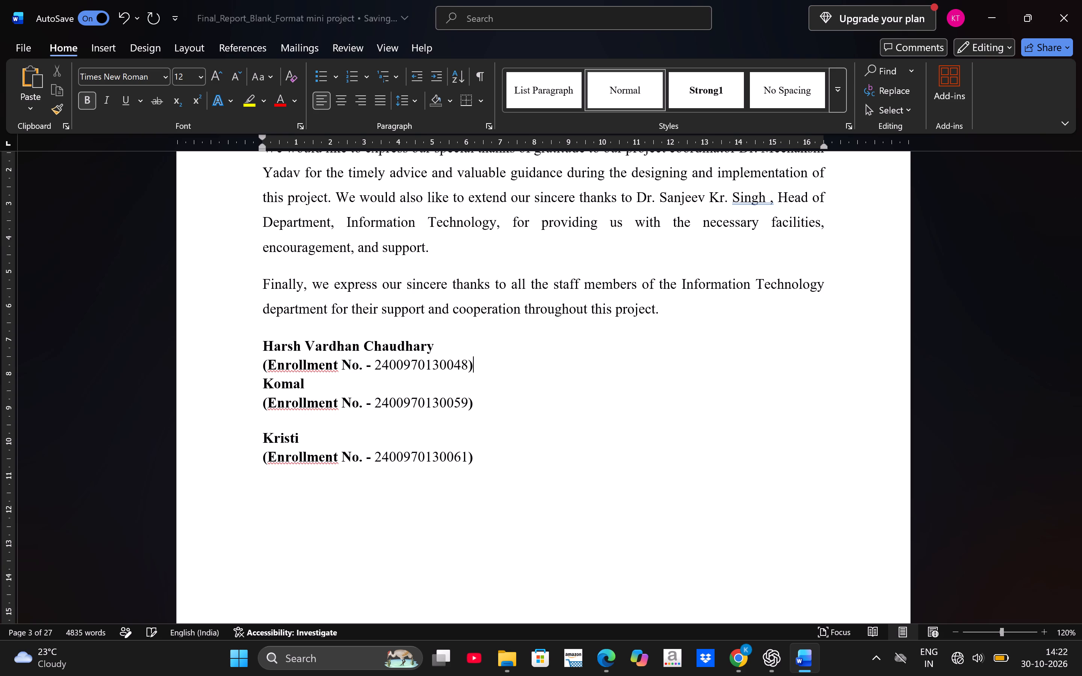
pyautogui.press('Return')
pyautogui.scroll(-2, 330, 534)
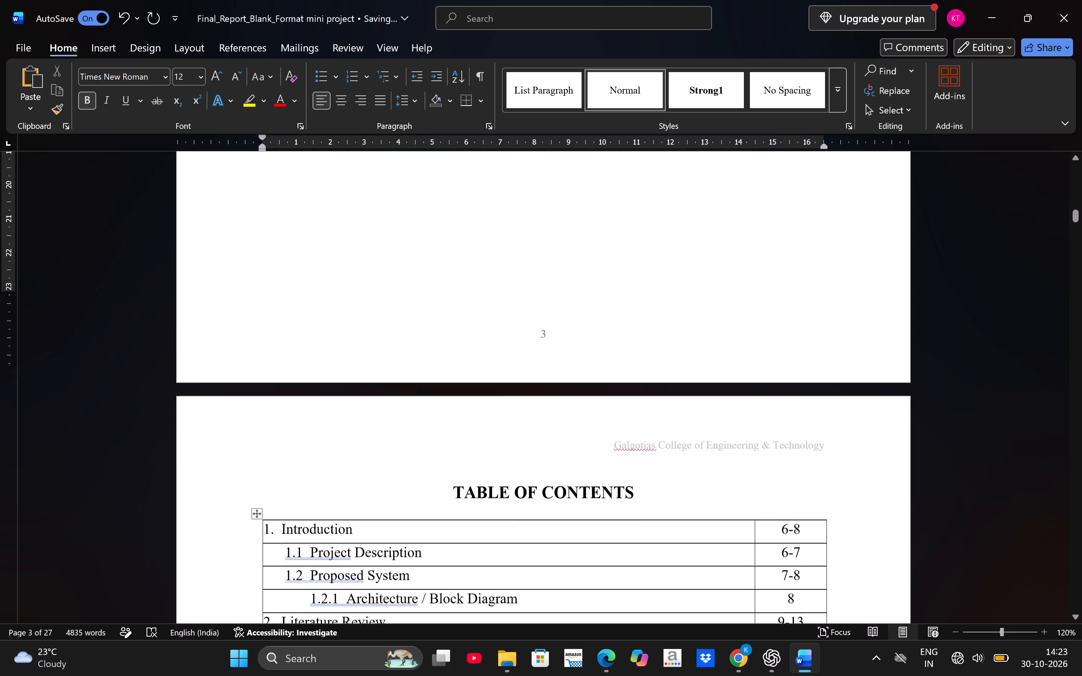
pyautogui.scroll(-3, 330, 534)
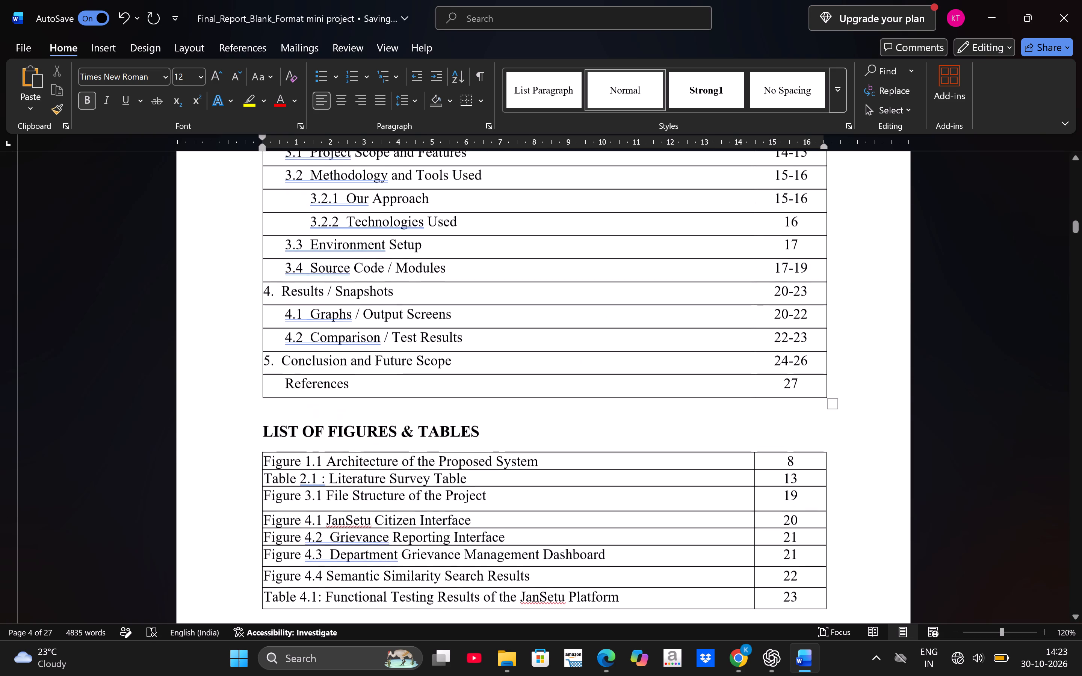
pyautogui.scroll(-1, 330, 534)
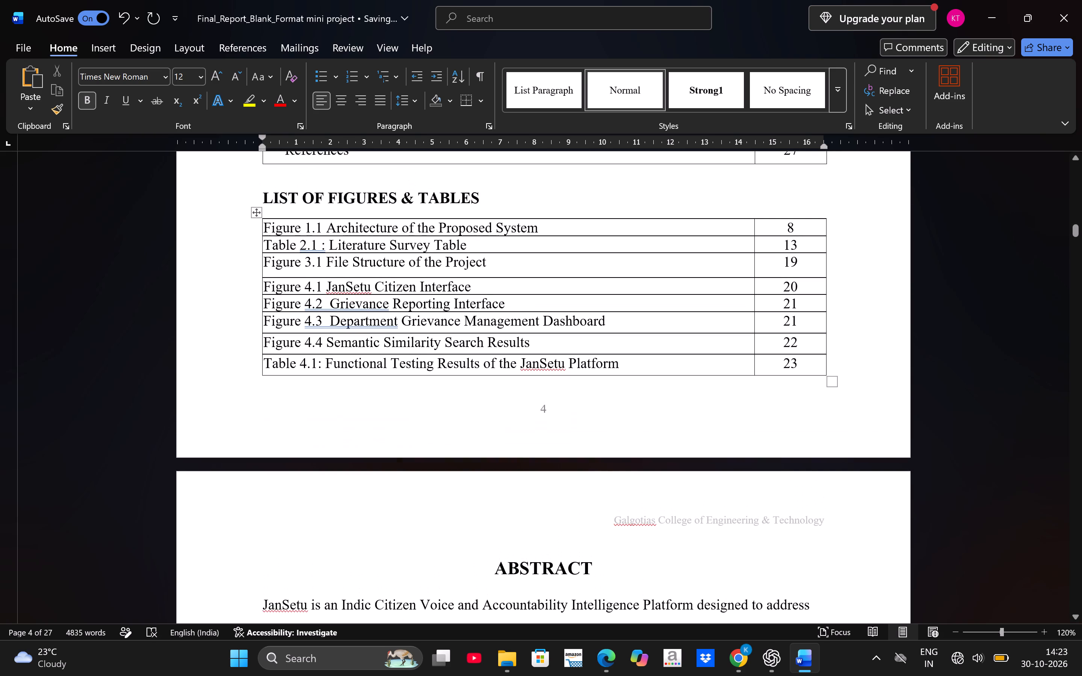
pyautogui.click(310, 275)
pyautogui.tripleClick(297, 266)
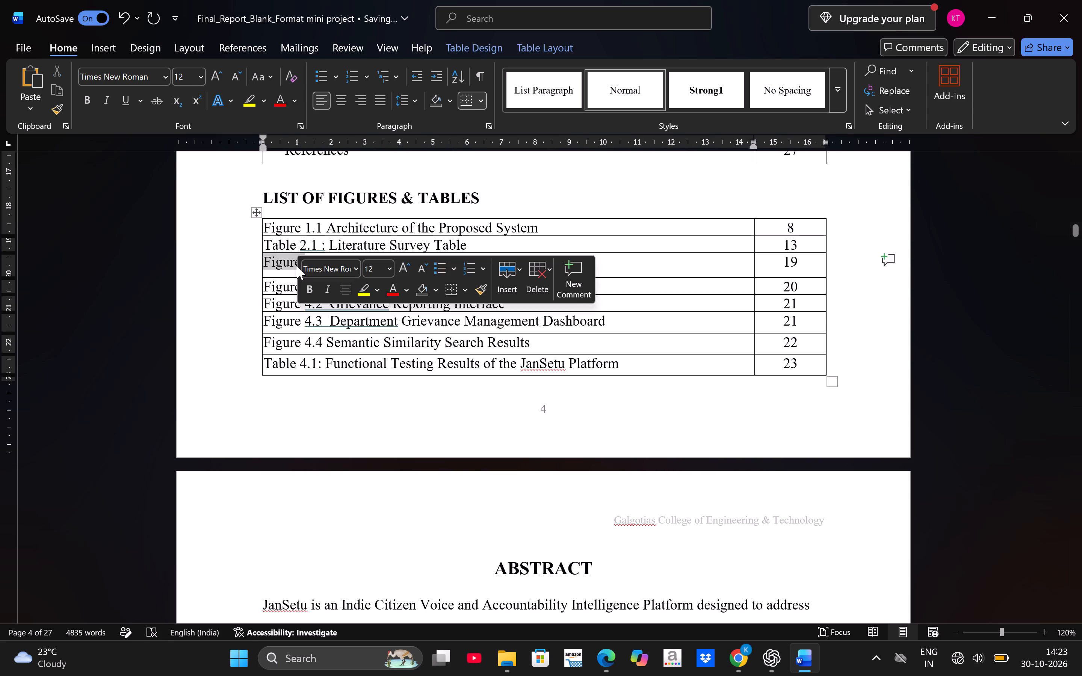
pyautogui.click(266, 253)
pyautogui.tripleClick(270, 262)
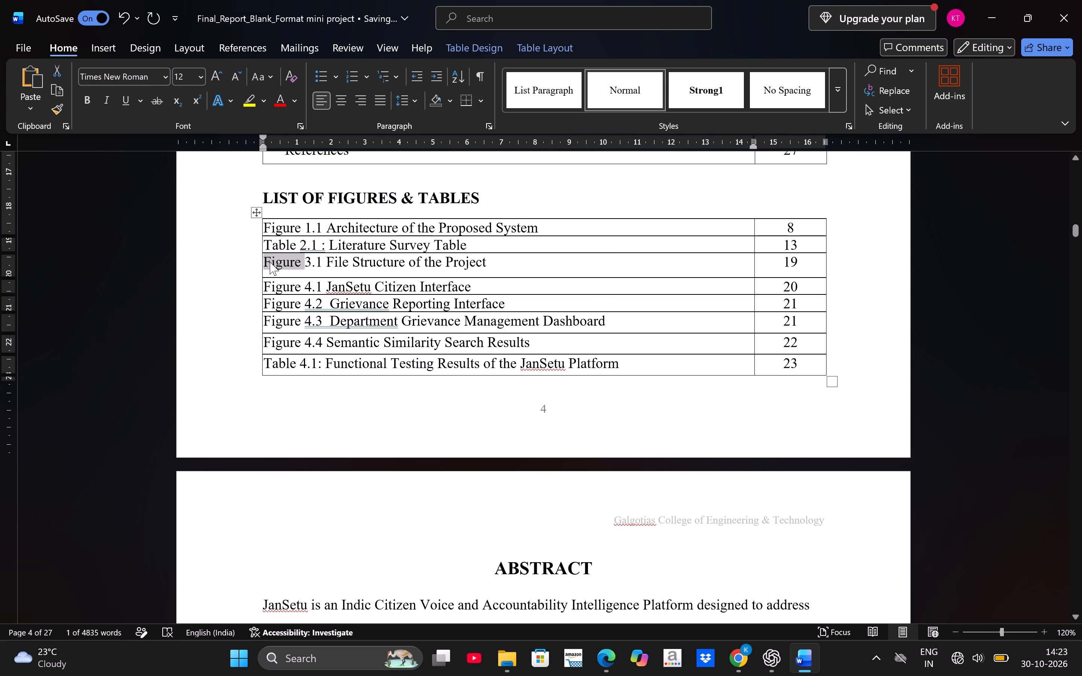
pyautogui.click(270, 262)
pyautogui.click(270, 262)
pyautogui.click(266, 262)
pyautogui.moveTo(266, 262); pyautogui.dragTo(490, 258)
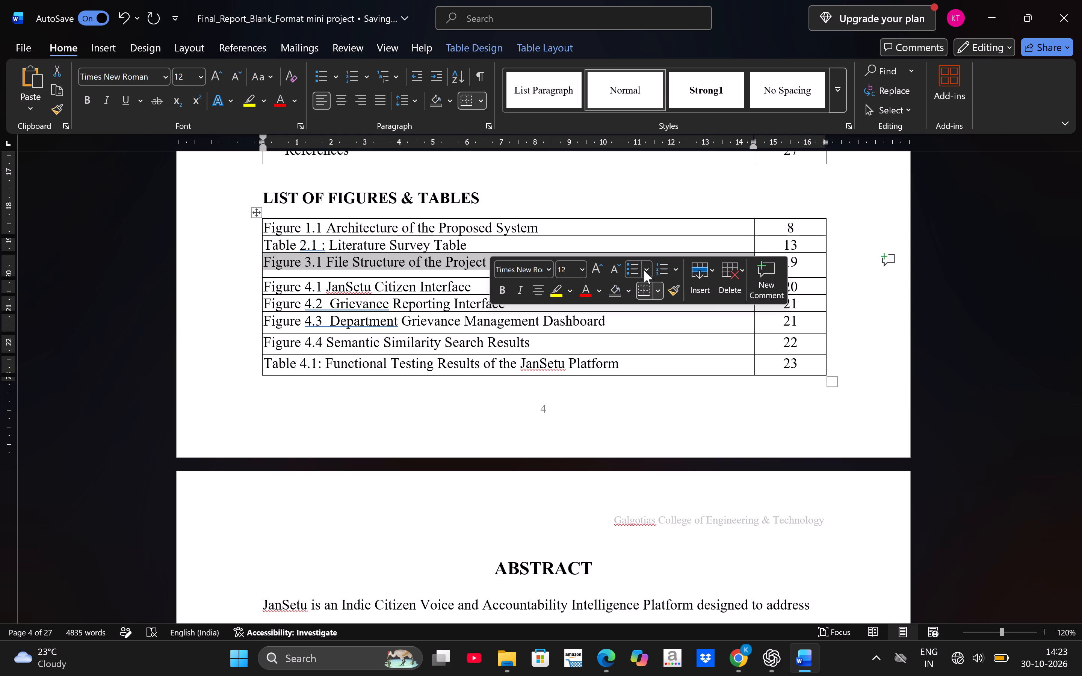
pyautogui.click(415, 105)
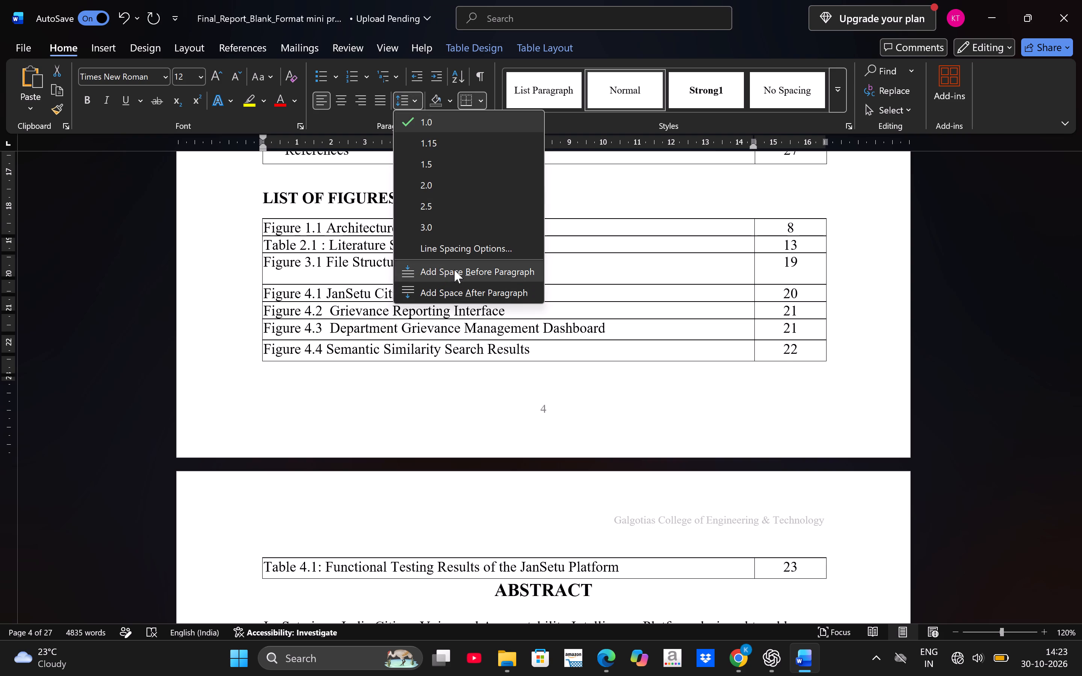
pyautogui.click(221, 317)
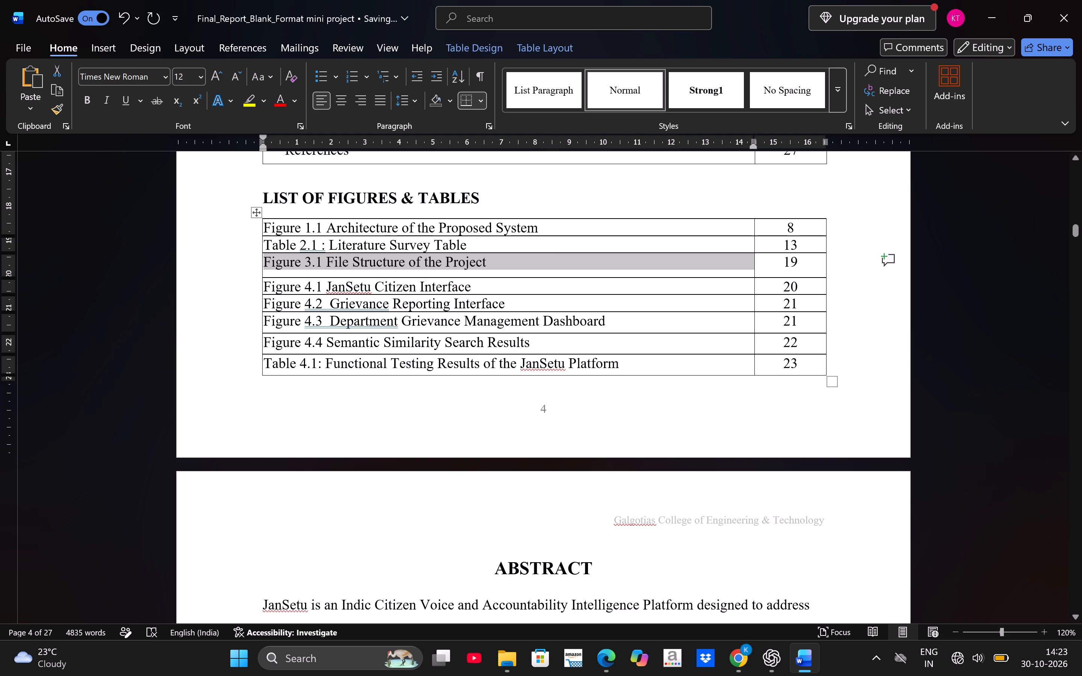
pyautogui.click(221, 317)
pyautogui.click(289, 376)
# Review the Abstract and Introduction pages, from the keywords and Project Description through the architecture diagram of the proposed system.
pyautogui.scroll(-1, 289, 376)
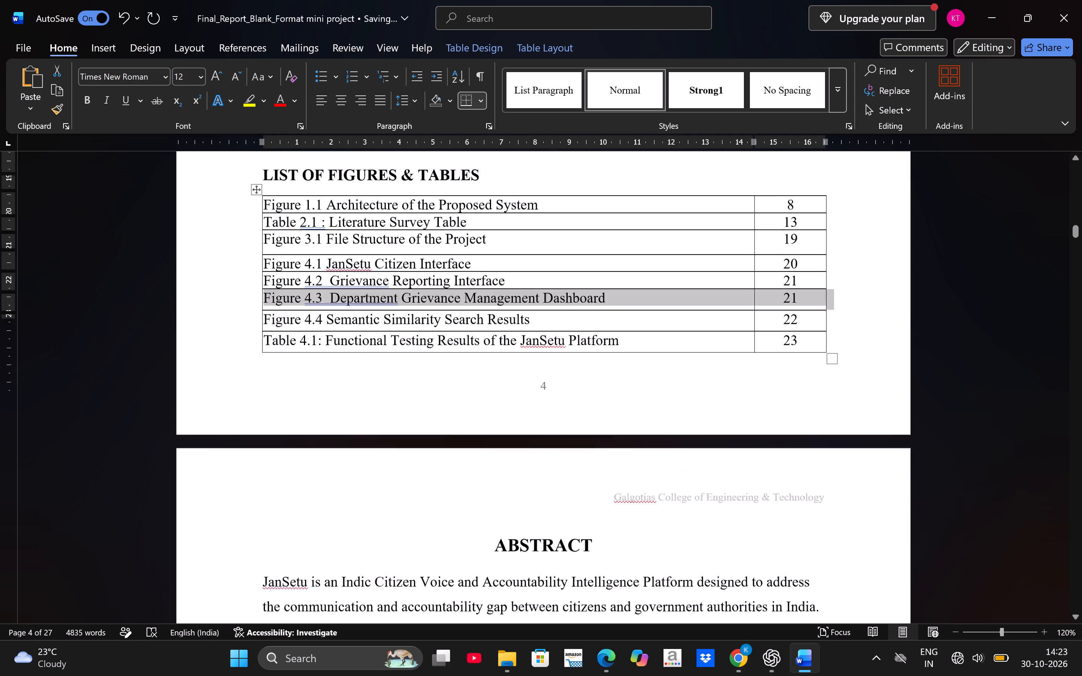
pyautogui.scroll(-4, 289, 376)
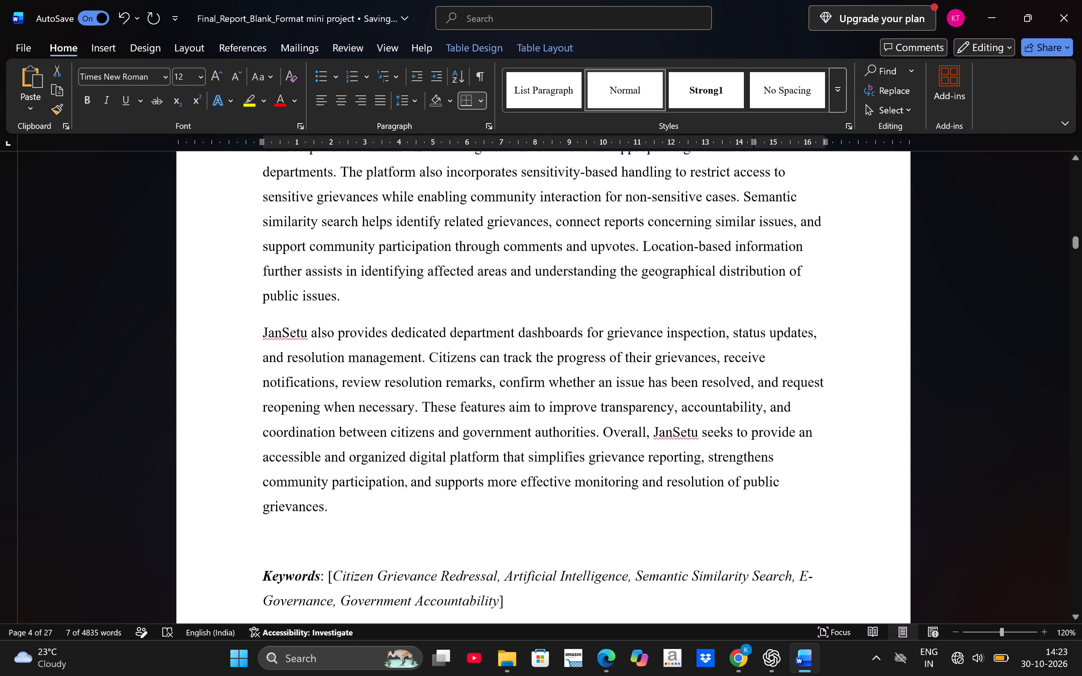
pyautogui.scroll(-4, 289, 376)
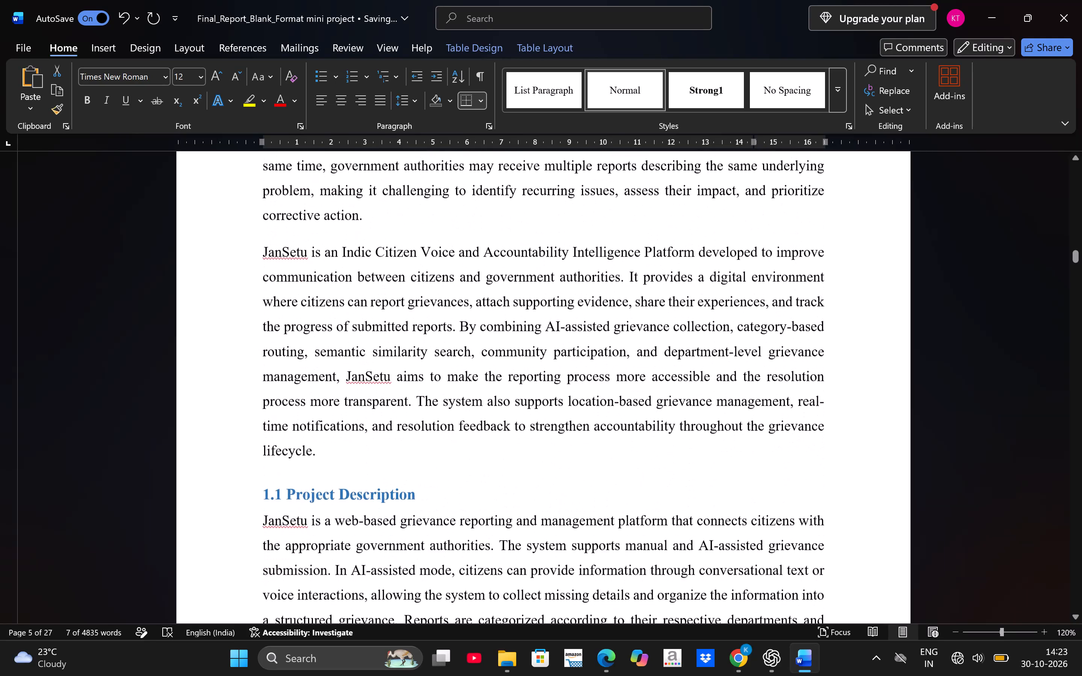
pyautogui.scroll(-5, 289, 376)
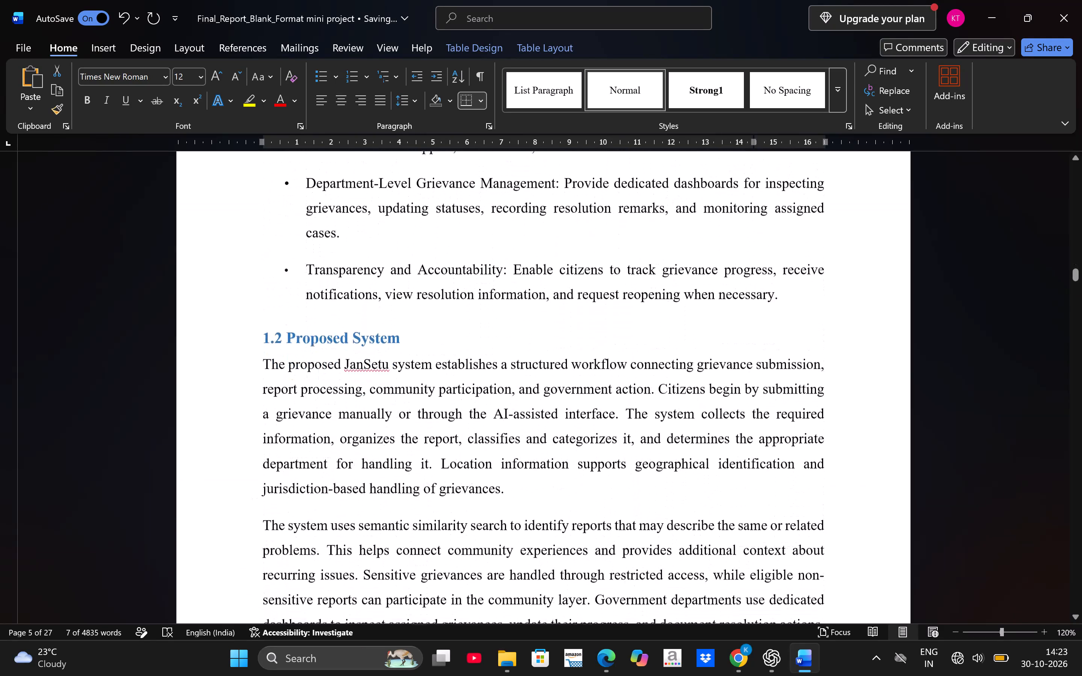
pyautogui.scroll(-5, 289, 376)
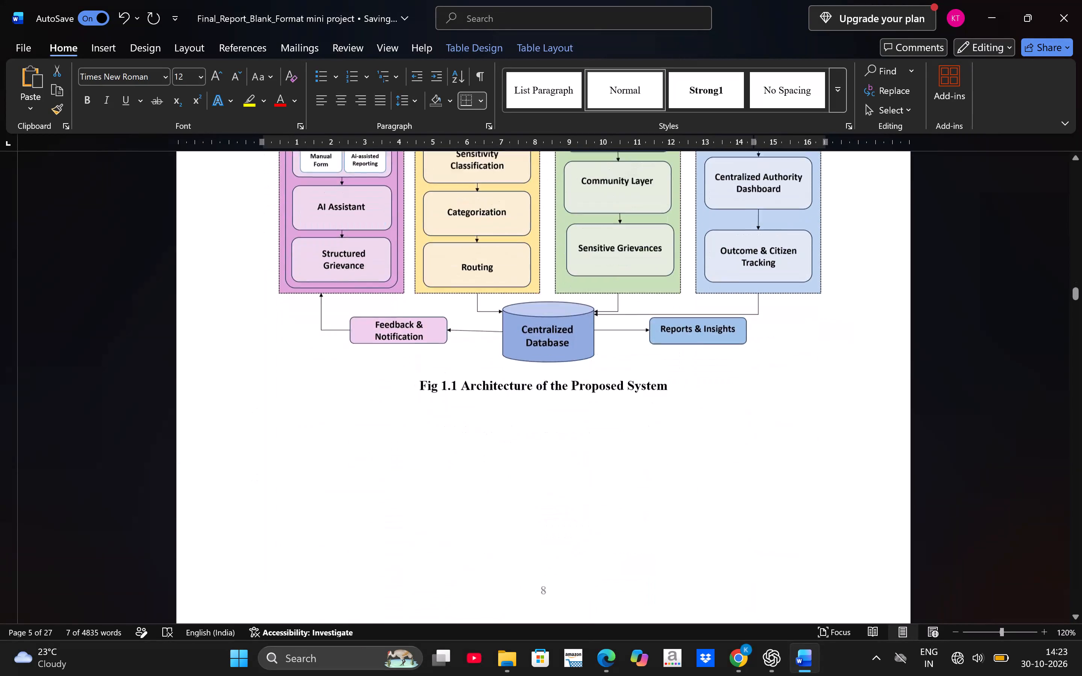
pyautogui.scroll(-3, 289, 376)
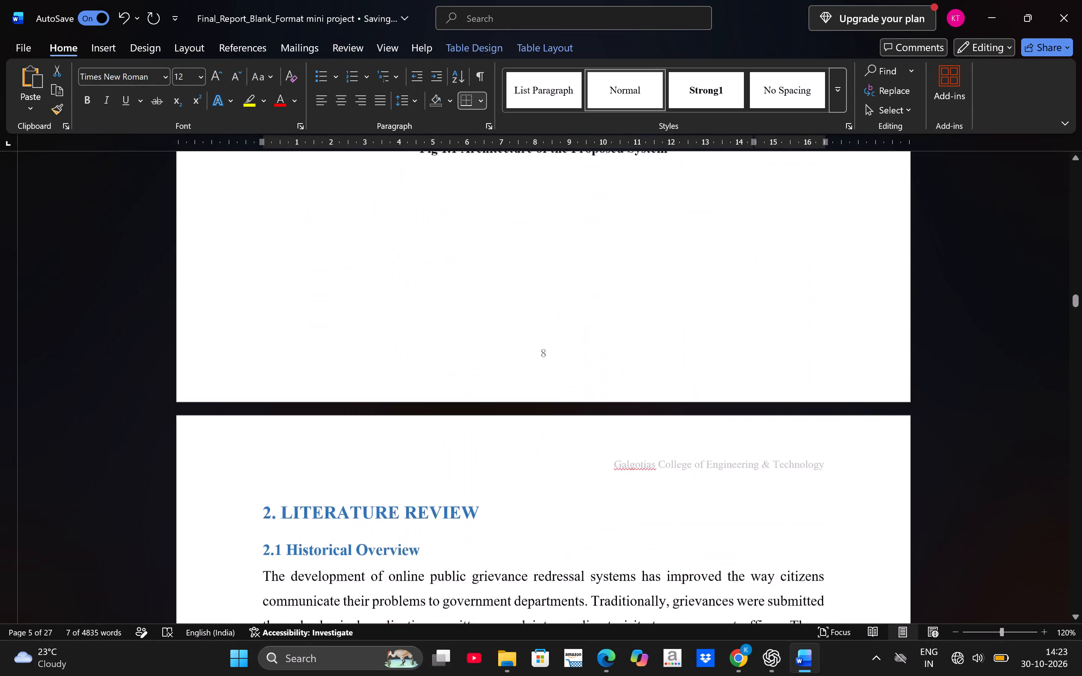
# Review the Literature Review chapter, from Historical Overview and Related Work through the Literature Survey Table and Problem Solution, zooming out to 100%.
pyautogui.scroll(-3, 289, 376)
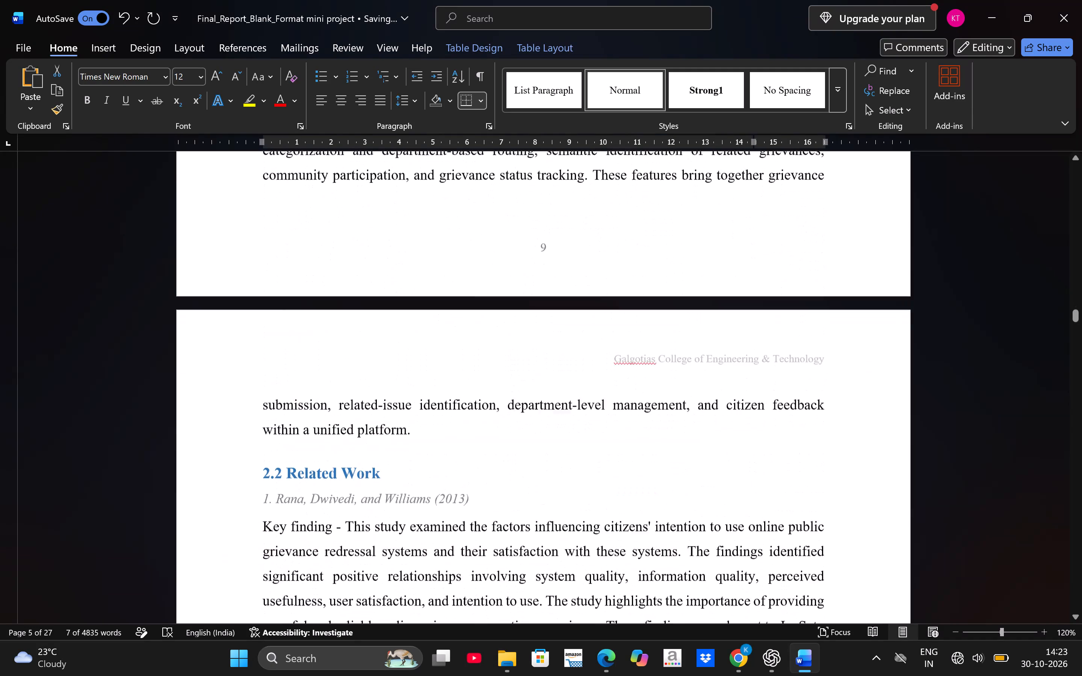
pyautogui.scroll(-5, 289, 376)
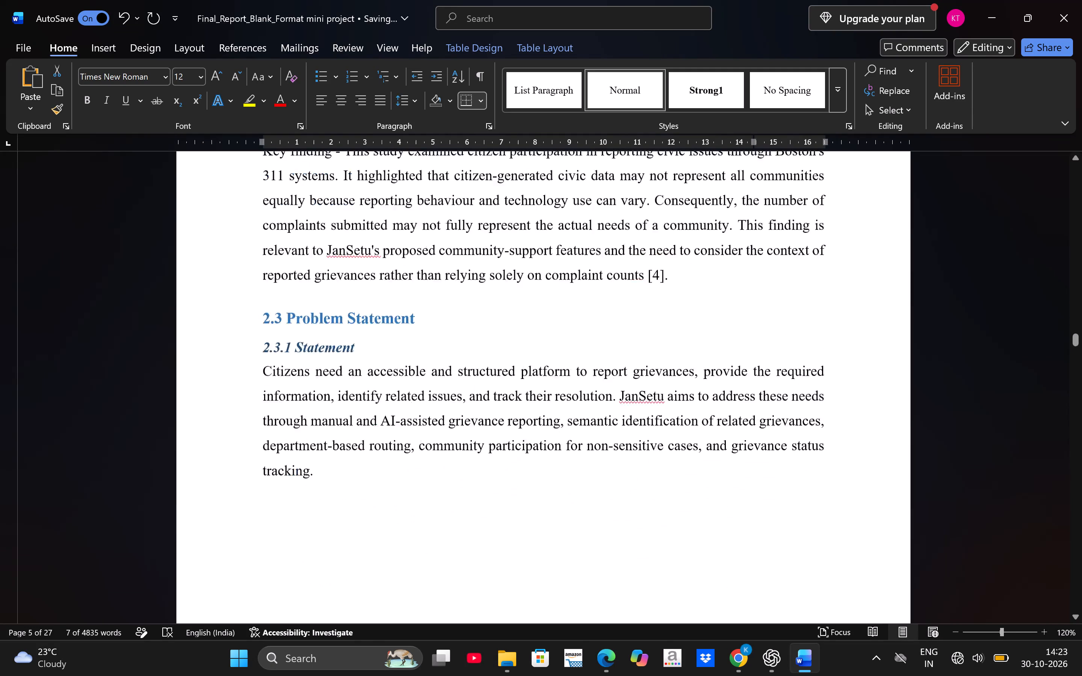
pyautogui.scroll(-1, 289, 376)
pyautogui.scroll(1, 289, 376)
pyautogui.scroll(-3, 289, 376)
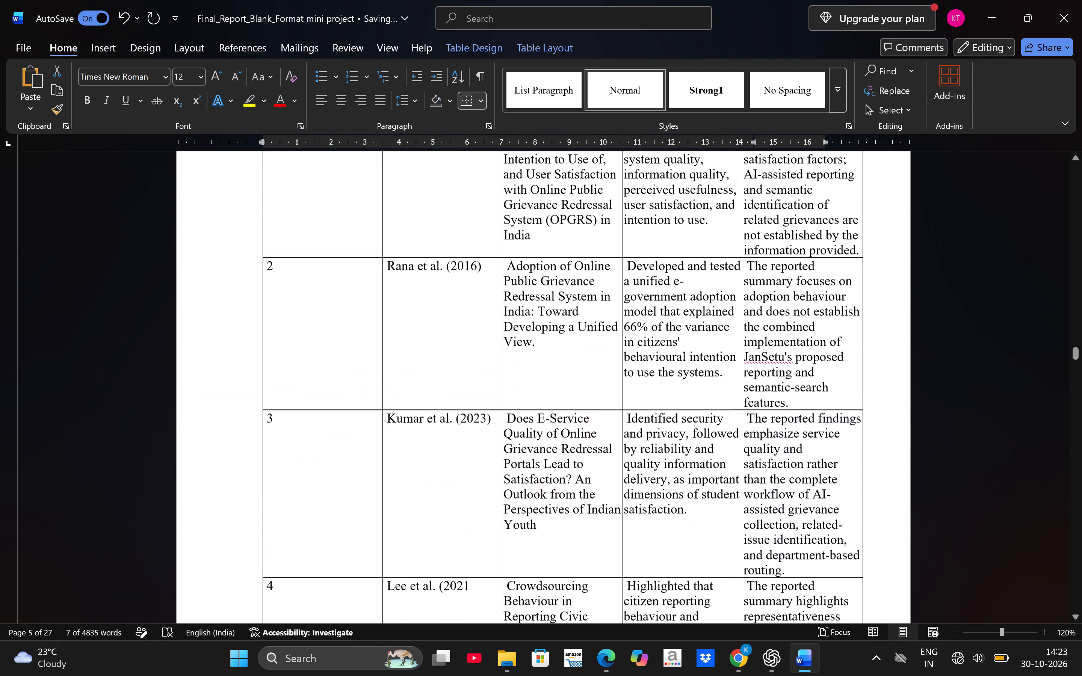
pyautogui.scroll(-2, 289, 376)
pyautogui.keyDown('ctrl'); pyautogui.scroll(-2, 289, 376); pyautogui.keyUp('ctrl')
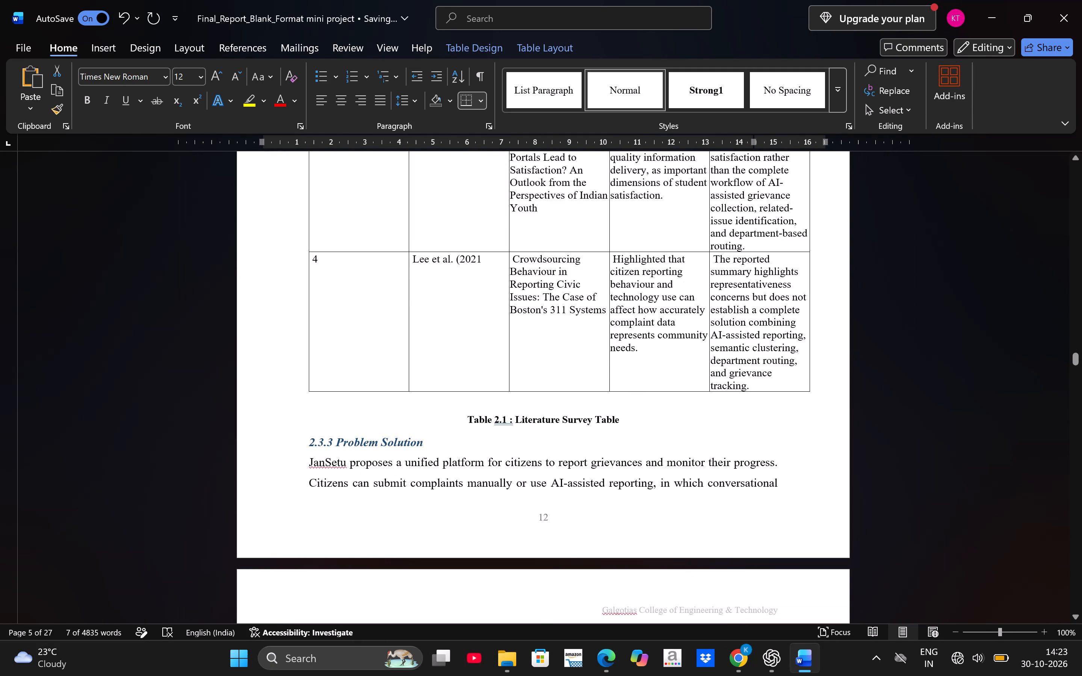
pyautogui.scroll(1, 289, 376)
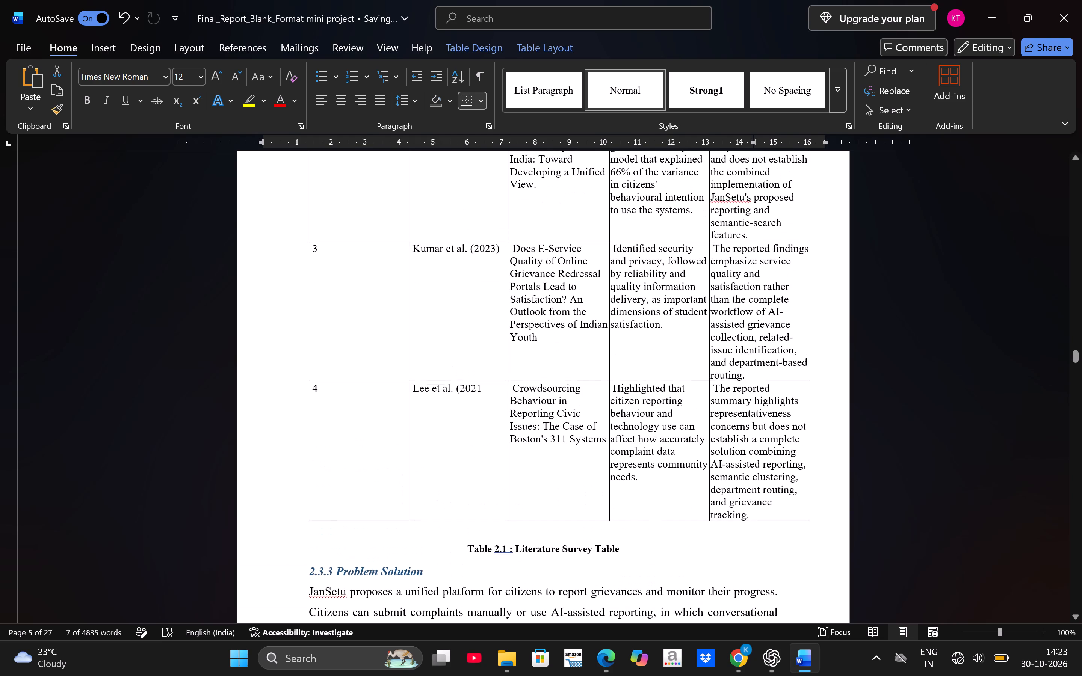
pyautogui.scroll(2, 289, 376)
pyautogui.scroll(-1, 289, 376)
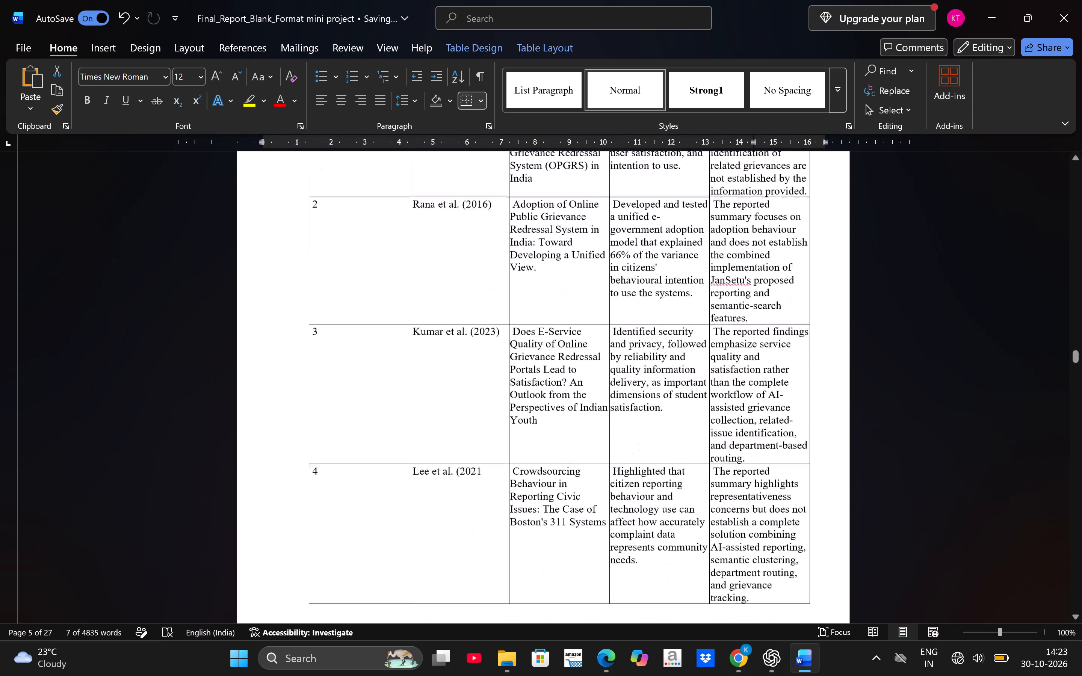
pyautogui.scroll(-3, 289, 376)
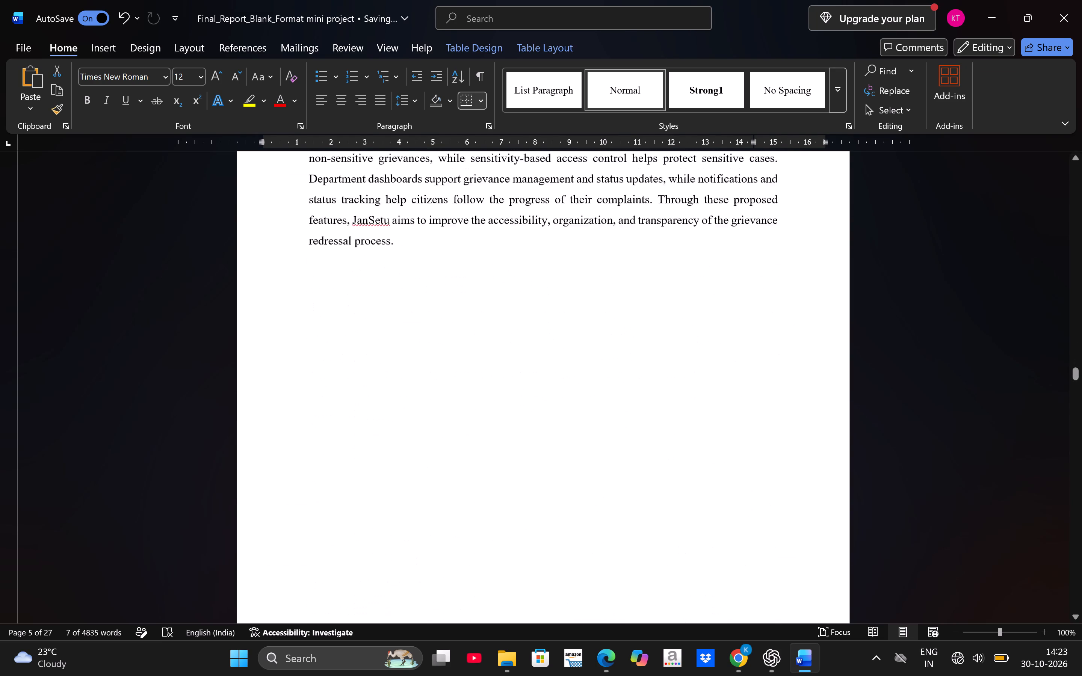
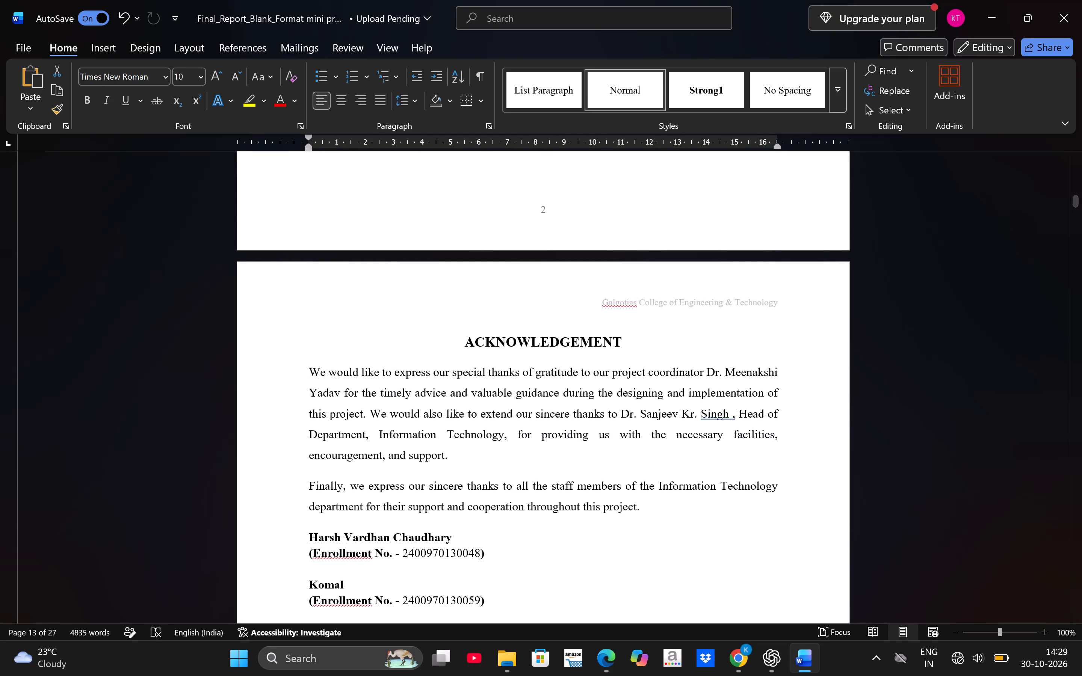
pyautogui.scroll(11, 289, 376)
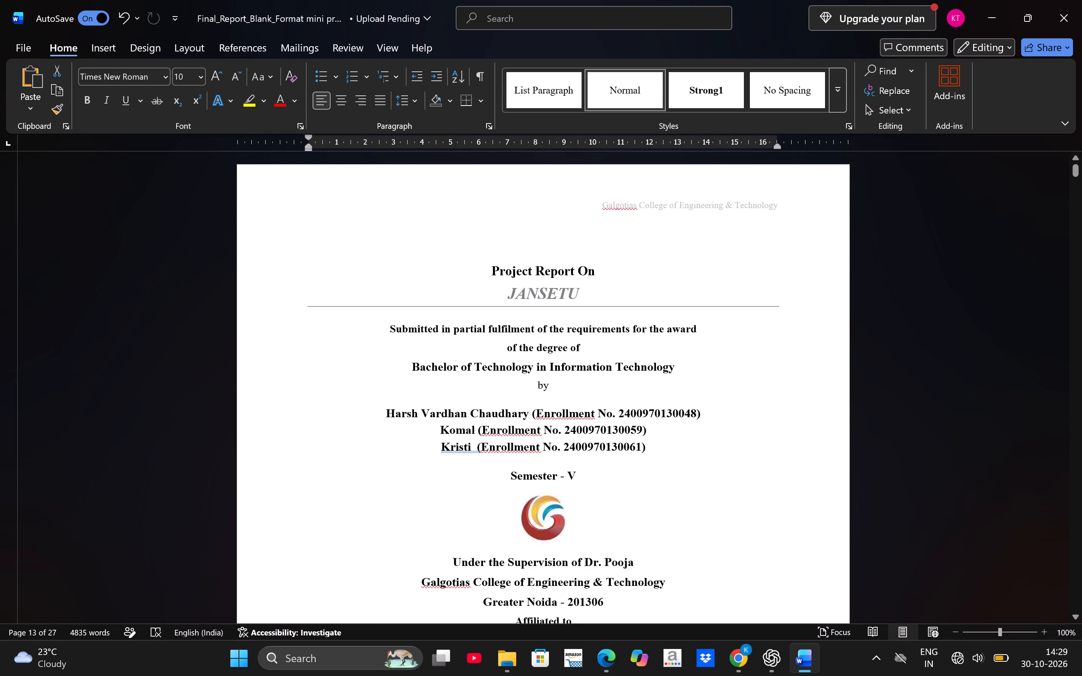
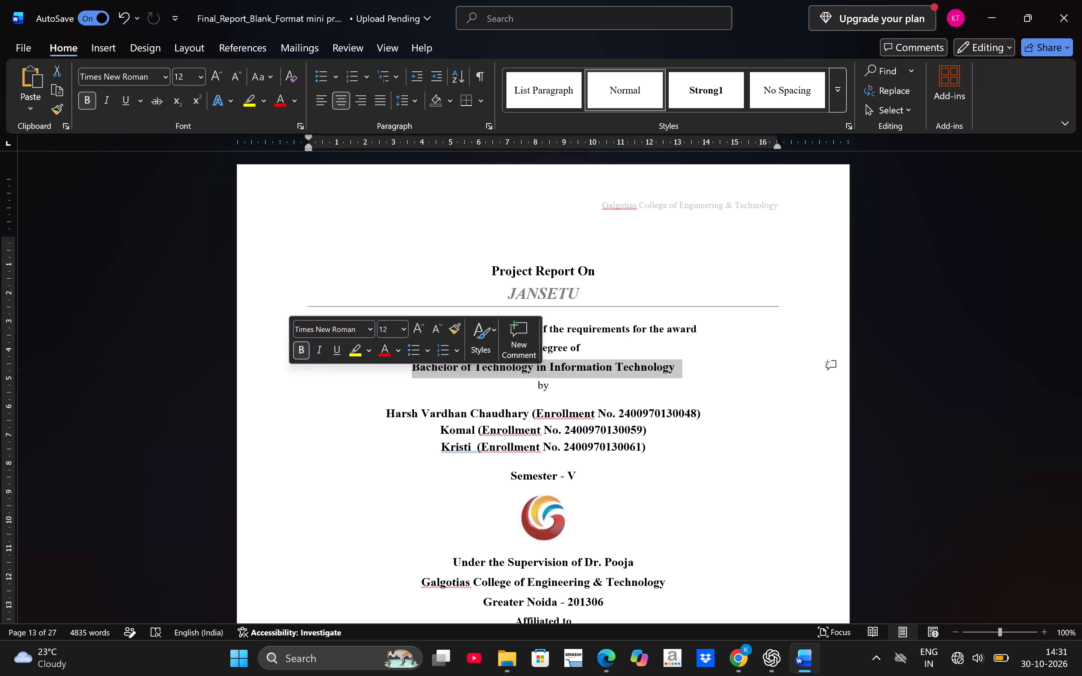
# On the certificate page, change the Head of Department's title from "Dr." to "Prof. (Dr.)".
pyautogui.click(397, 497)
pyautogui.scroll(-3, 397, 497)
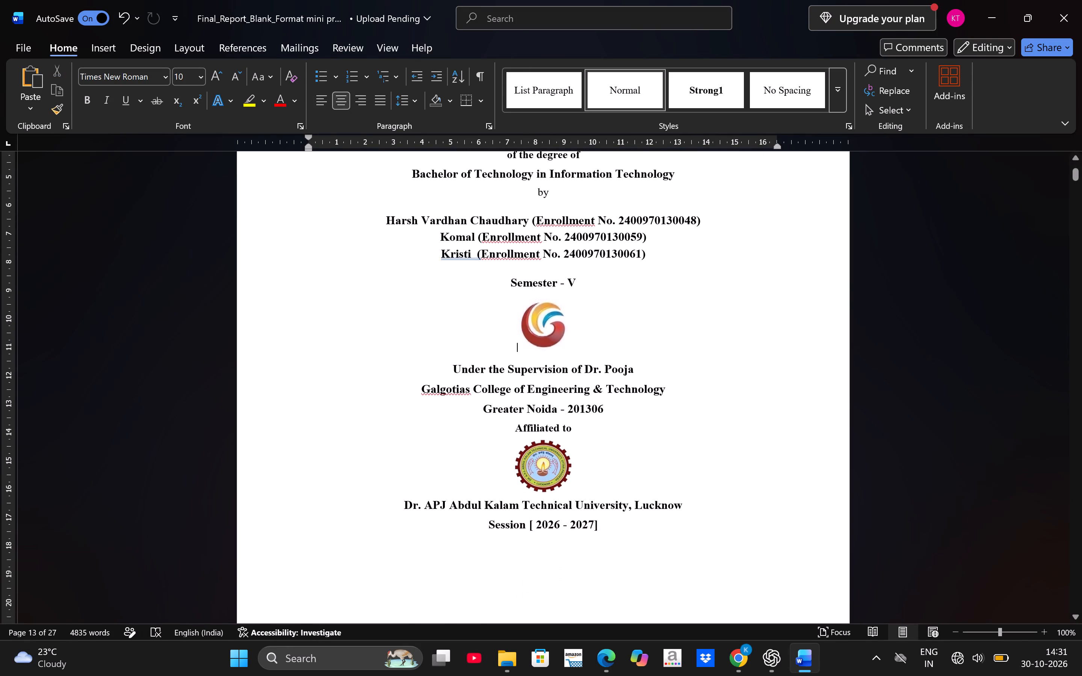
pyautogui.scroll(-3, 397, 497)
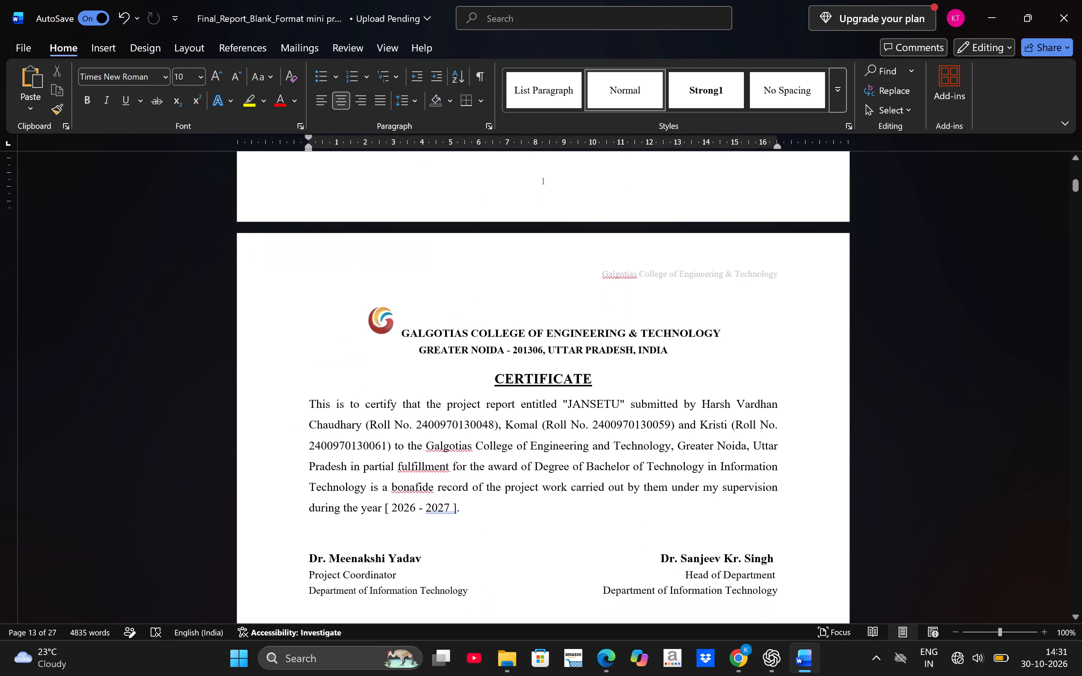
pyautogui.scroll(-1, 397, 497)
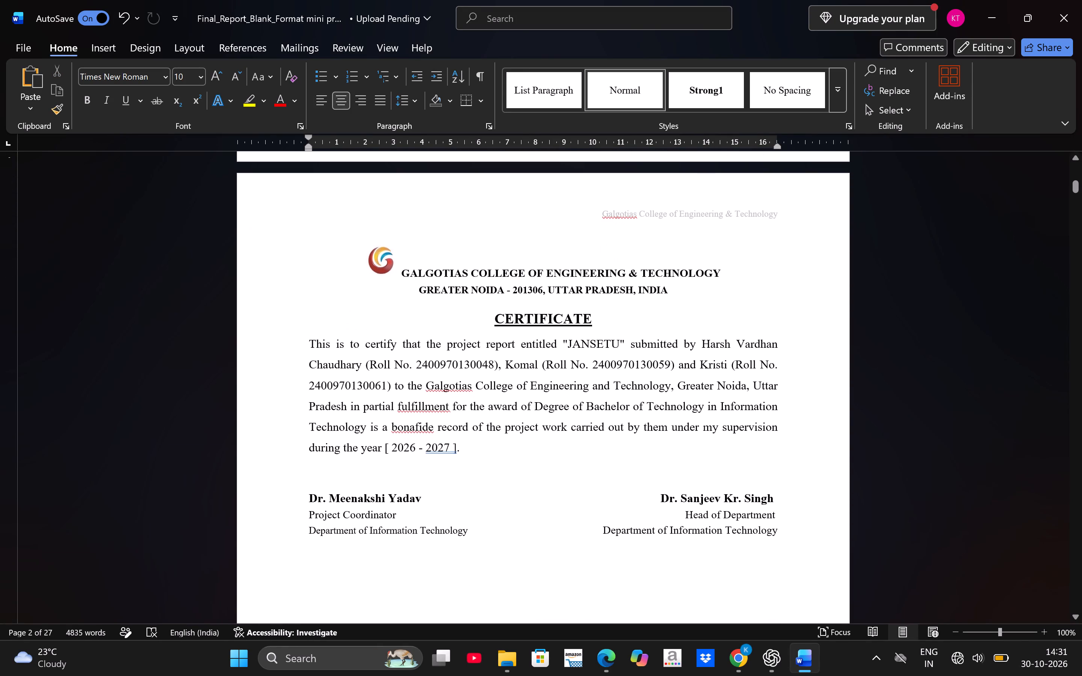
pyautogui.click(659, 498)
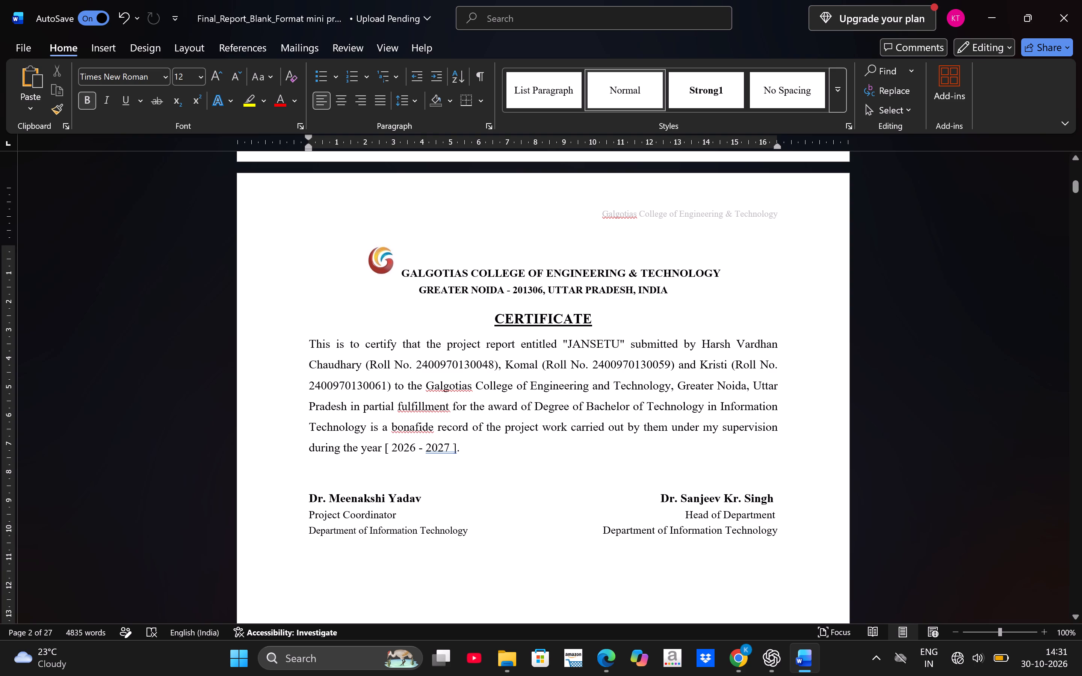
pyautogui.hotkey('shift', '(')
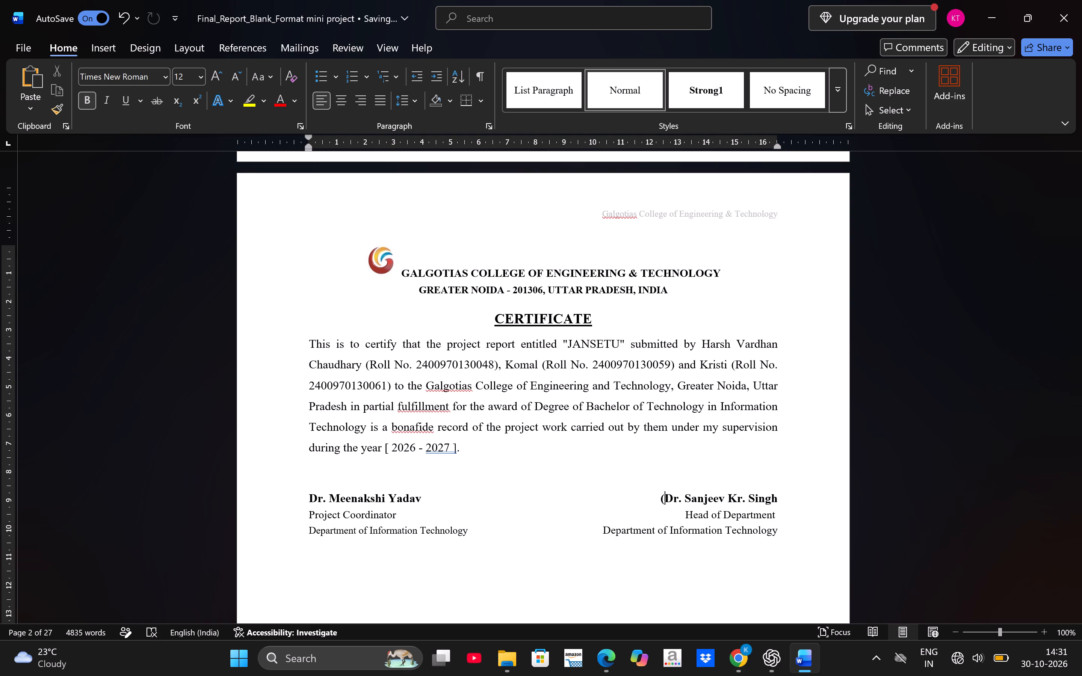
pyautogui.press('Right')
pyautogui.press('Right')
pyautogui.press('Right')
pyautogui.hotkey('shift', ')')
pyautogui.press('Left')
pyautogui.press('Left')
pyautogui.press('Left')
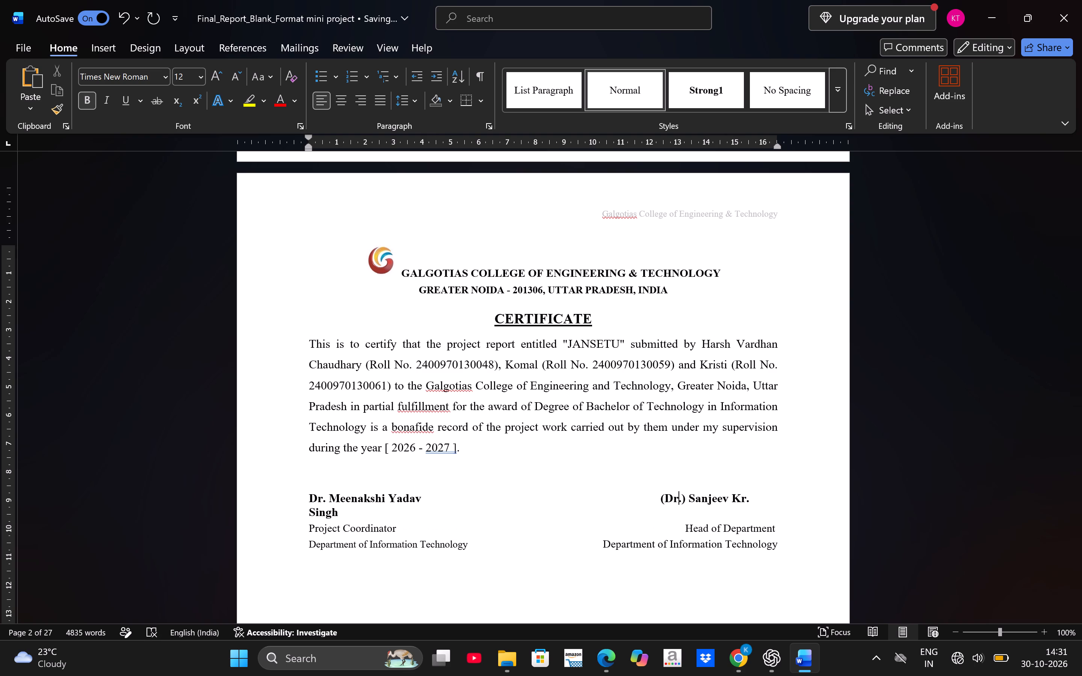
pyautogui.press('Left')
pyautogui.press('Left')
pyautogui.write('Prof')
pyautogui.press('.')
pyautogui.press('space')
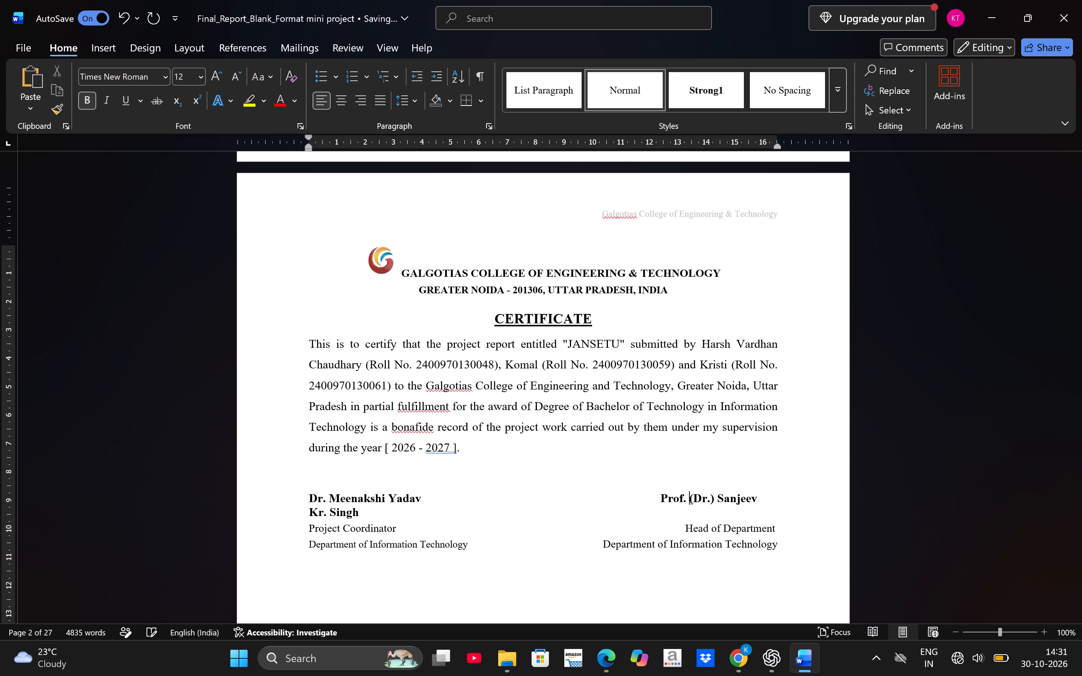
# Remove the surplus spaces before the Head of Department's name so both signatory names fit on one line, and save the report.
pyautogui.click(664, 498)
pyautogui.press('BackSpace')
pyautogui.press('BackSpace')
pyautogui.press('BackSpace')
pyautogui.press('BackSpace')
pyautogui.press('BackSpace')
pyautogui.press('BackSpace')
pyautogui.press('BackSpace')
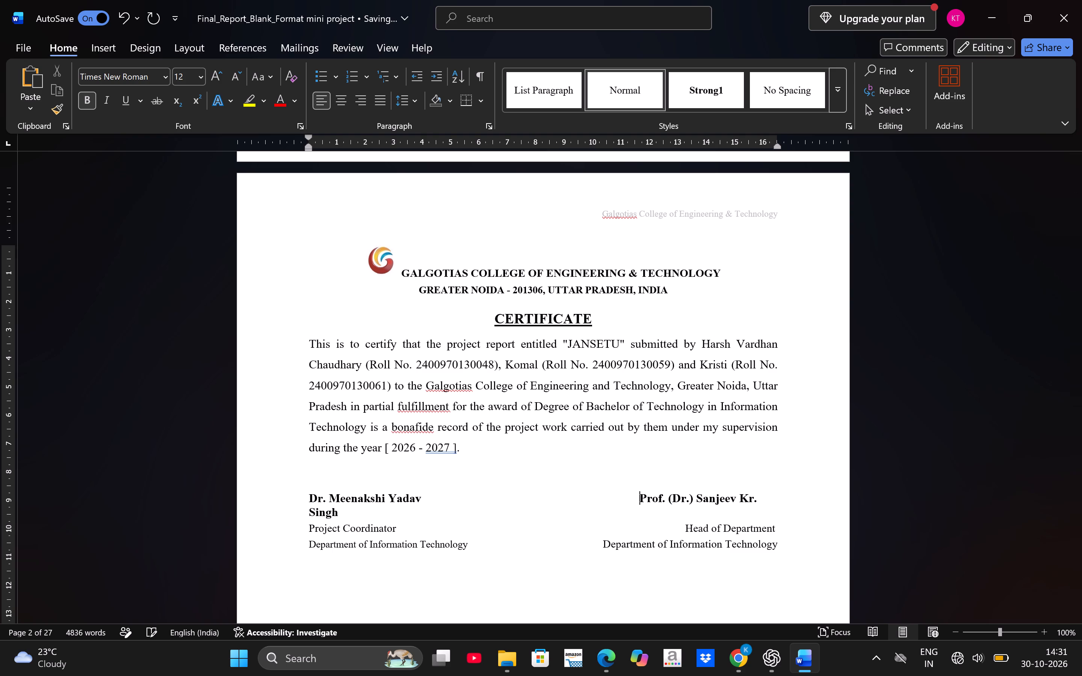
pyautogui.press('BackSpace')
pyautogui.press('BackSpace')
pyautogui.press('BackSpace')
pyautogui.press('BackSpace')
pyautogui.press('BackSpace')
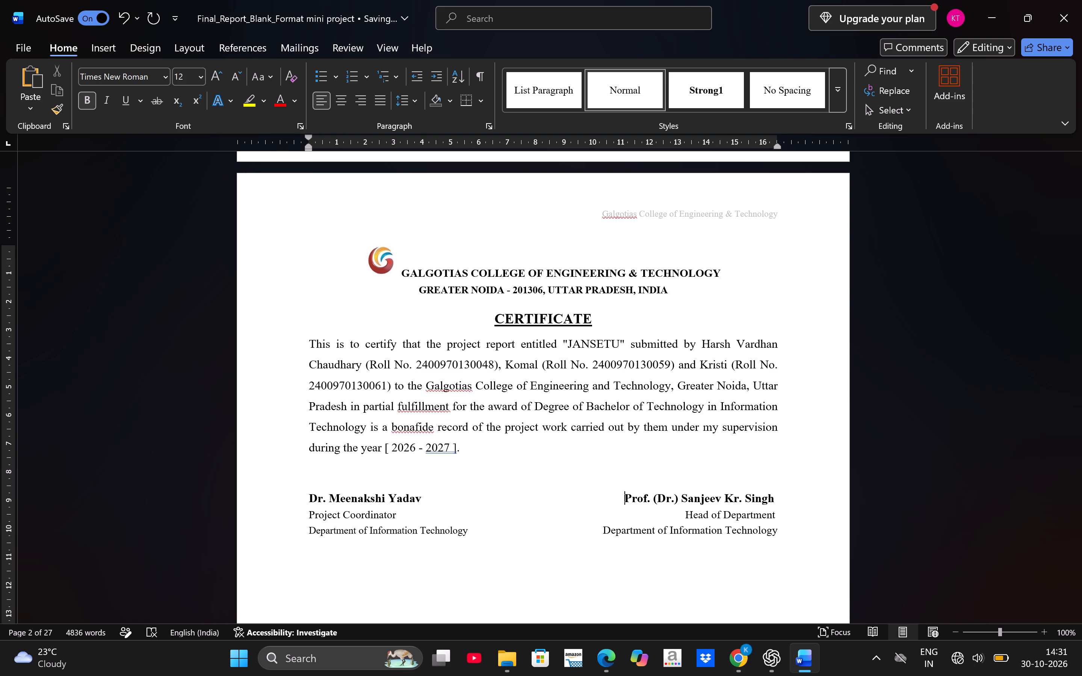
pyautogui.hotkey('ctrl', 's')
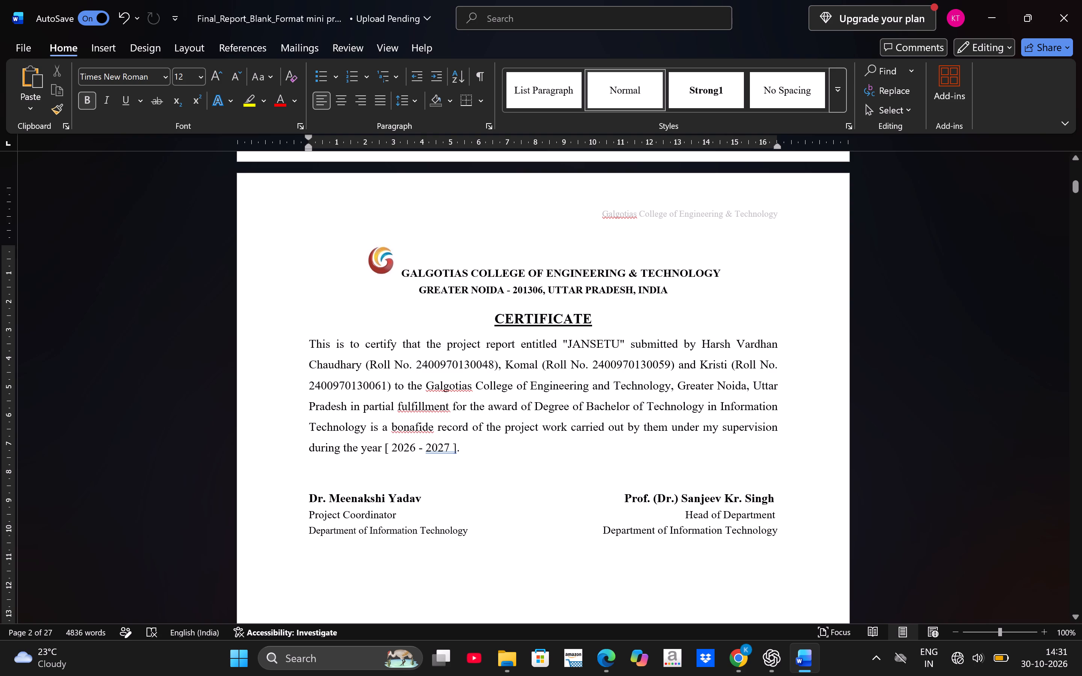
# Add blank space between the Acknowledgement's closing paragraph and the first student's name.
pyautogui.click(590, 544)
pyautogui.press('Down')
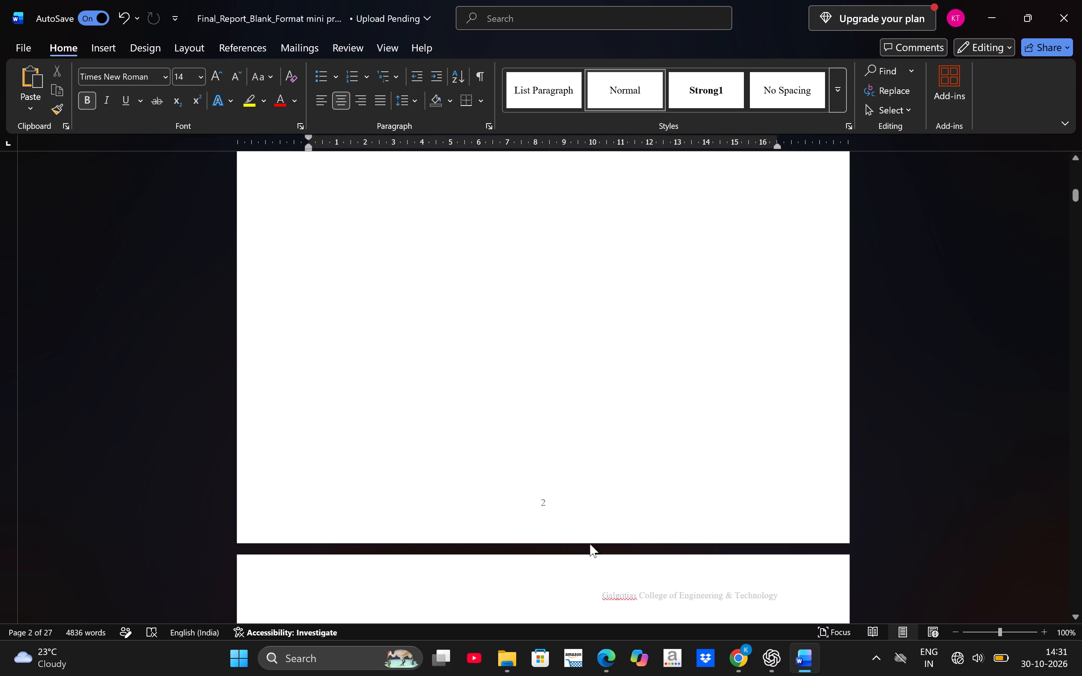
pyautogui.press('Down')
pyautogui.press('Down')
pyautogui.press('Down')
pyautogui.press('Down')
pyautogui.press('Down')
pyautogui.press('Down')
pyautogui.press('Down')
pyautogui.press('Down')
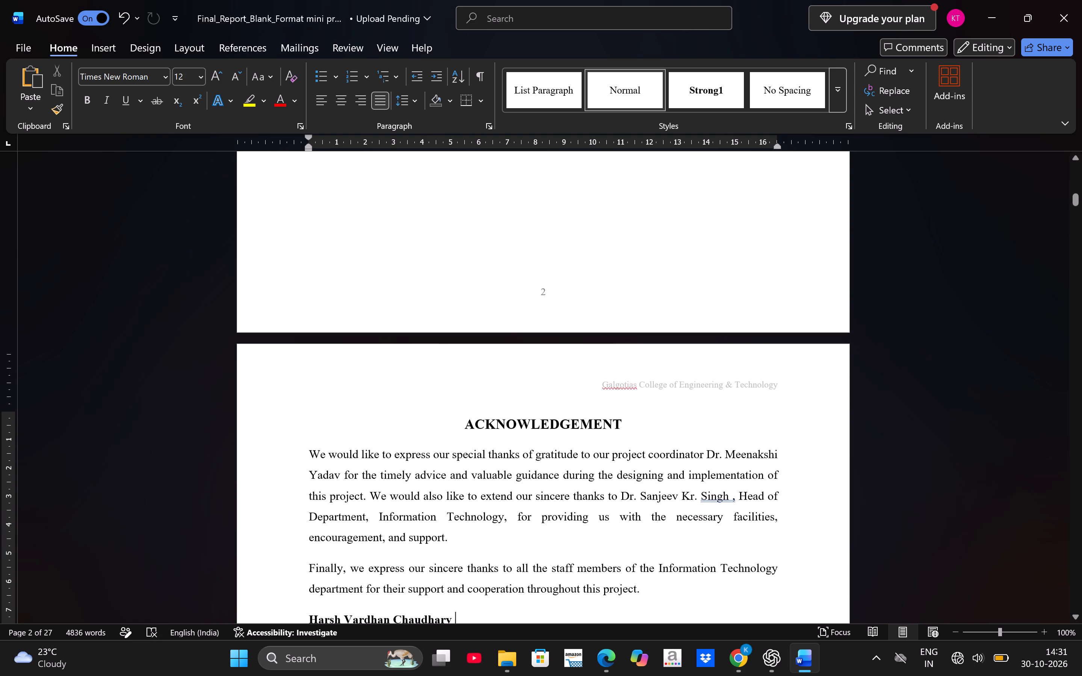
pyautogui.press('Down')
pyautogui.press('Down')
pyautogui.press('Down')
pyautogui.press('Down')
pyautogui.press('Down')
pyautogui.press('Down')
pyautogui.press('Down')
pyautogui.press('Down')
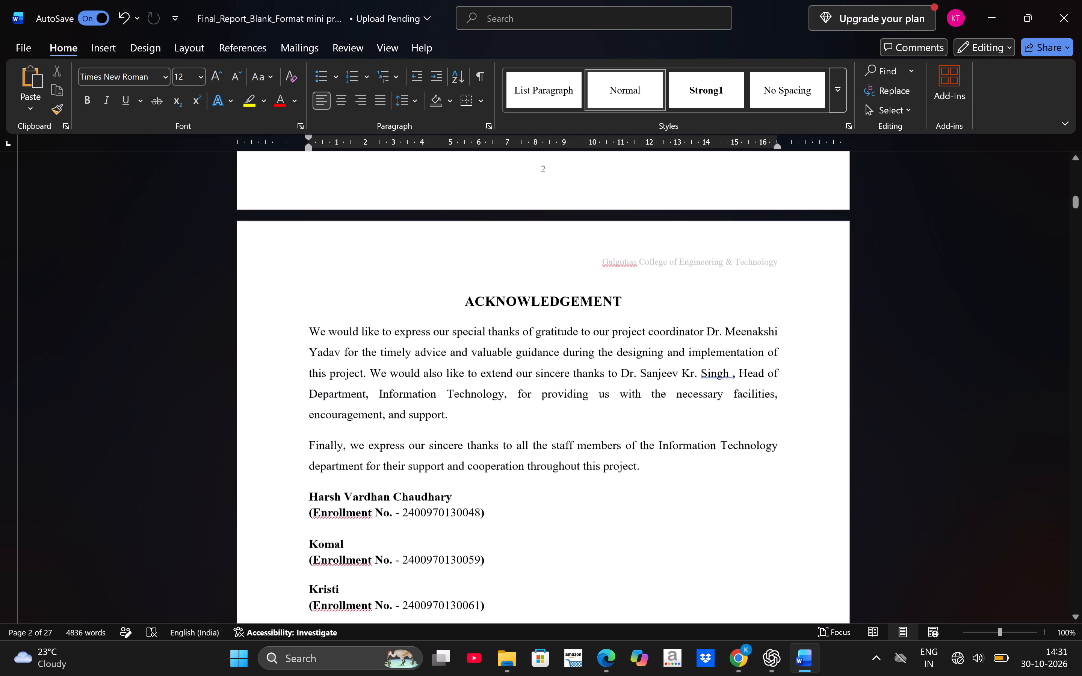
pyautogui.press('Down')
pyautogui.scroll(3, 590, 544)
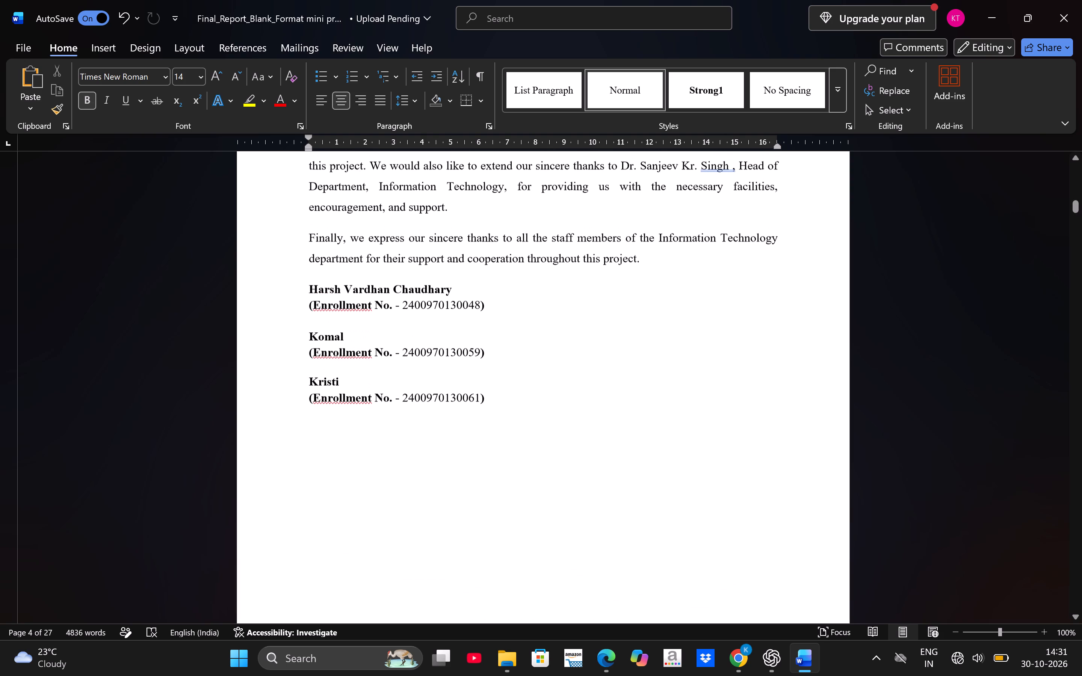
pyautogui.click(668, 266)
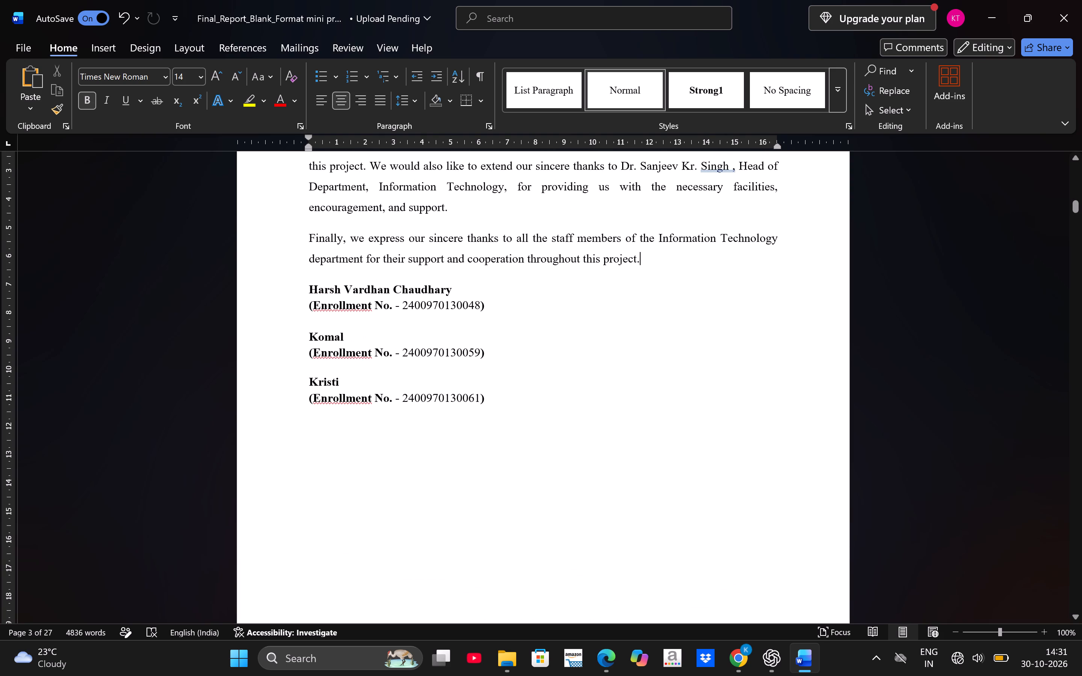
pyautogui.press('Return')
pyautogui.press('Return')
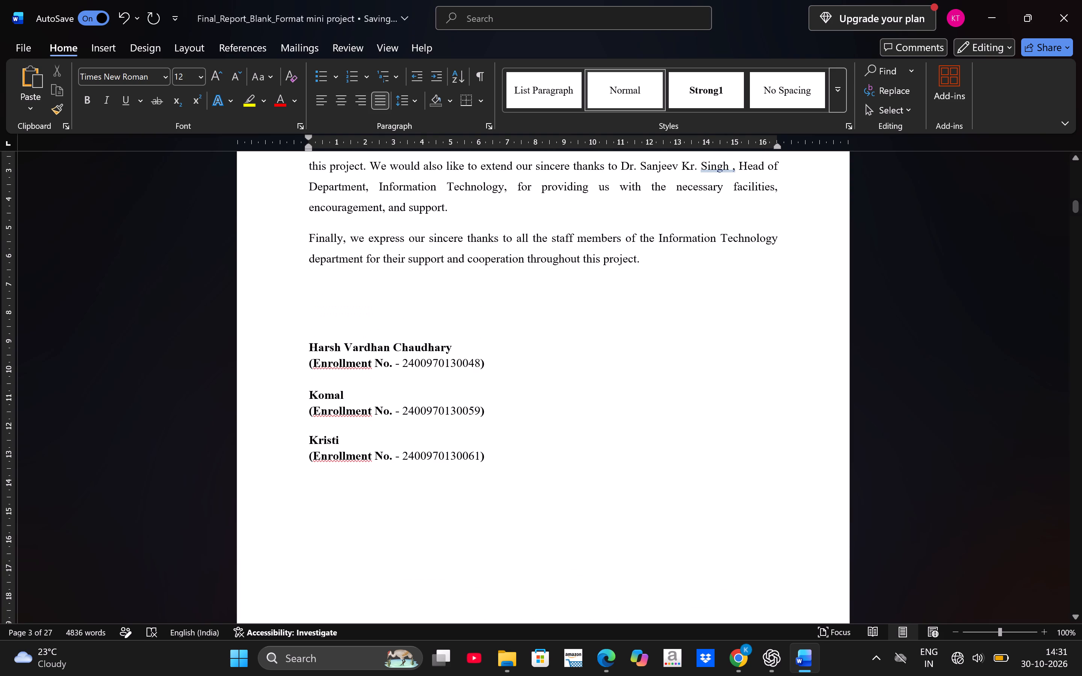
pyautogui.press('Delete')
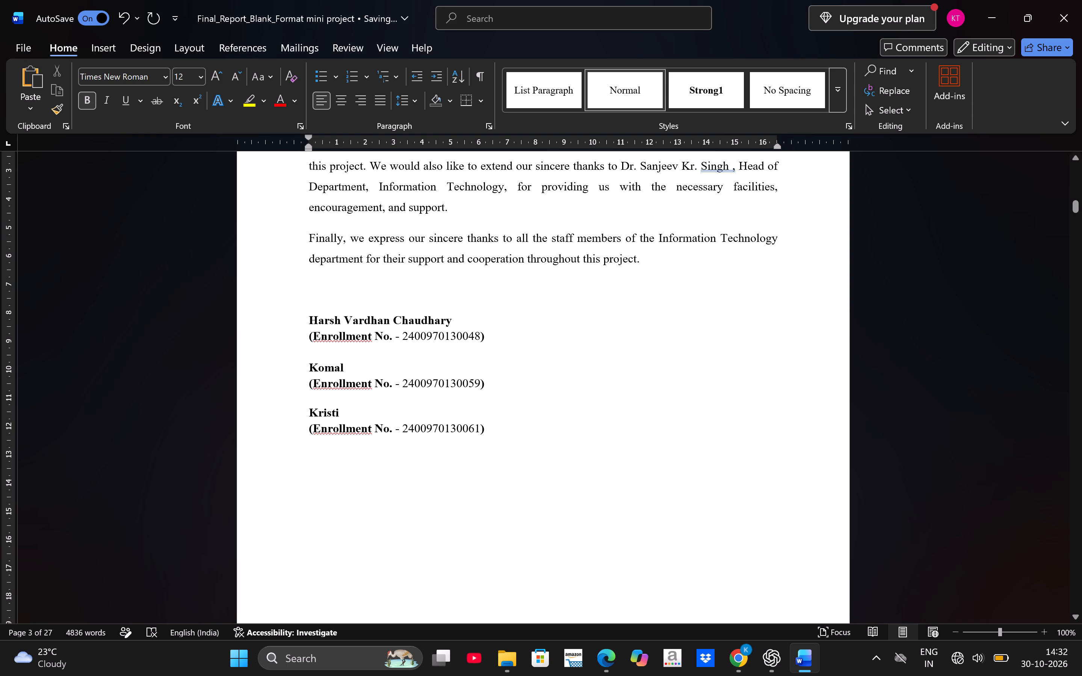
# Insert an extra blank line before the second and third students' names in the Acknowledgement, and save the report.
pyautogui.click(313, 365)
pyautogui.press('Return')
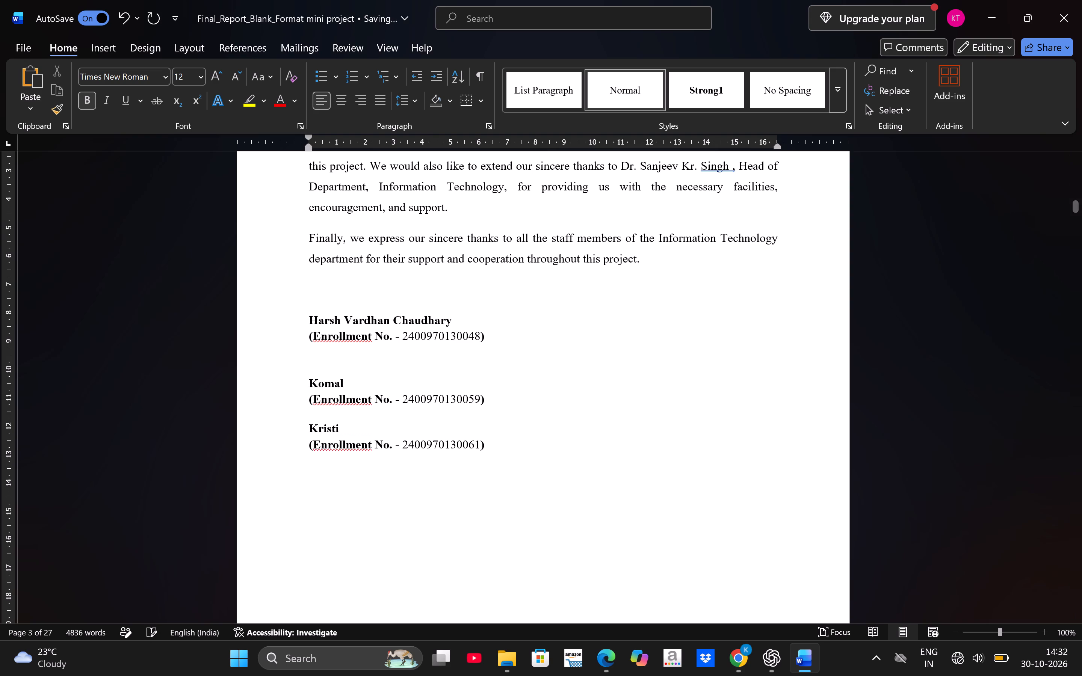
pyautogui.click(304, 428)
pyautogui.press('Return')
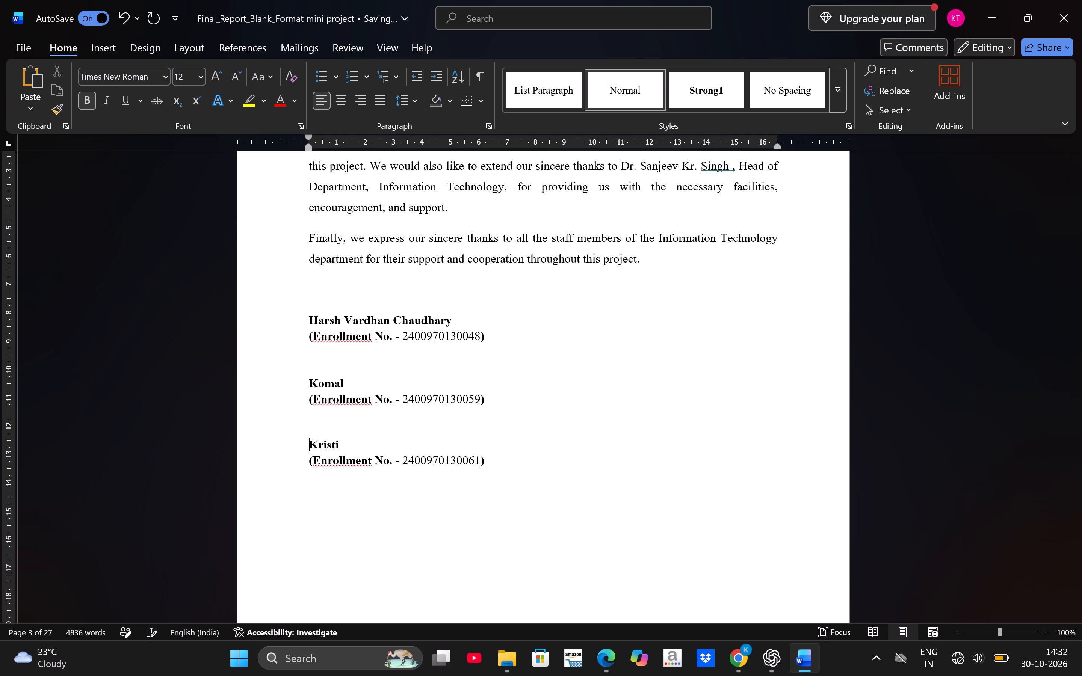
pyautogui.hotkey('ctrl', 's')
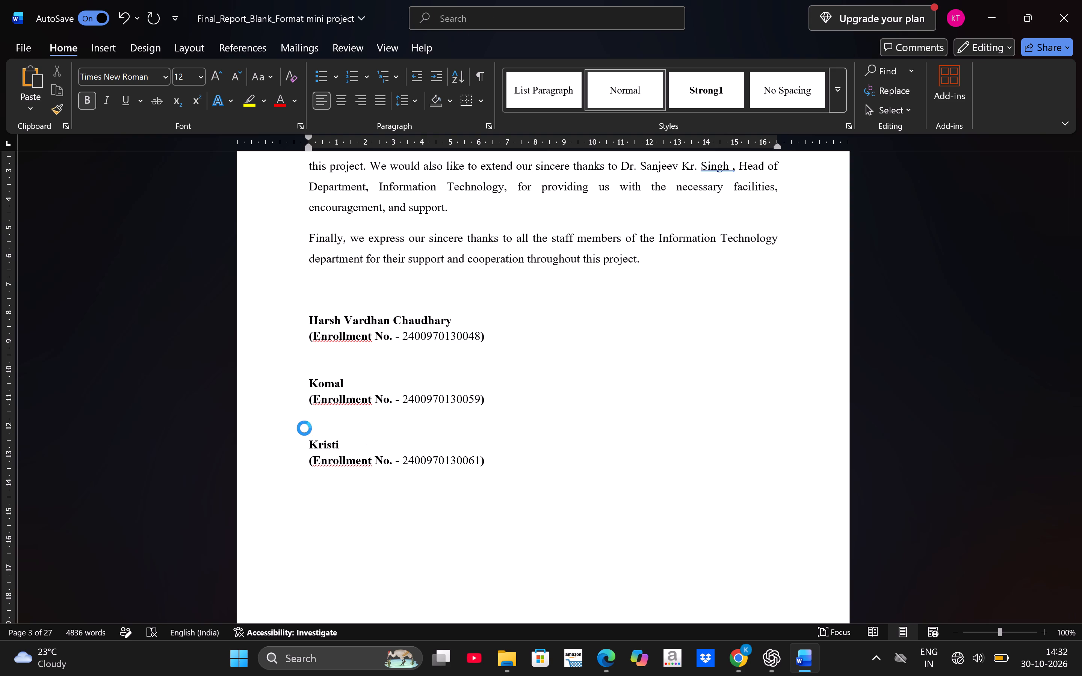
# Justify the three body paragraphs of the Abstract and apply a line spacing option to them.
pyautogui.scroll(-4, 304, 428)
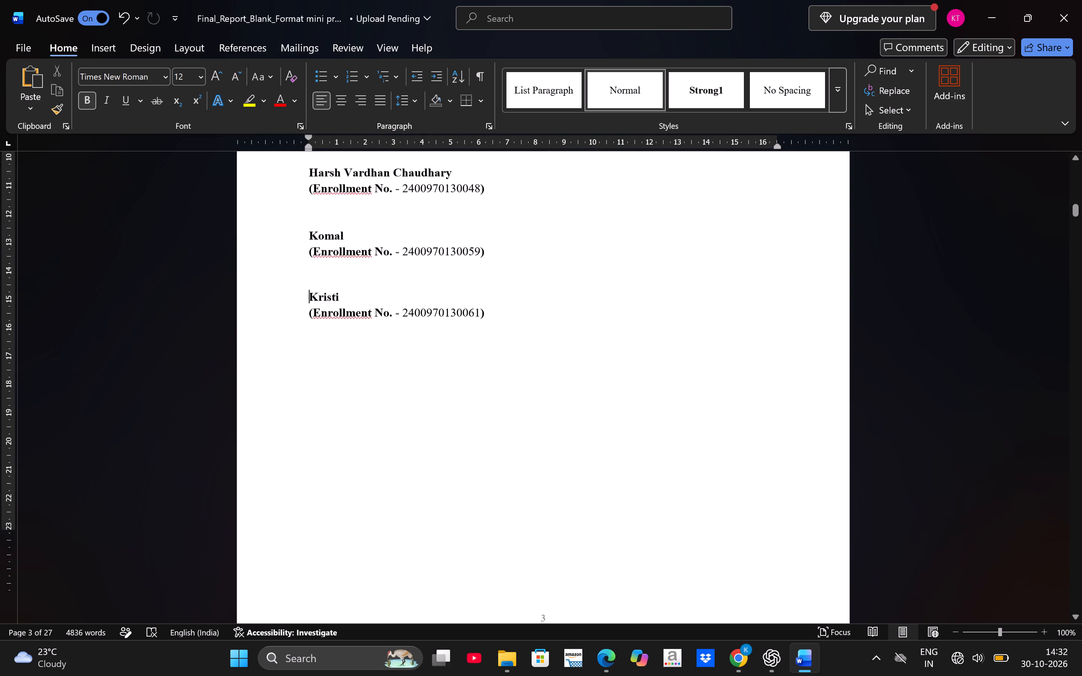
pyautogui.scroll(-5, 304, 428)
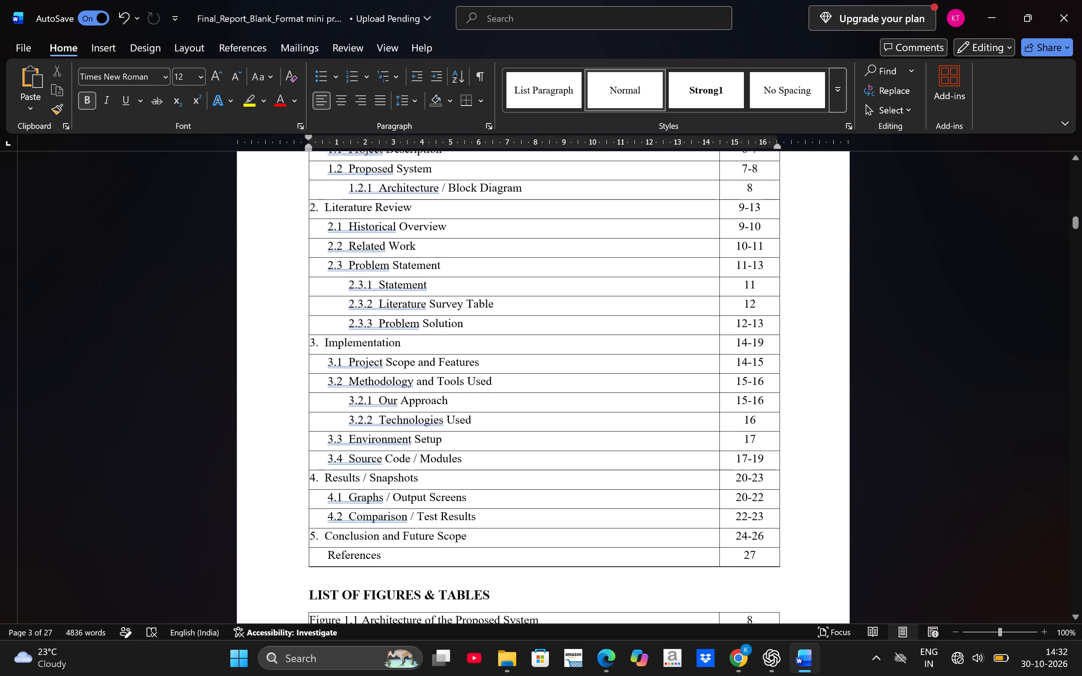
pyautogui.scroll(-6, 304, 428)
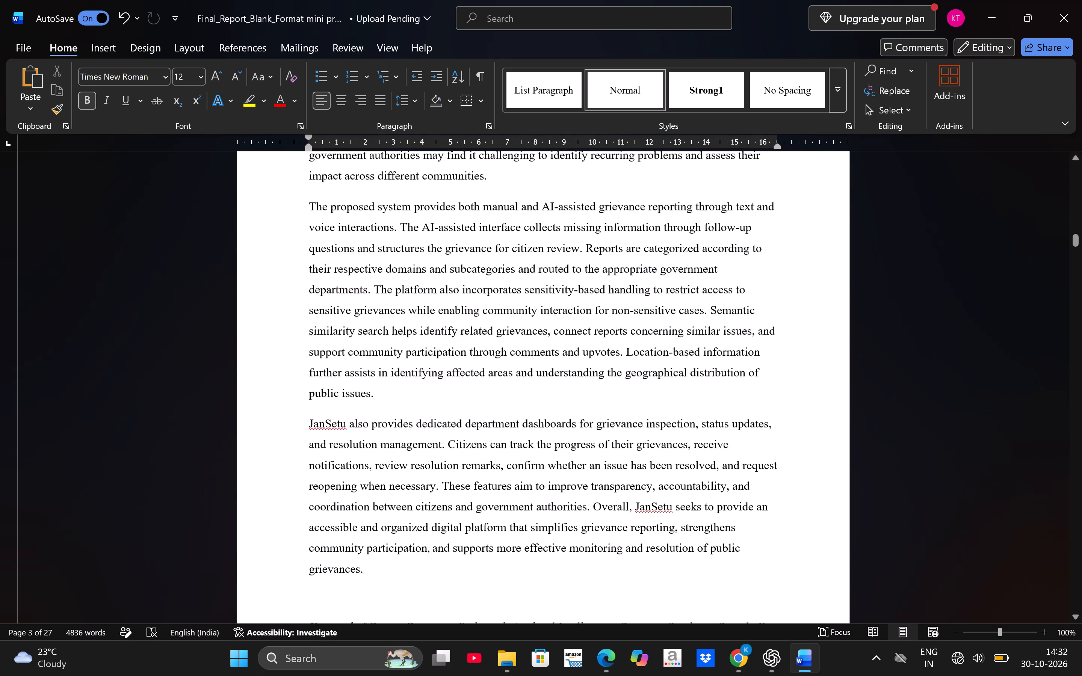
pyautogui.scroll(1, 304, 428)
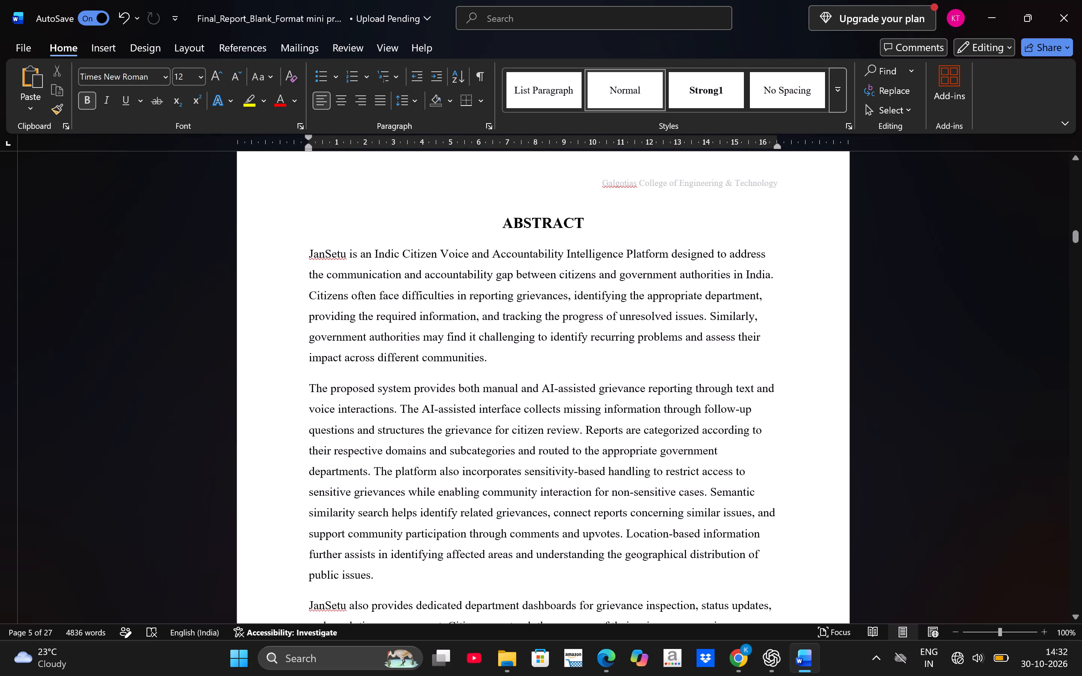
pyautogui.click(313, 252)
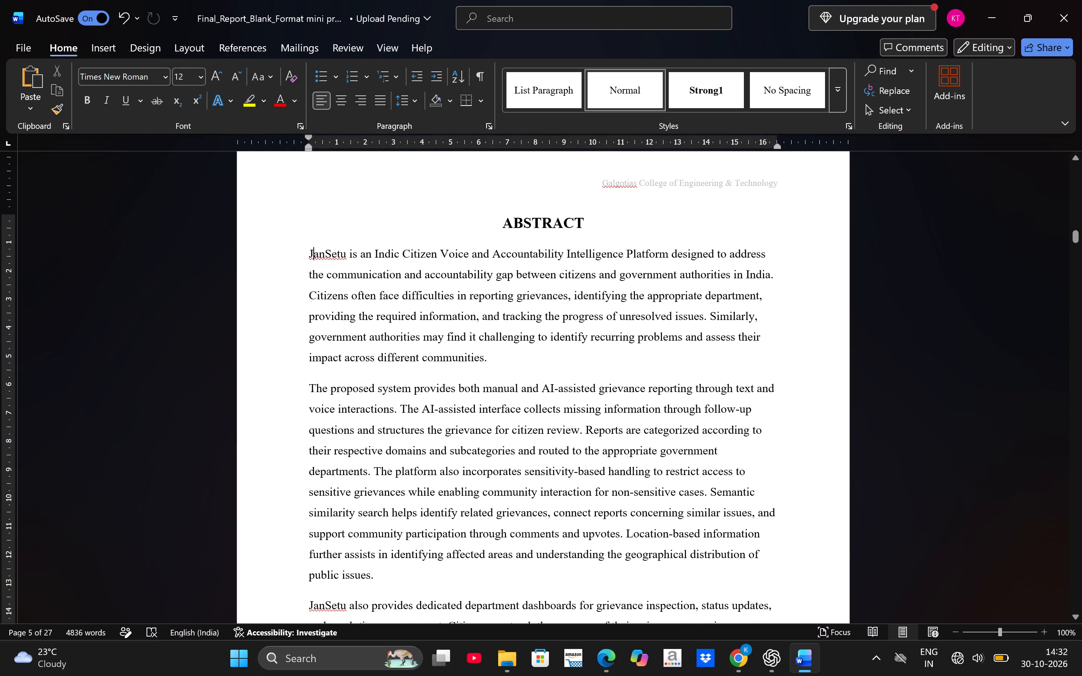
pyautogui.click(306, 249)
pyautogui.hotkey('shift', 'Down')
pyautogui.hotkey('shift', 'Down')
pyautogui.hotkey('shift', 'Down')
pyautogui.hotkey('shift', 'Down')
pyautogui.hotkey('shift', 'Down')
pyautogui.hotkey('shift', 'Down')
pyautogui.hotkey('shift', 'Down')
pyautogui.hotkey('shift', 'Down')
pyautogui.hotkey('shift', 'Down')
pyautogui.hotkey('shift', 'Down')
pyautogui.hotkey('shift', 'Down')
pyautogui.hotkey('shift', 'Down')
pyautogui.hotkey('shift', 'Down')
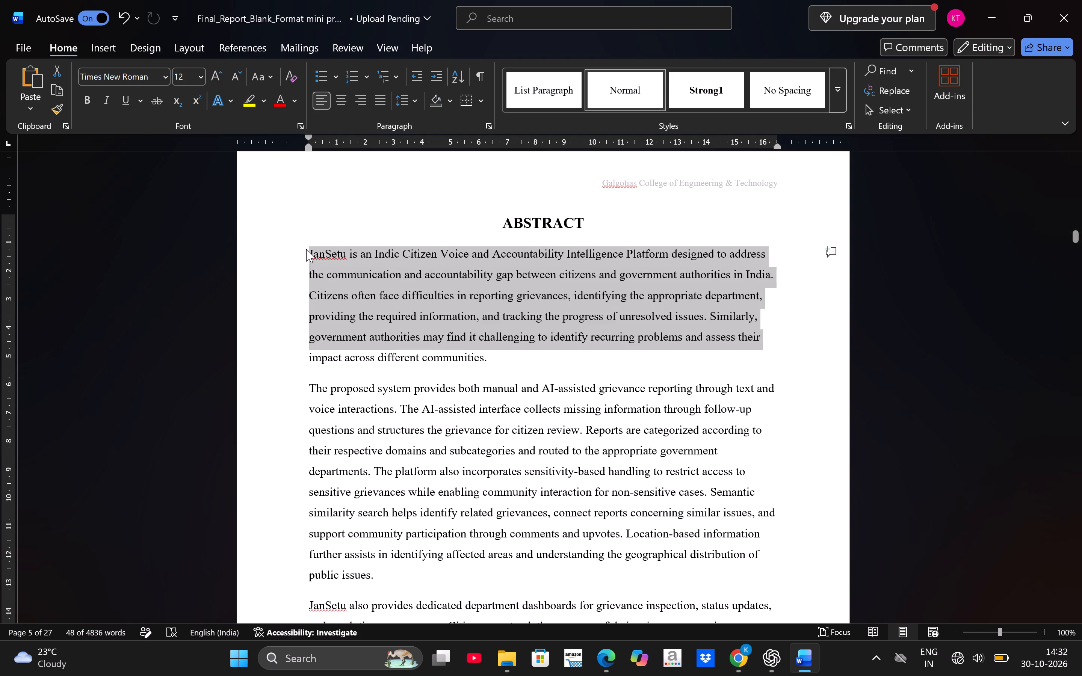
pyautogui.hotkey('shift', 'Down')
pyautogui.hotkey('shift', 'Down')
pyautogui.hotkey('shift', 'Down')
pyautogui.hotkey('shift', 'Down')
pyautogui.hotkey('shift', 'Down')
pyautogui.hotkey('shift', 'Down')
pyautogui.hotkey('shift', 'Down')
pyautogui.hotkey('shift', 'Down')
pyautogui.hotkey('shift', 'Down')
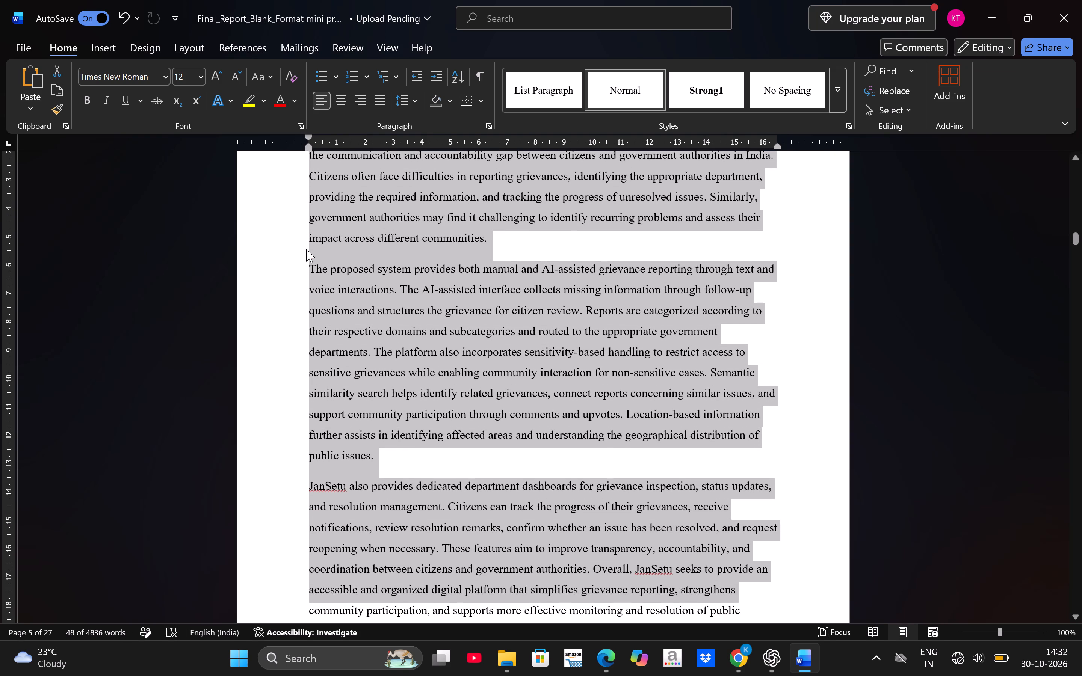
pyautogui.hotkey('shift', 'Down')
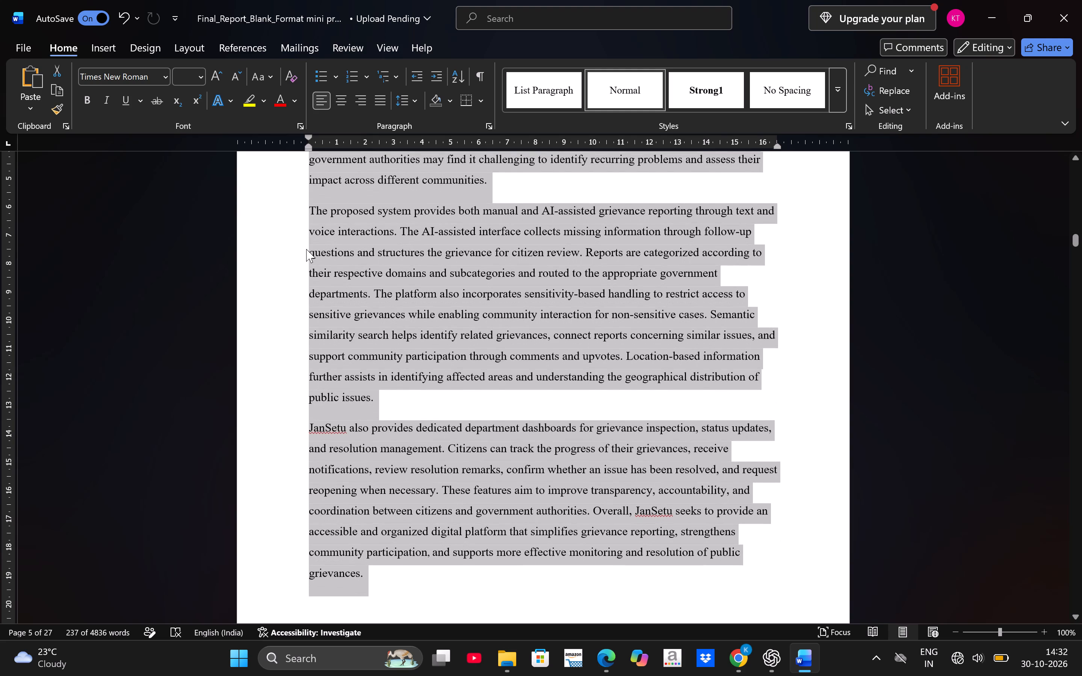
pyautogui.click(384, 103)
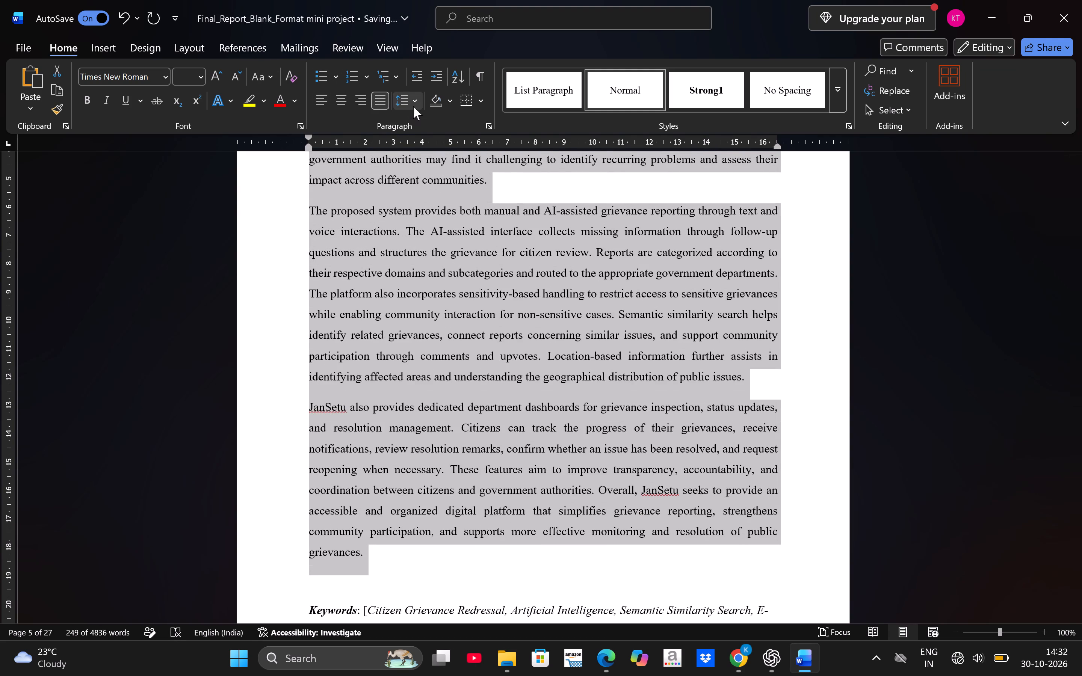
pyautogui.click(413, 106)
pyautogui.click(420, 165)
pyautogui.click(416, 331)
# Insert an empty line after the Abstract's Keywords so the 1. INTRODUCTION heading moves to the following page.
pyautogui.scroll(-2, 416, 331)
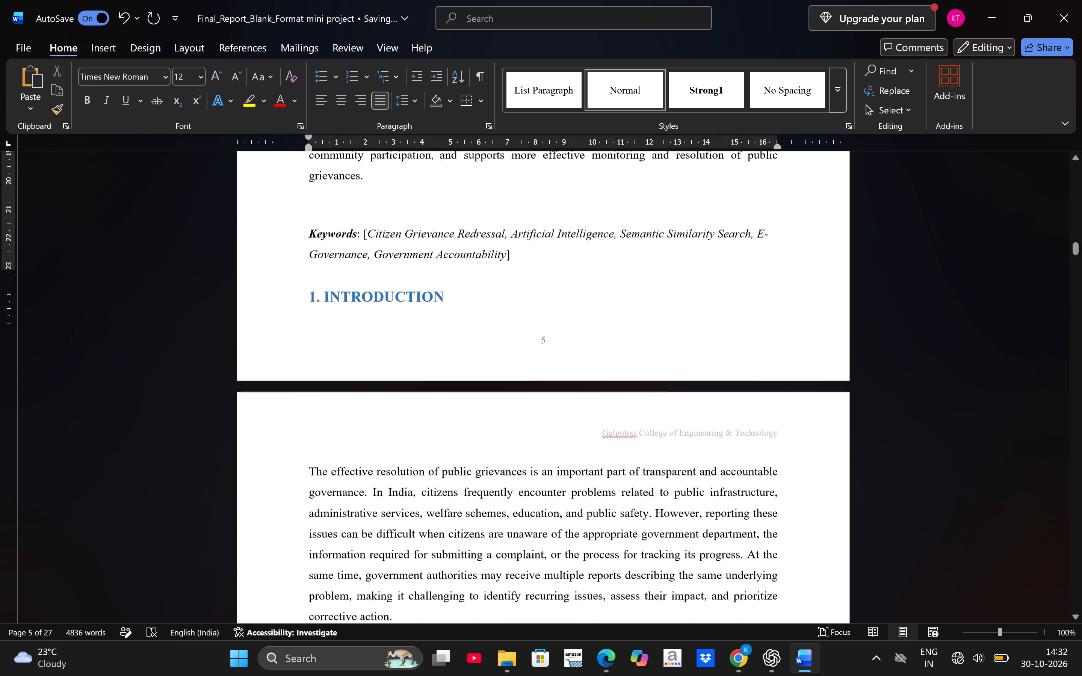
pyautogui.scroll(-1, 416, 331)
pyautogui.click(521, 198)
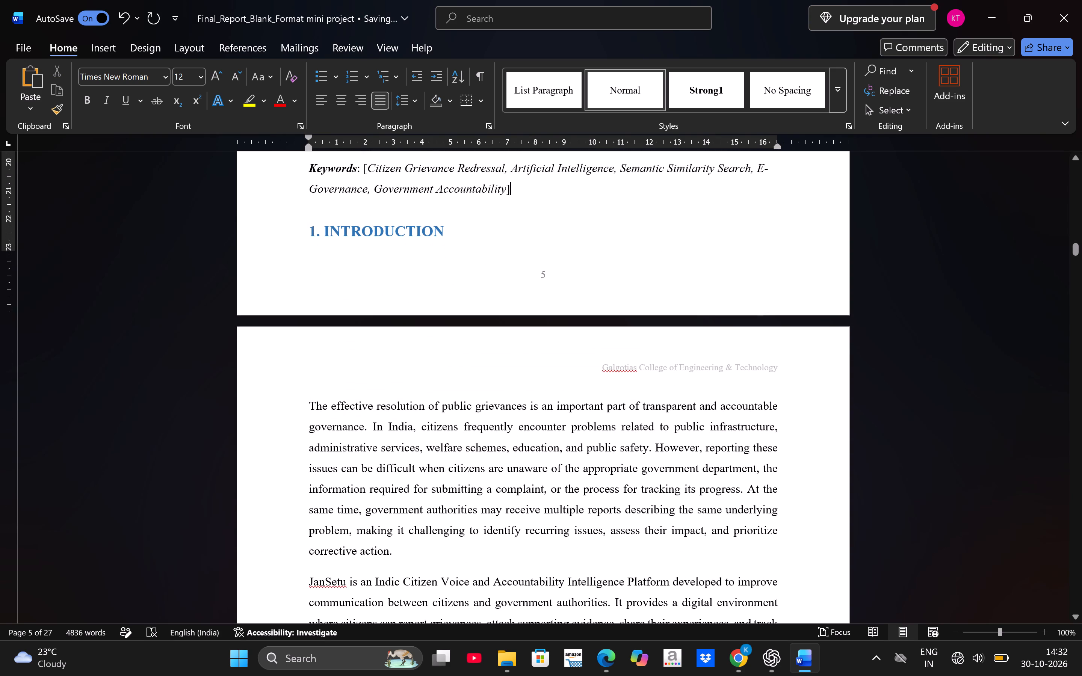
pyautogui.press('Return')
# Apply a line spacing option to the two opening paragraphs under 1. INTRODUCTION.
pyautogui.scroll(-1, 500, 346)
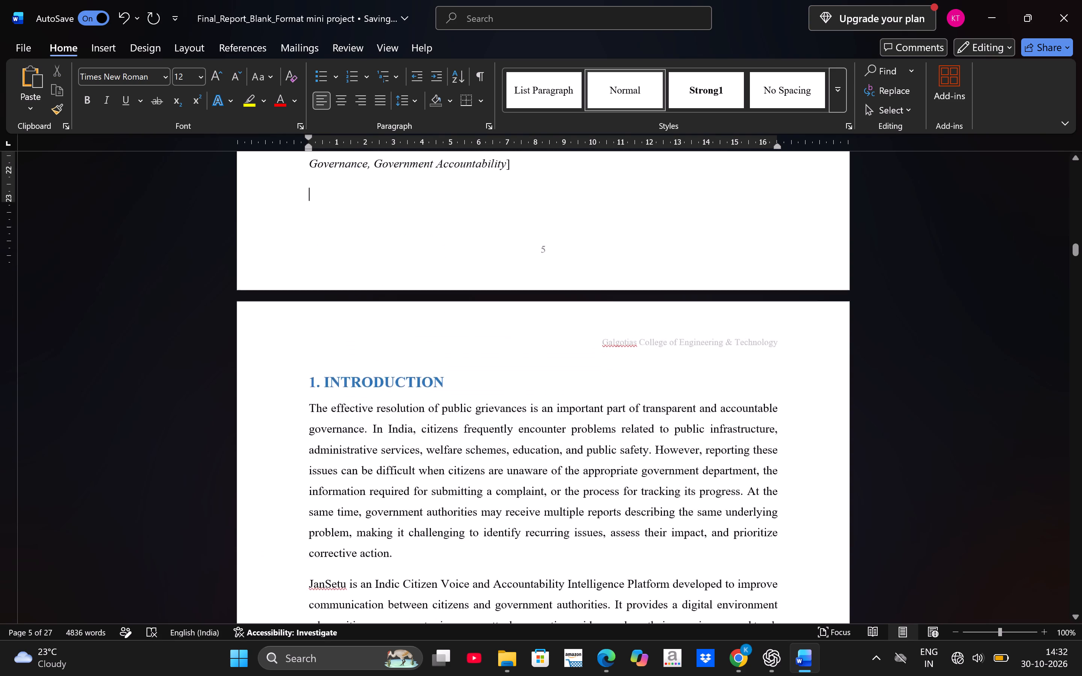
pyautogui.scroll(-1, 500, 346)
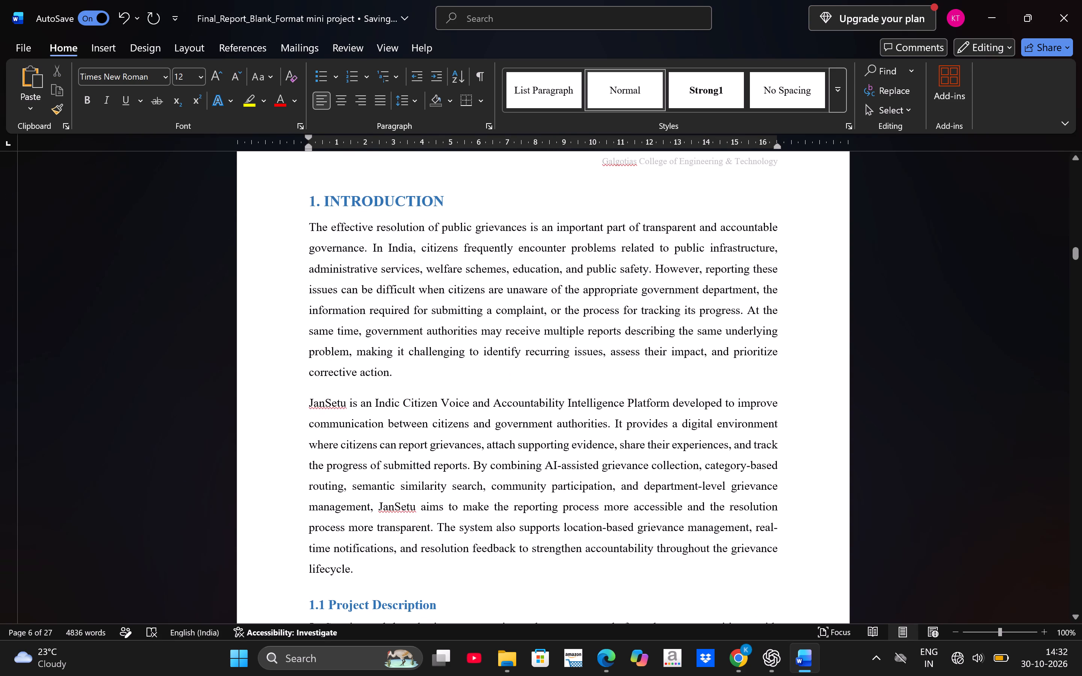
pyautogui.moveTo(311, 228); pyautogui.dragTo(380, 559)
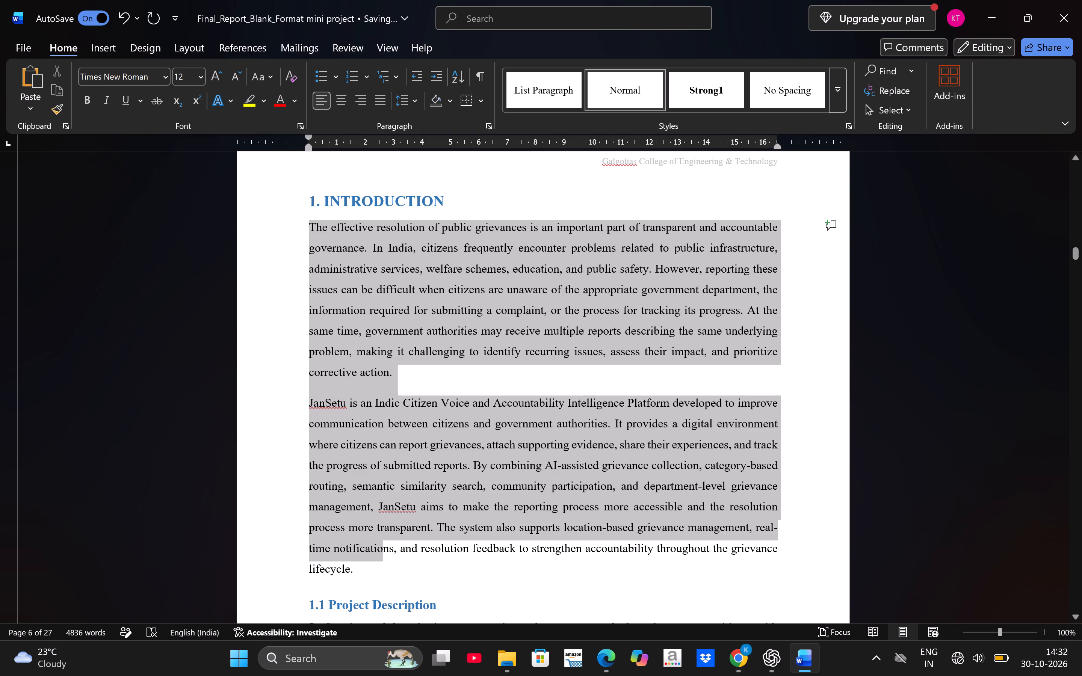
pyautogui.moveTo(380, 559); pyautogui.dragTo(380, 564)
pyautogui.click(416, 102)
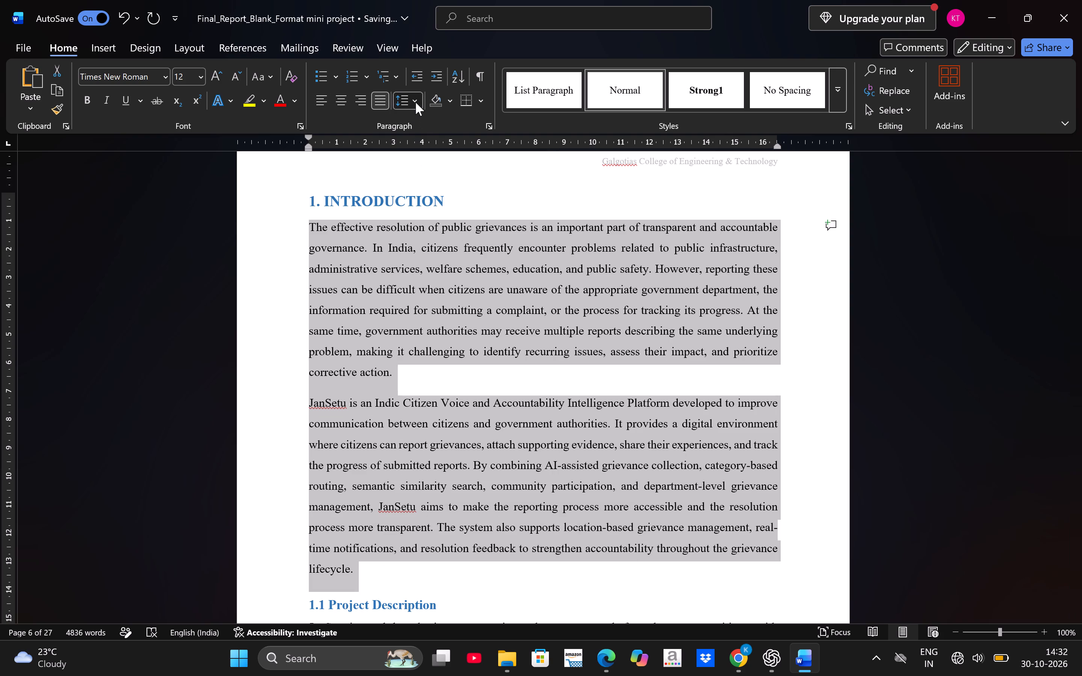
pyautogui.click(471, 355)
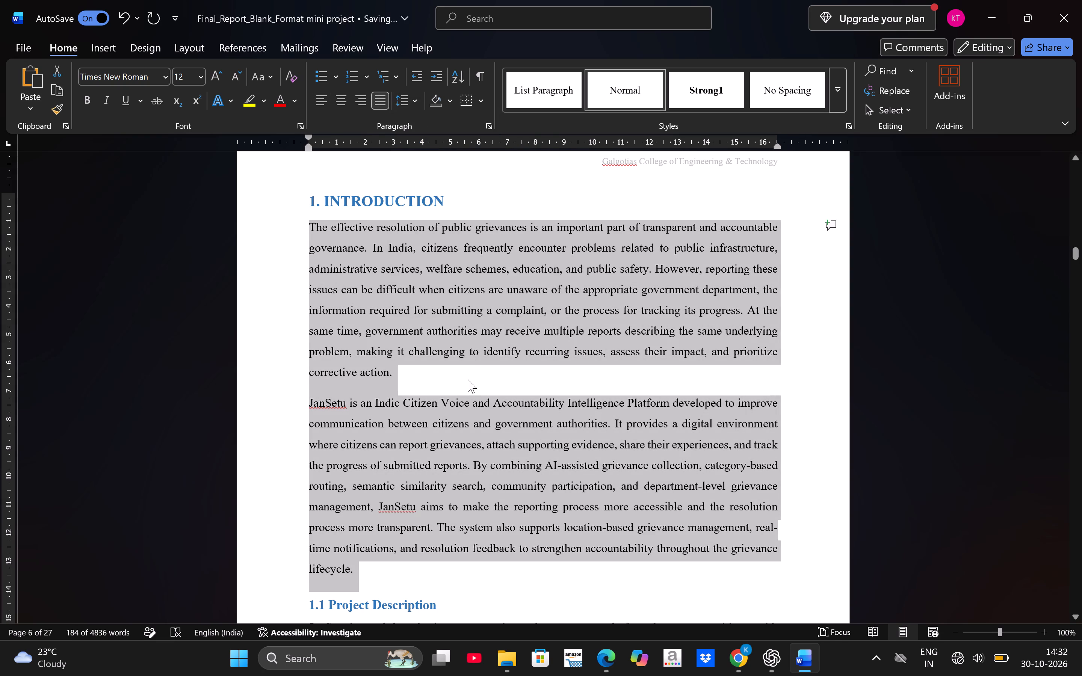
pyautogui.click(468, 380)
# Delete the blank lines before the "Further research" and "JanSetu is proposed" paragraphs in section 2.1 Historical Overview.
pyautogui.scroll(-2, 468, 380)
pyautogui.scroll(1, 468, 380)
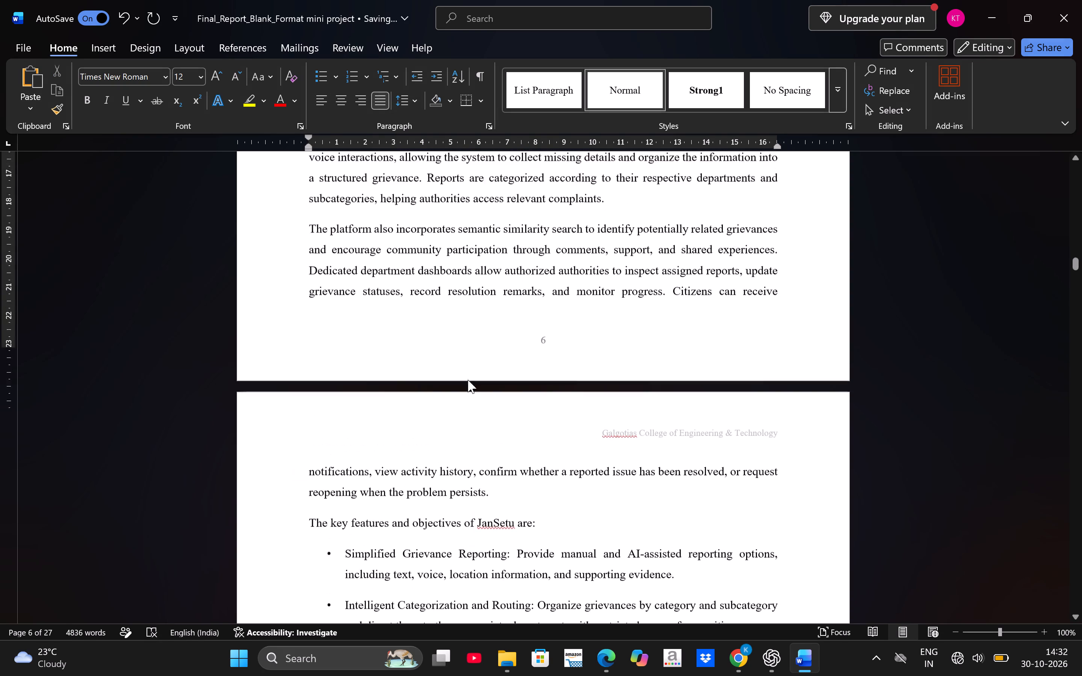
pyautogui.scroll(1, 468, 380)
pyautogui.scroll(-1, 475, 431)
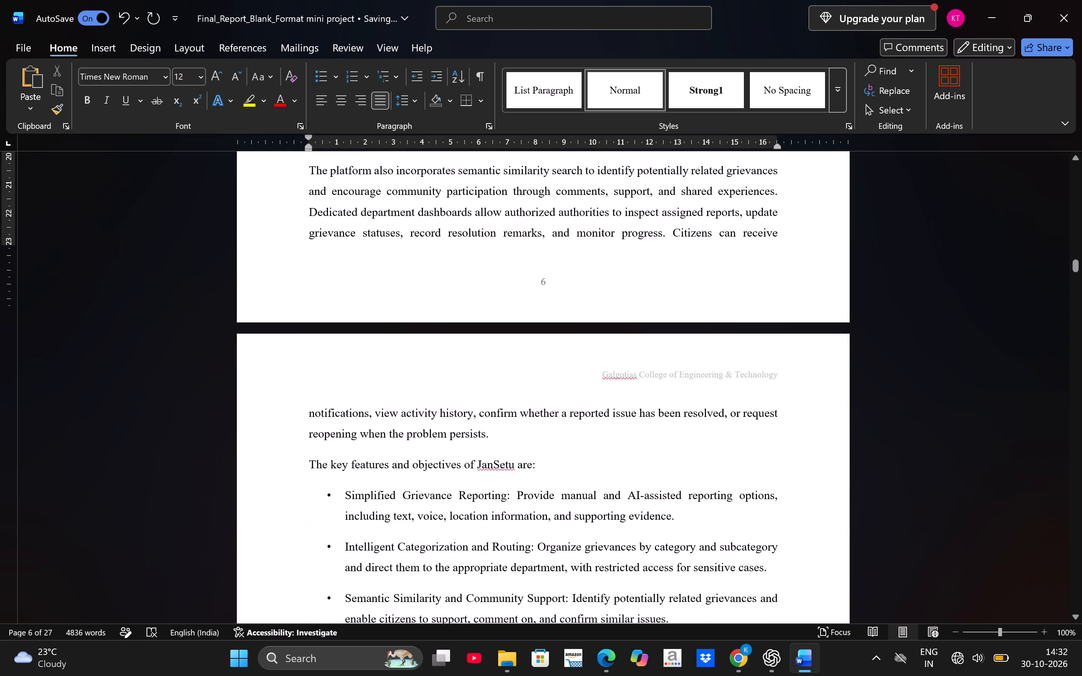
pyautogui.scroll(-3, 475, 431)
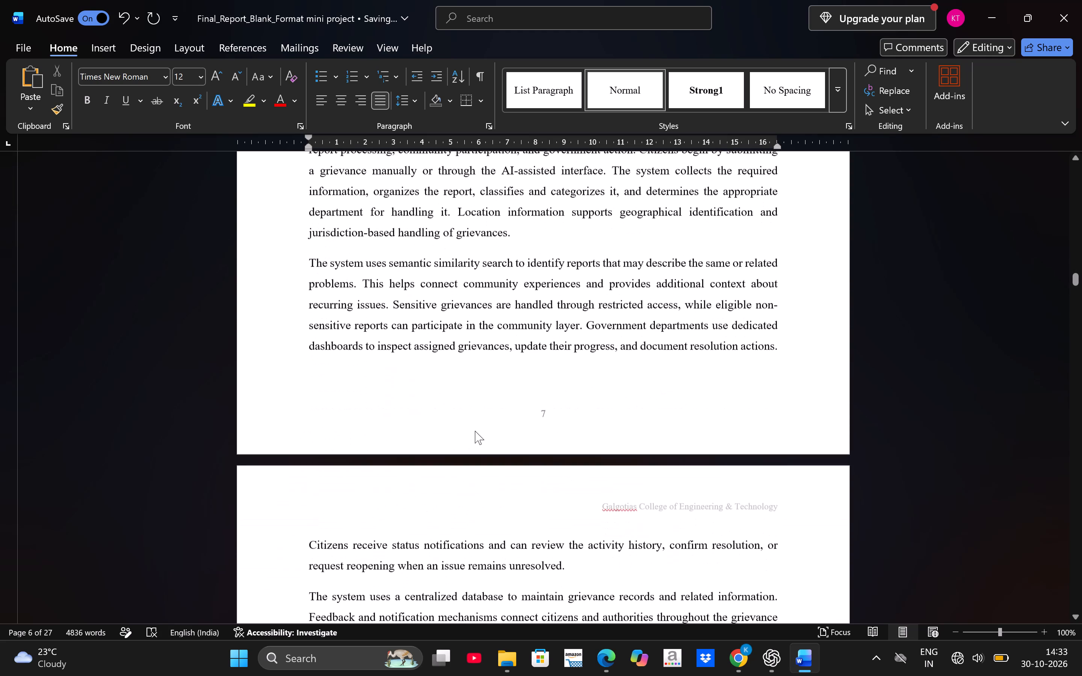
pyautogui.scroll(-4, 475, 431)
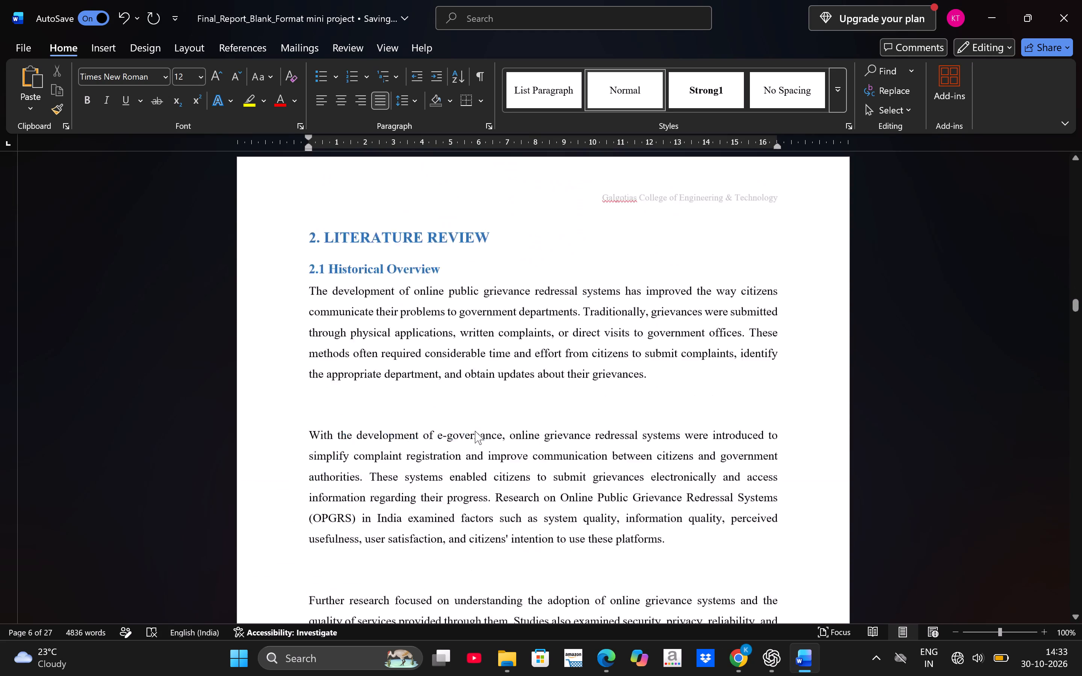
pyautogui.scroll(-1, 475, 431)
pyautogui.scroll(1, 475, 431)
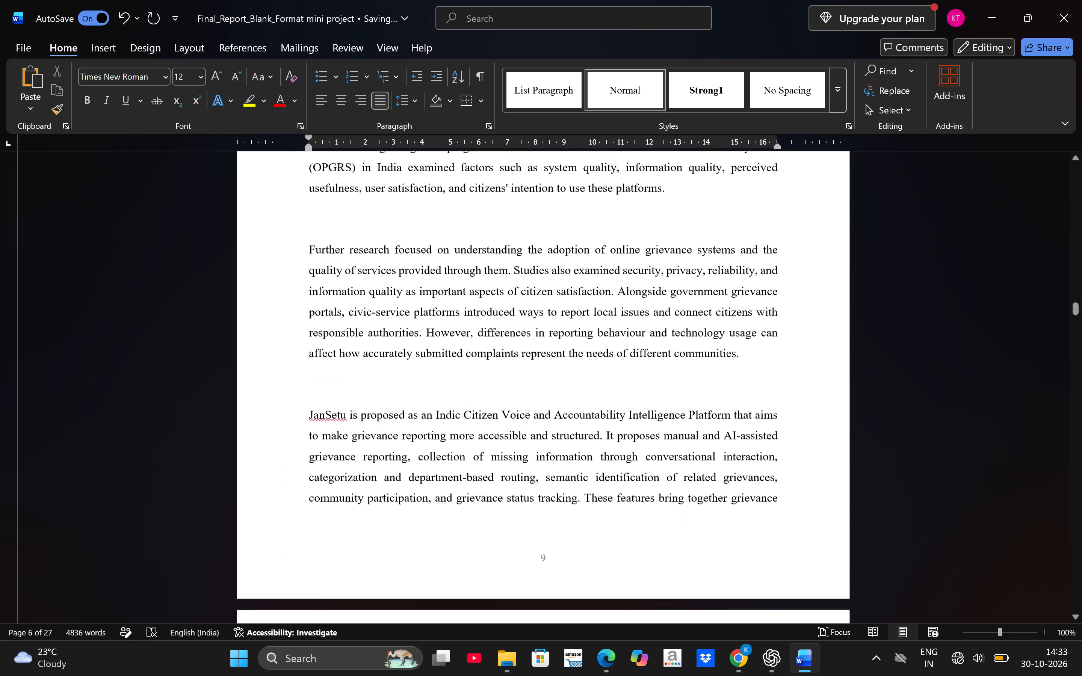
pyautogui.scroll(1, 475, 431)
pyautogui.scroll(1, 410, 300)
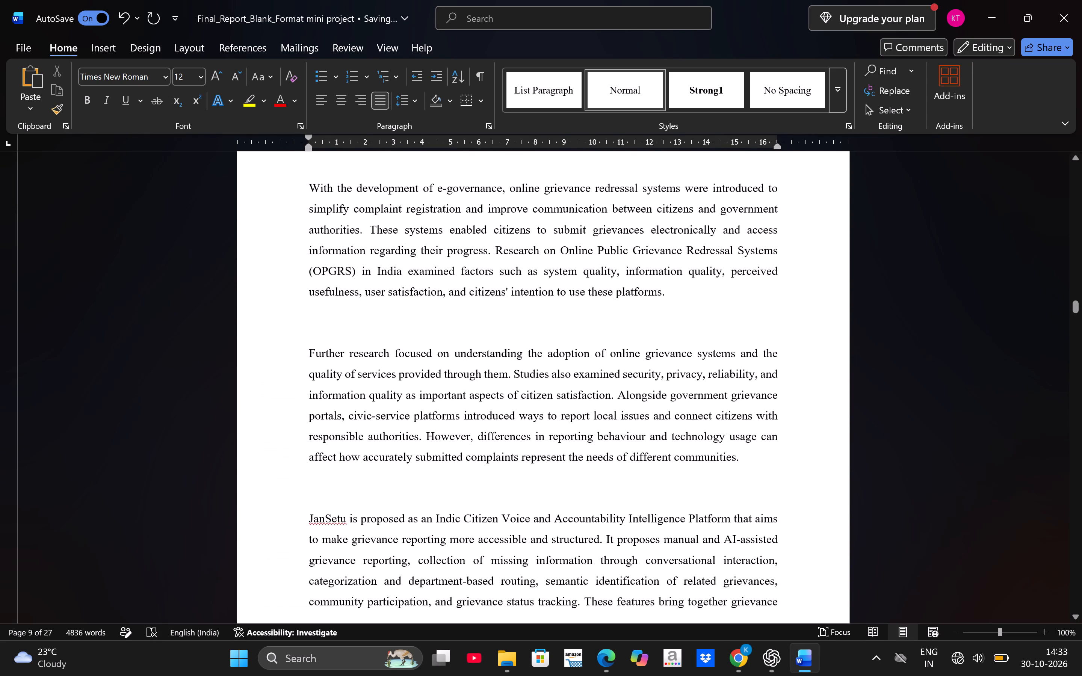
pyautogui.click(330, 309)
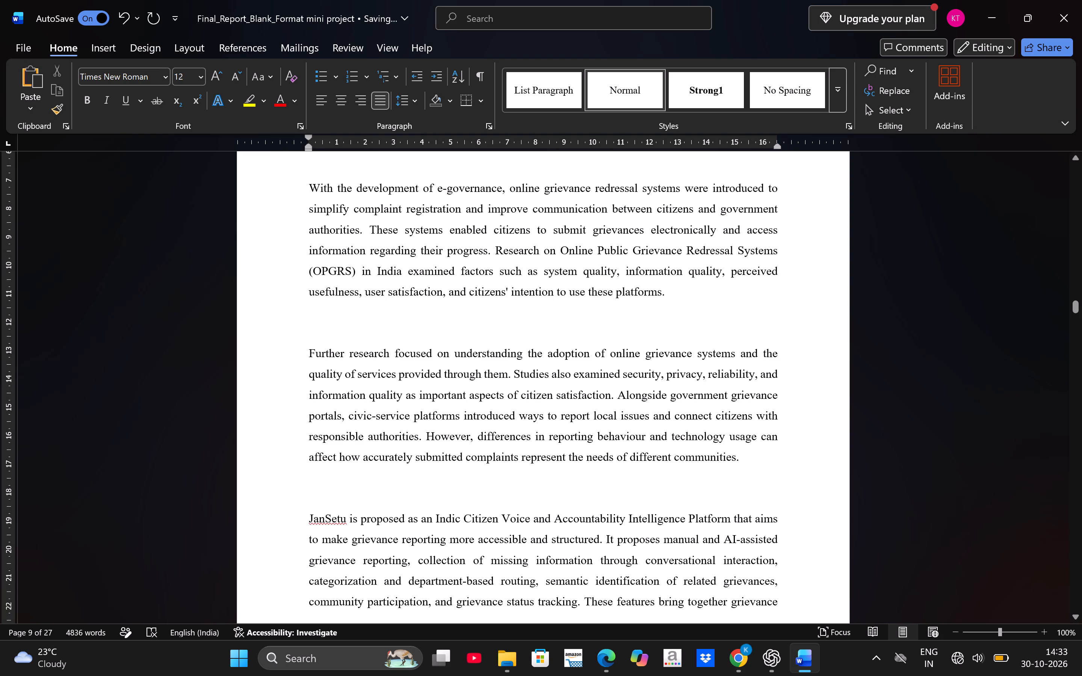
pyautogui.click(310, 319)
pyautogui.press('Delete')
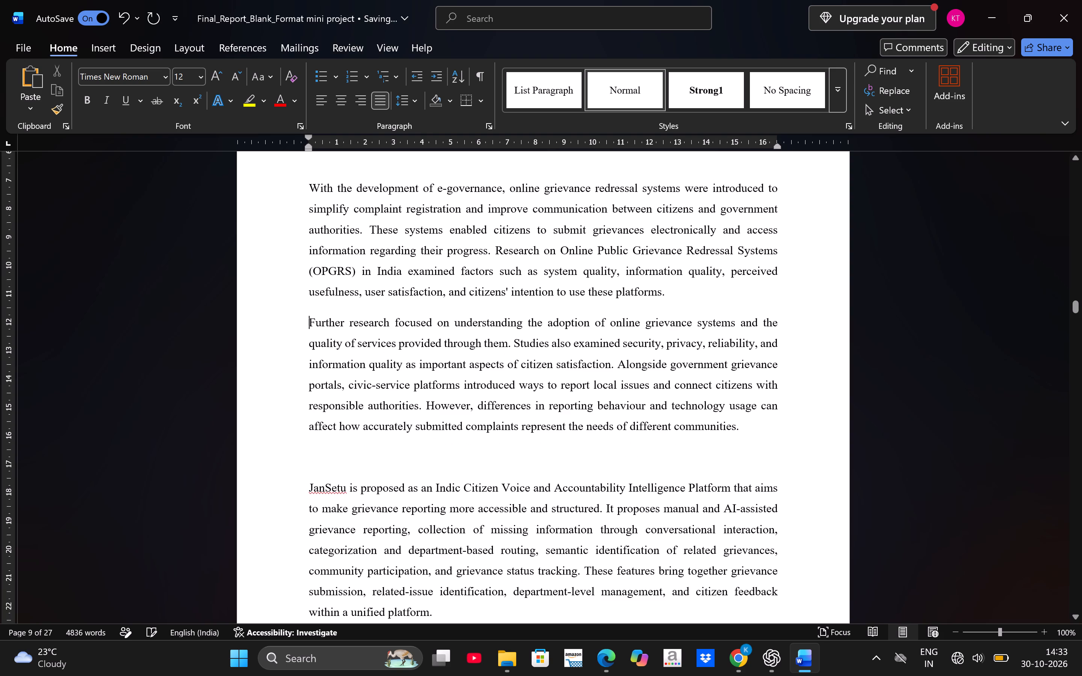
pyautogui.click(321, 446)
pyautogui.click(317, 454)
pyautogui.press('Delete')
# Insert an empty line after section 2.1's last paragraph so the 2.2 Related Work heading moves to the following page.
pyautogui.scroll(-1, 359, 473)
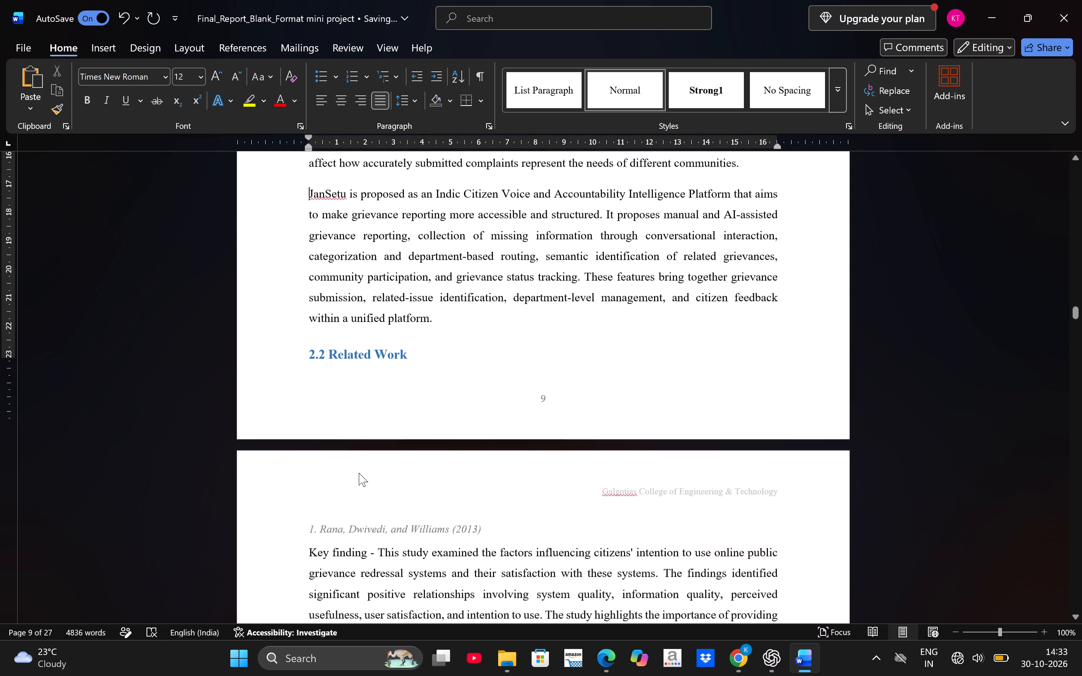
pyautogui.click(449, 314)
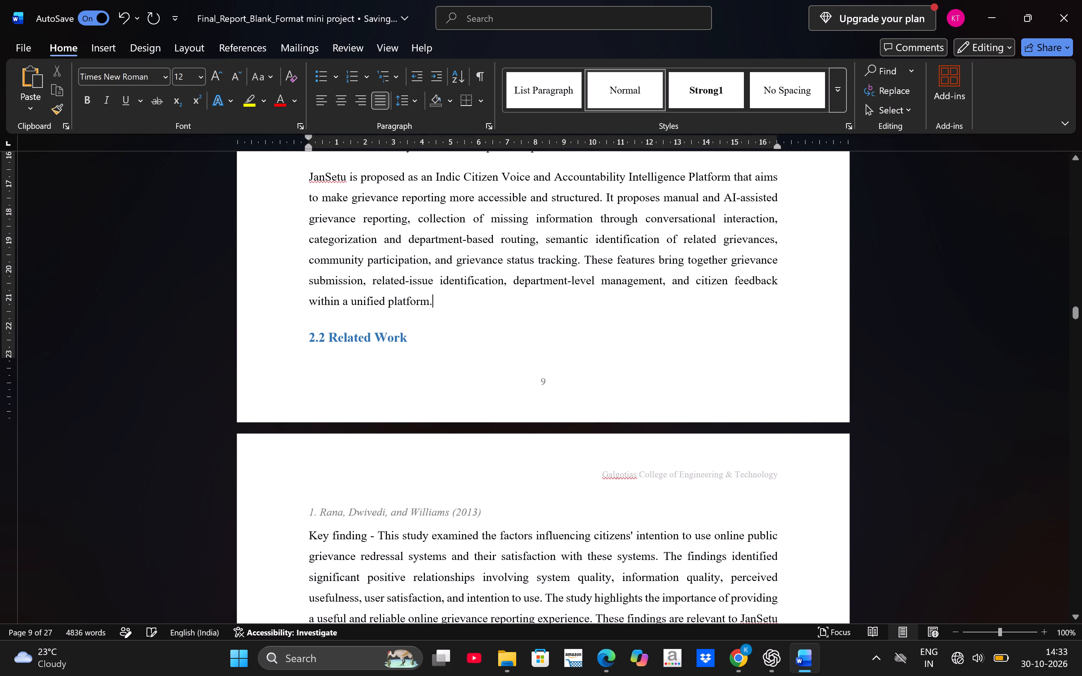
pyautogui.press('Return')
# Make "Dwivedi, and Williams (2013)" bold and black in the first subheading under 2.2 Related Work.
pyautogui.scroll(-1, 449, 314)
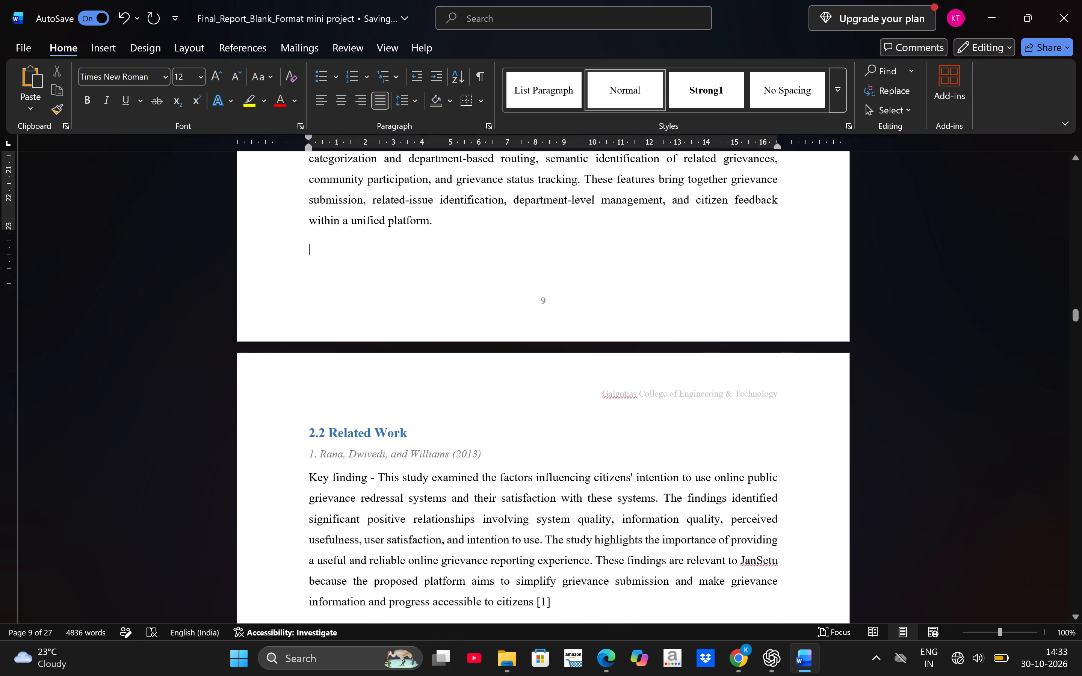
pyautogui.scroll(-2, 449, 314)
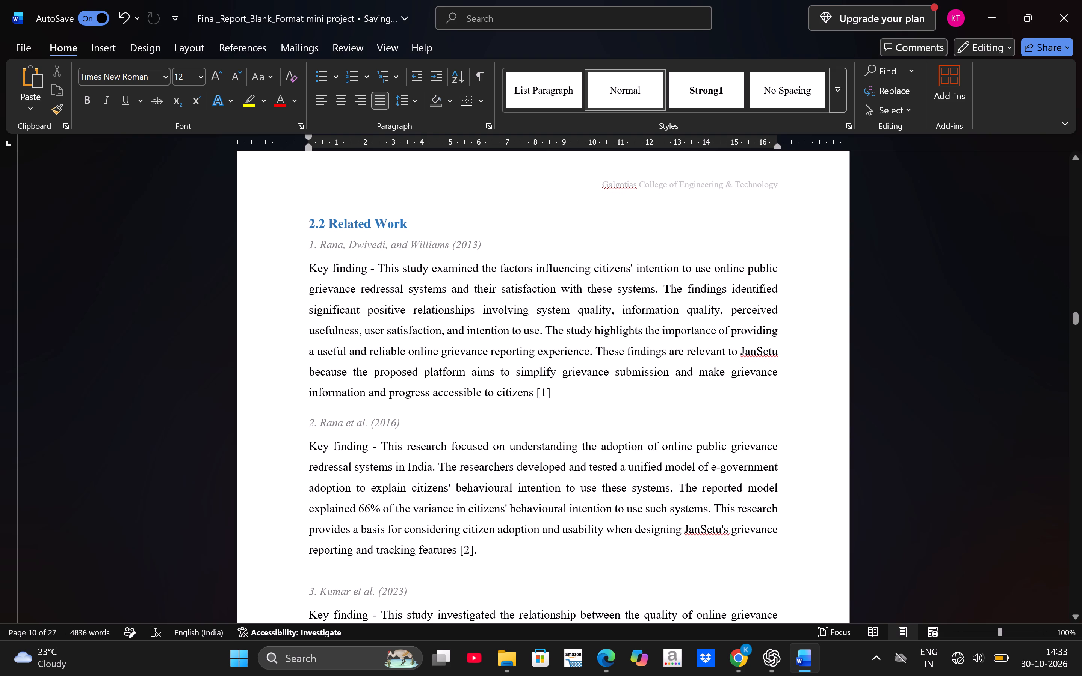
pyautogui.moveTo(484, 241); pyautogui.dragTo(350, 241)
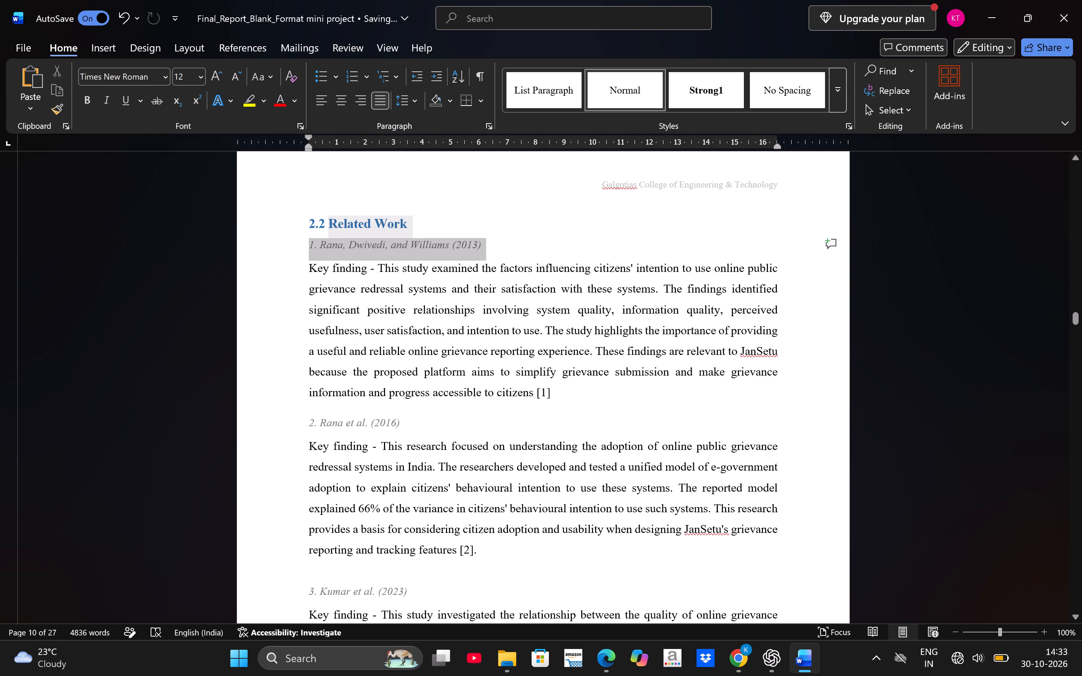
pyautogui.moveTo(350, 241); pyautogui.dragTo(351, 245)
pyautogui.hotkey('ctrl', 'b')
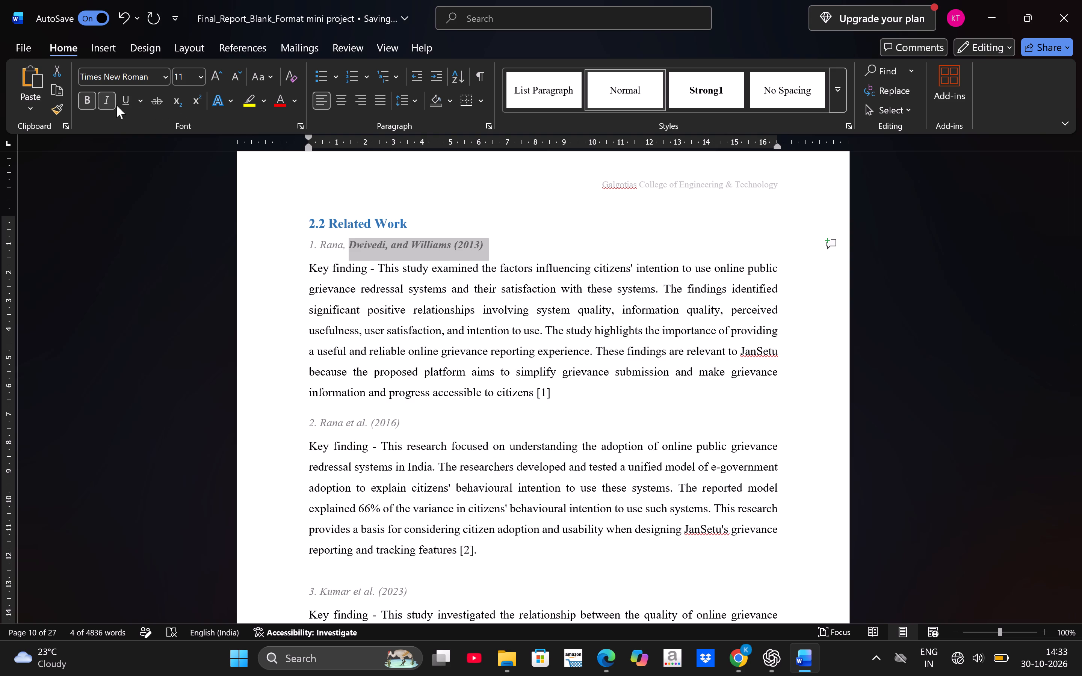
pyautogui.click(296, 103)
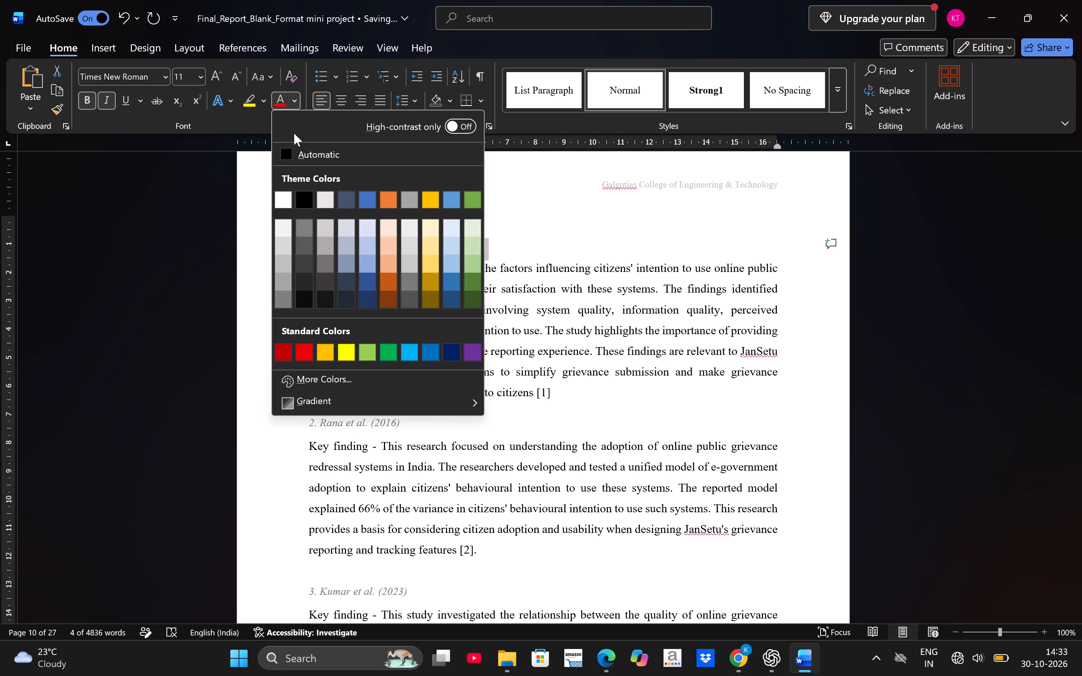
pyautogui.click(301, 198)
pyautogui.click(334, 290)
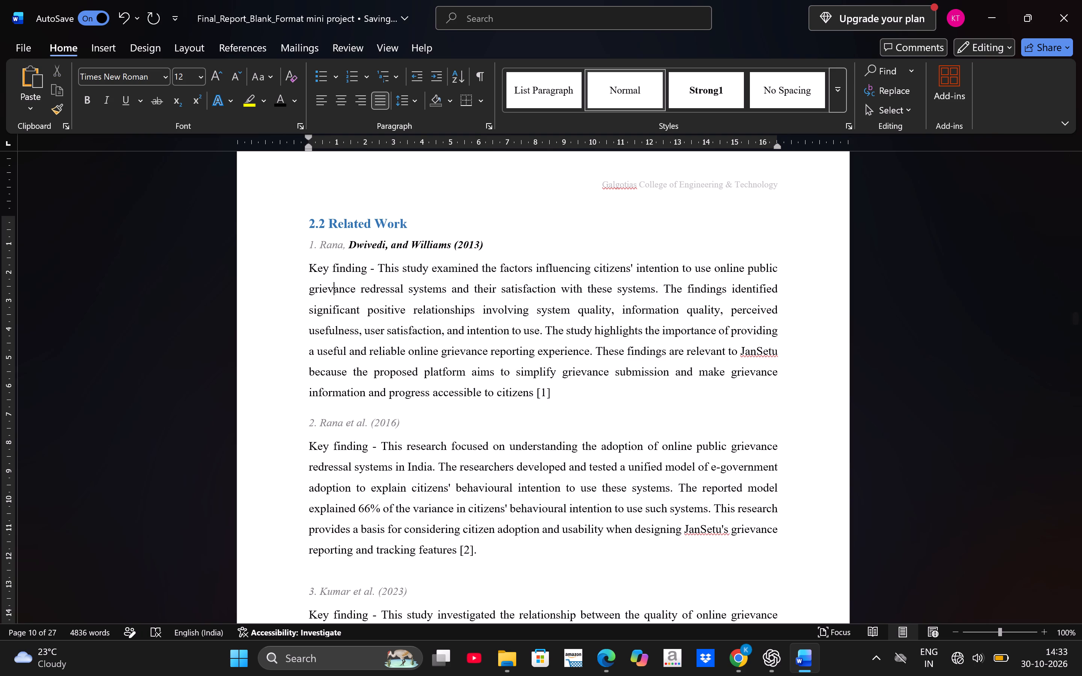
# Colour the "1. Rana" part of the first Related Work subheading black as well.
pyautogui.moveTo(345, 249); pyautogui.dragTo(326, 248)
pyautogui.moveTo(326, 248); pyautogui.dragTo(306, 248)
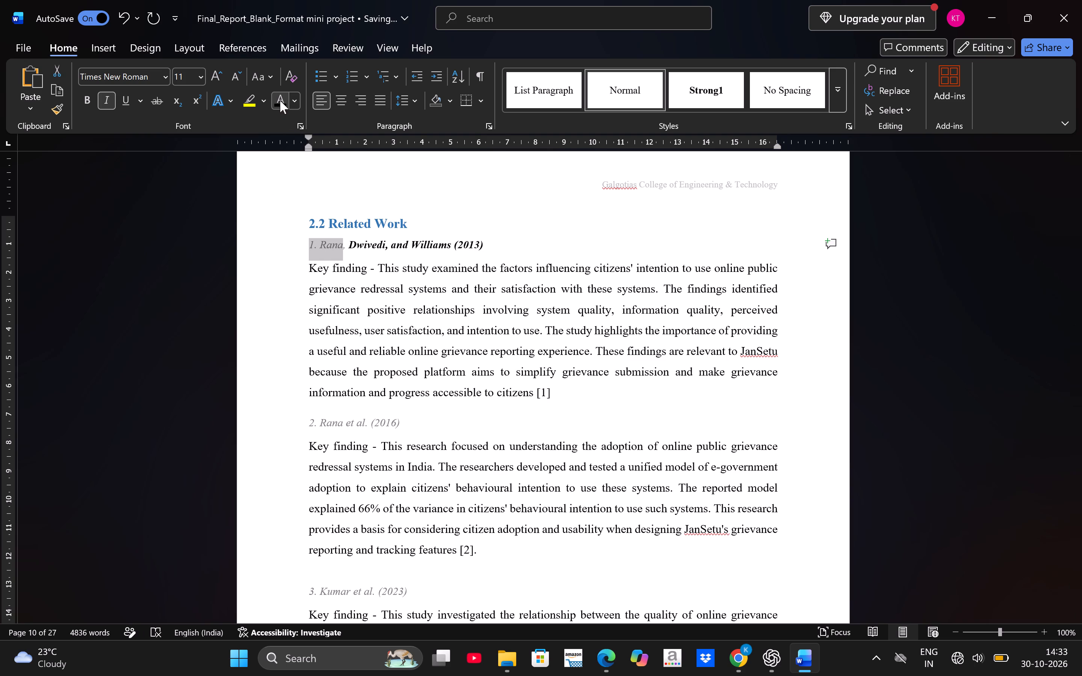
pyautogui.click(280, 100)
pyautogui.click(384, 327)
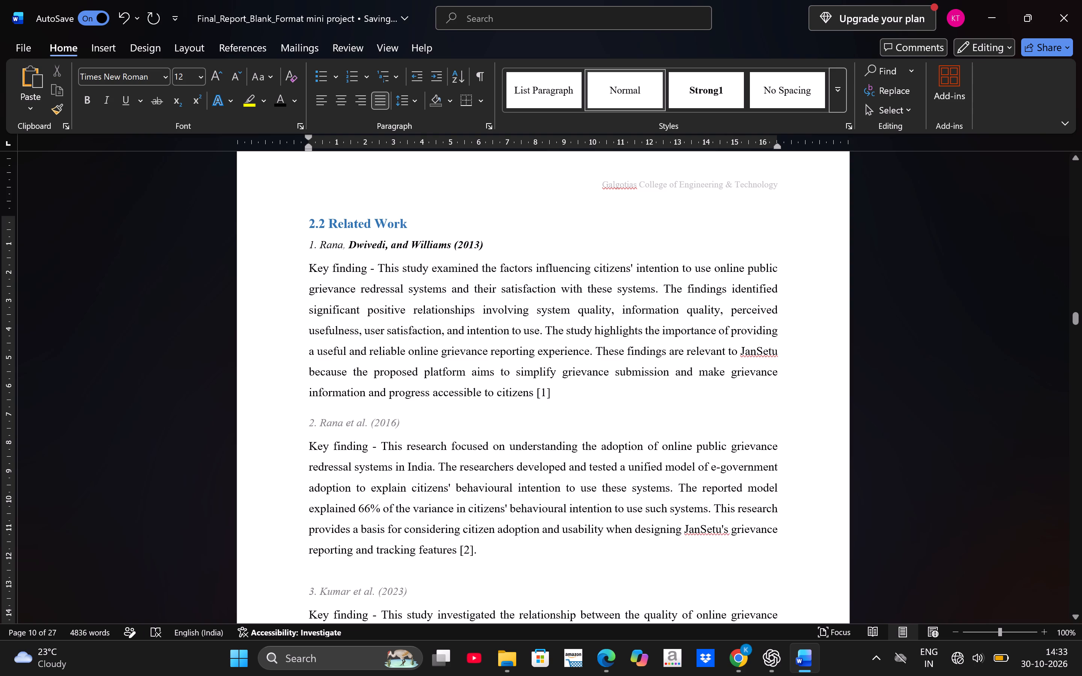
# Align the text of rows 1 to 4 in the Literature Survey table to the top centre of their cells.
pyautogui.scroll(-1, 384, 327)
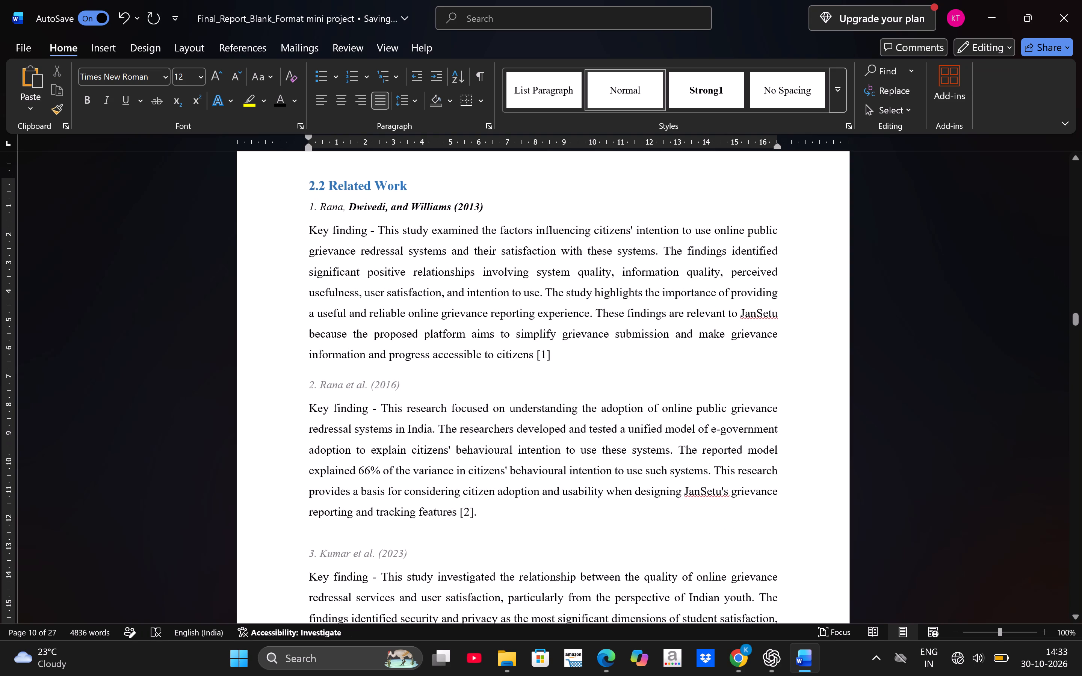
pyautogui.scroll(-2, 384, 327)
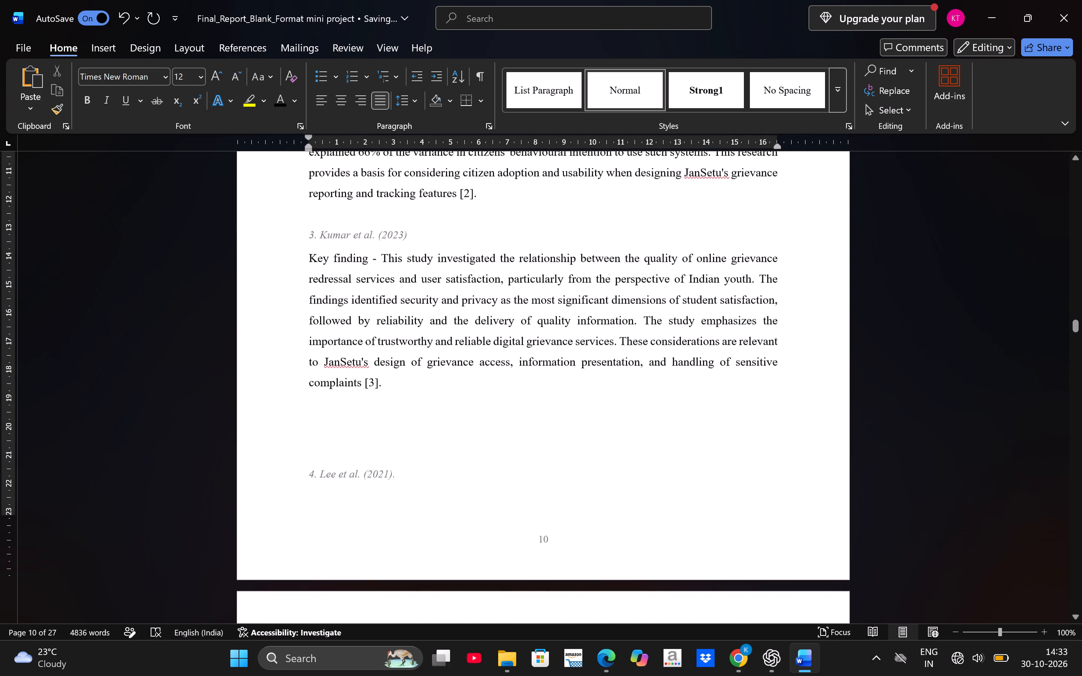
pyautogui.scroll(-2, 384, 327)
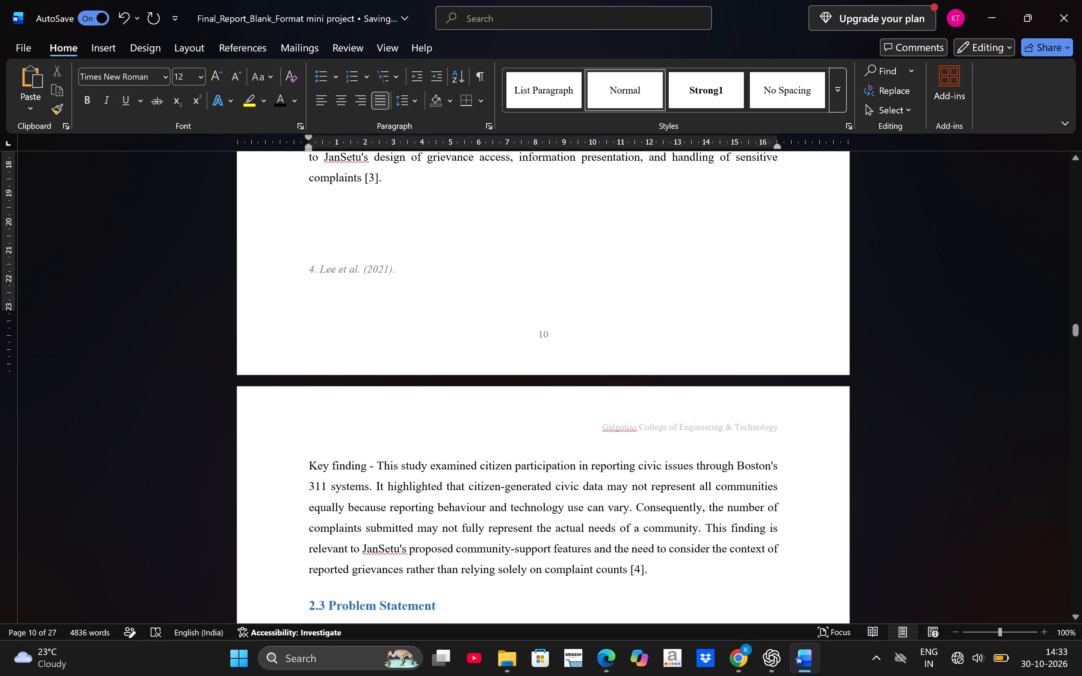
pyautogui.scroll(-2, 337, 212)
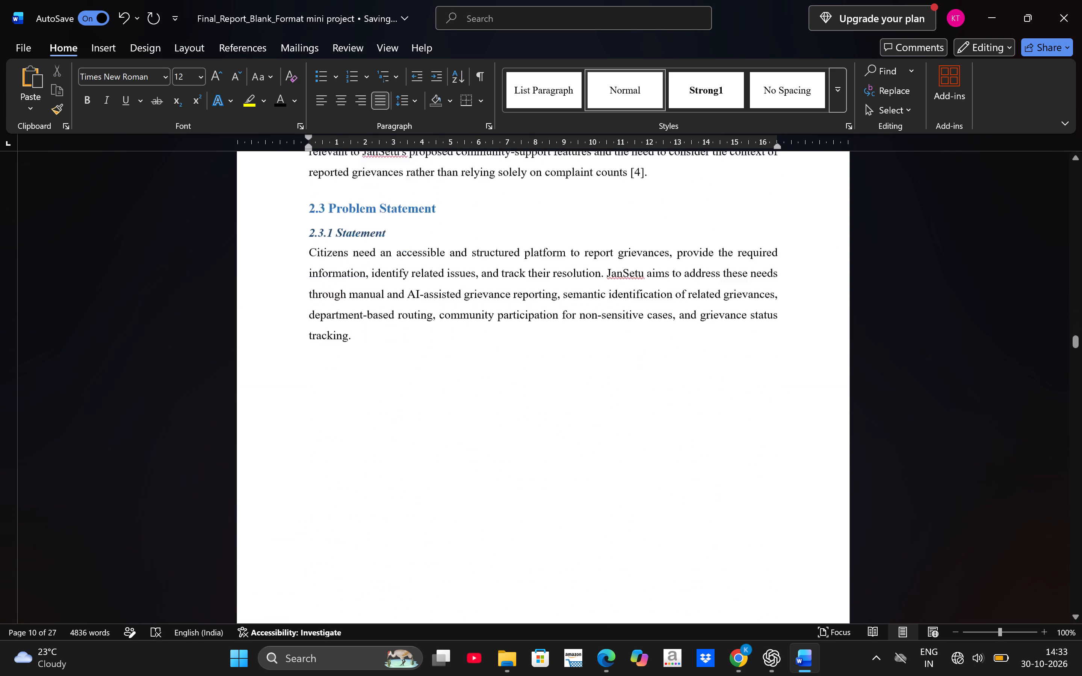
pyautogui.scroll(-2, 337, 212)
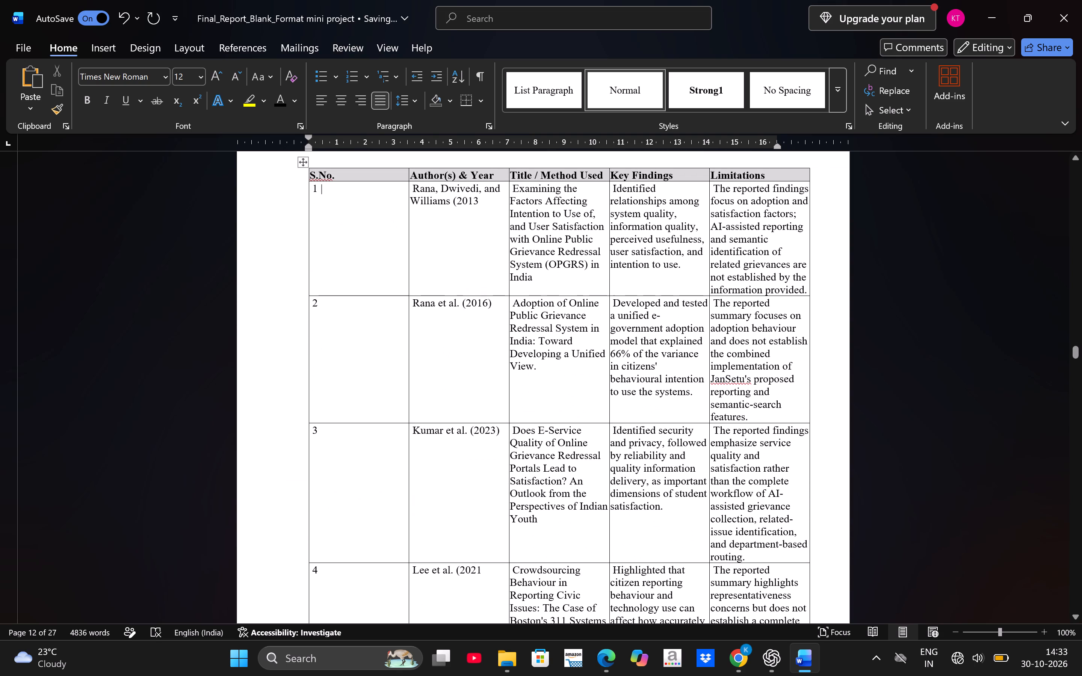
pyautogui.moveTo(329, 189); pyautogui.dragTo(722, 454)
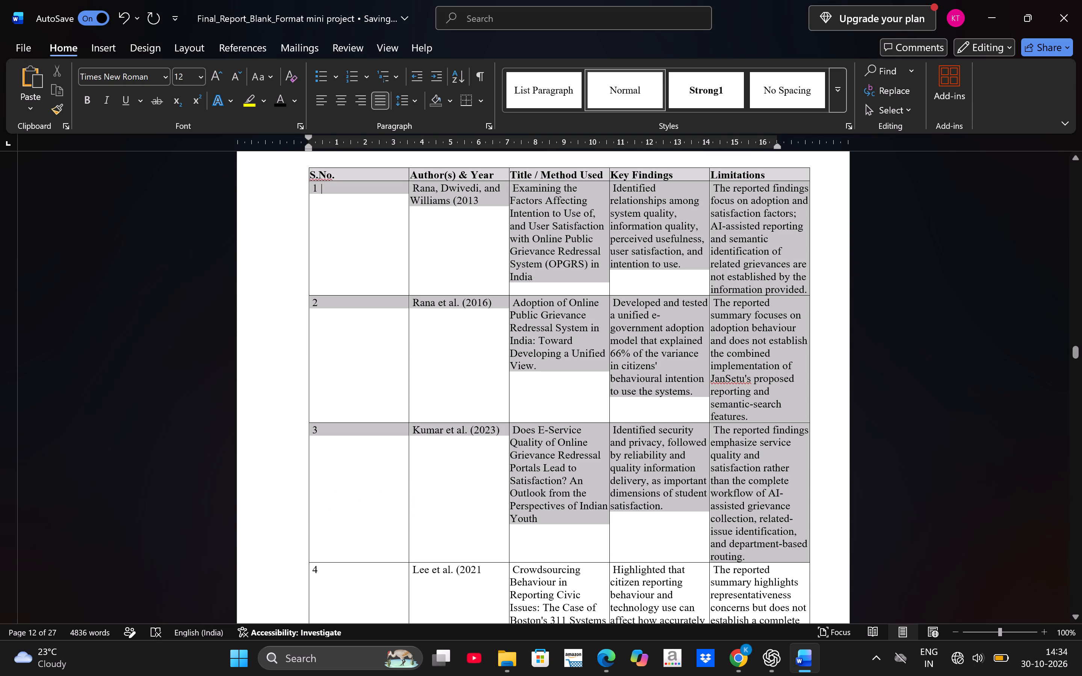
pyautogui.moveTo(722, 454); pyautogui.dragTo(728, 510)
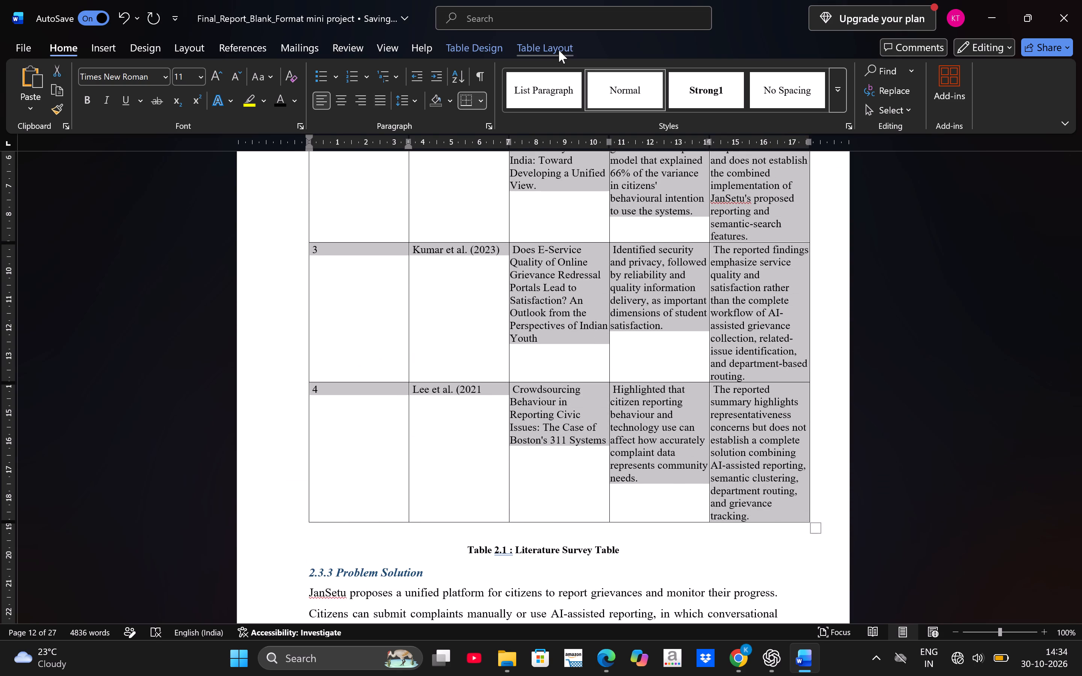
pyautogui.click(559, 50)
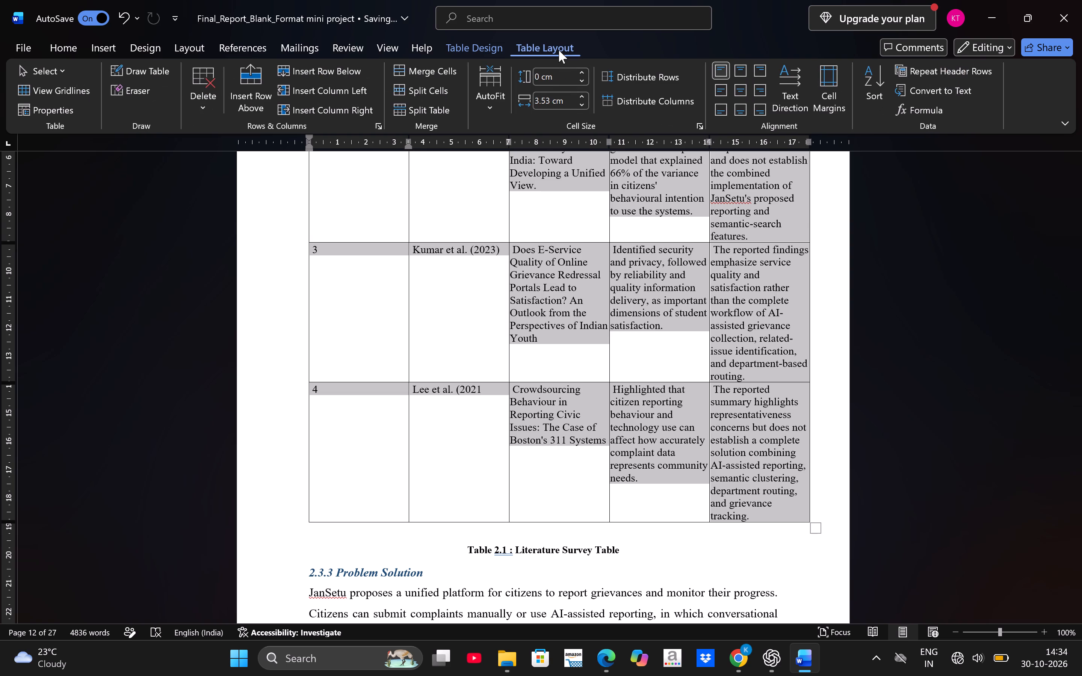
pyautogui.click(740, 72)
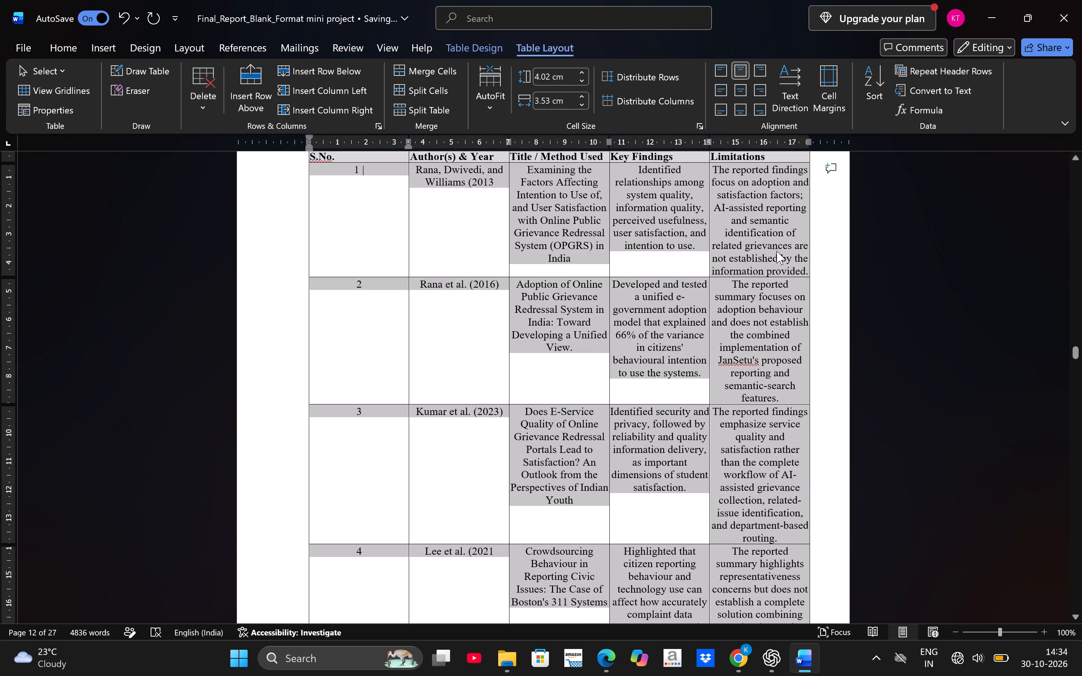
pyautogui.click(807, 258)
pyautogui.scroll(-2, 588, 392)
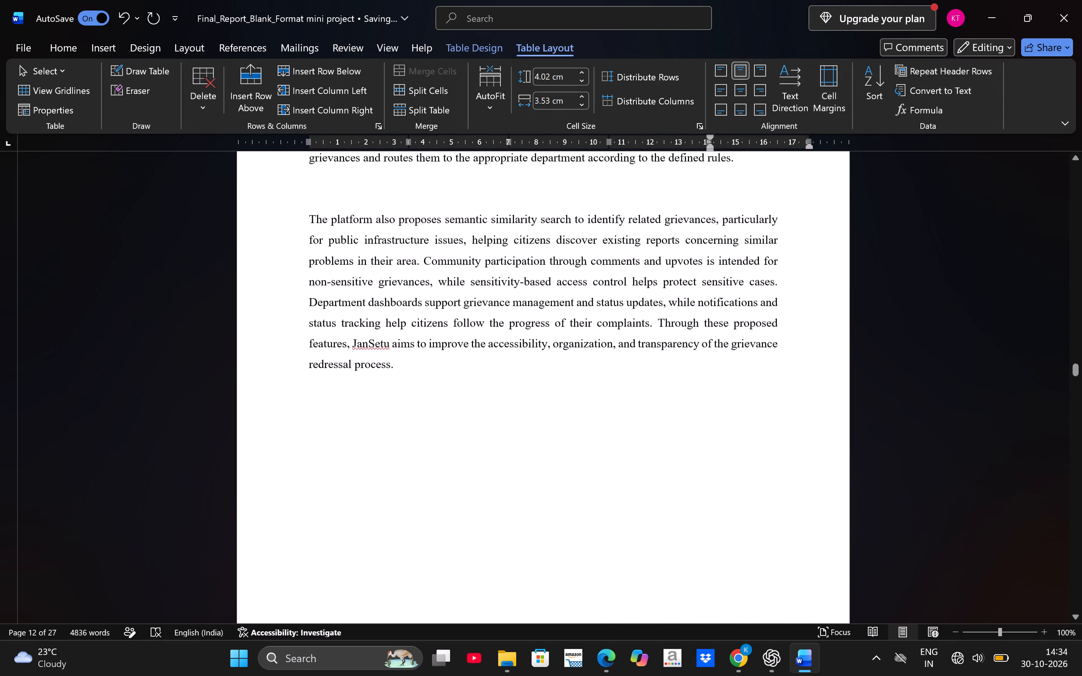
pyautogui.scroll(-4, 588, 392)
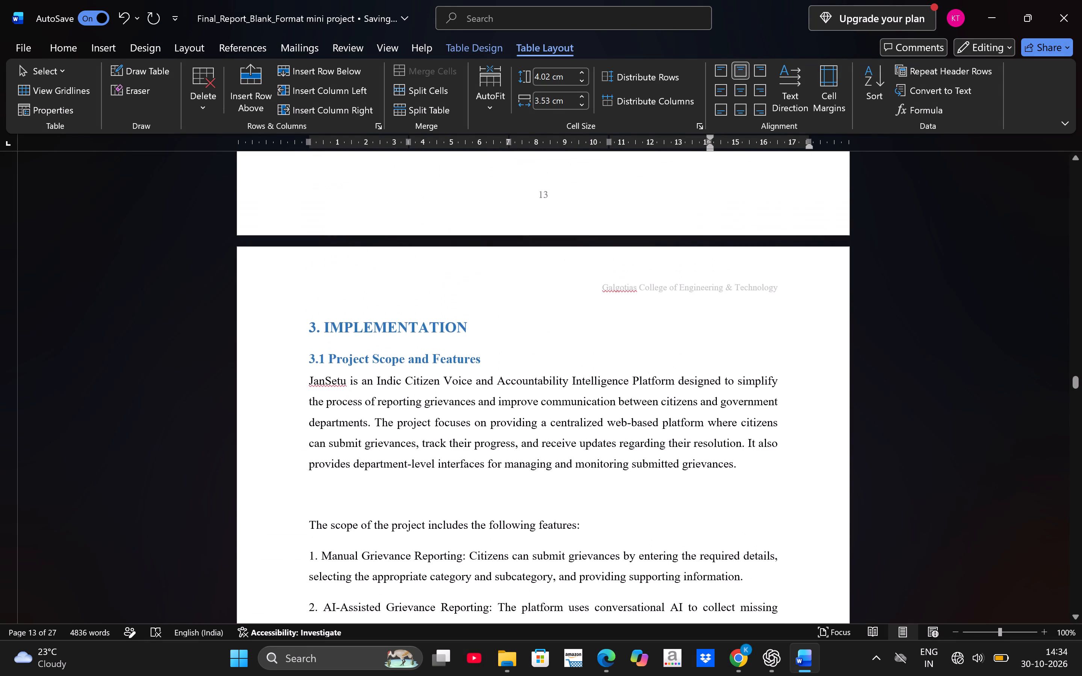
pyautogui.scroll(-3, 588, 392)
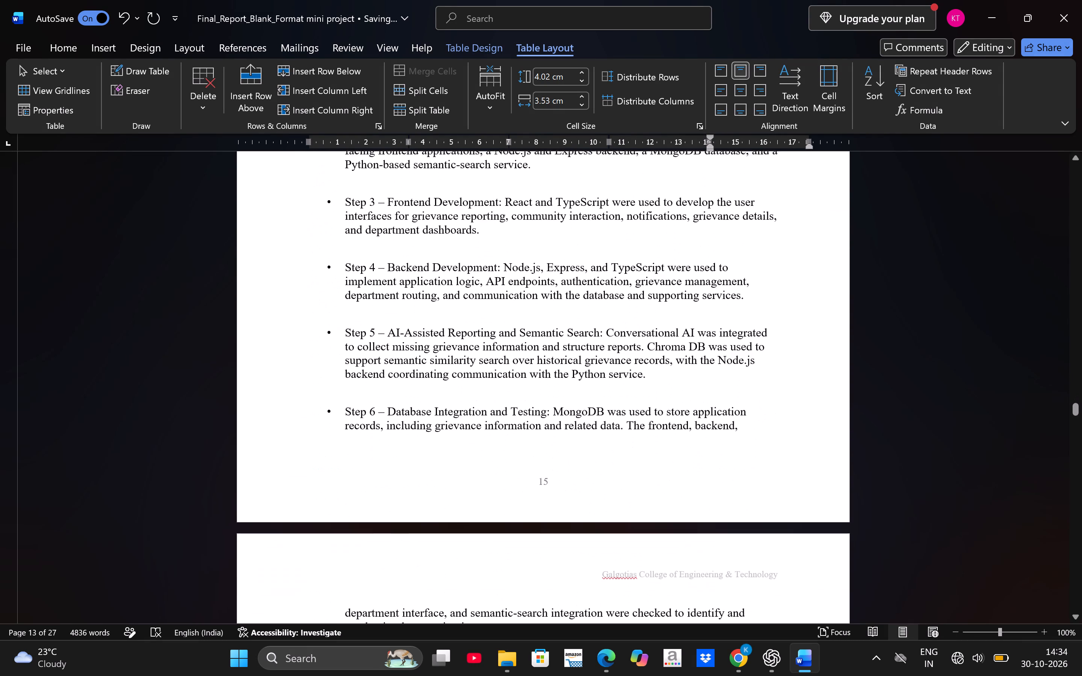
pyautogui.scroll(-2, 588, 392)
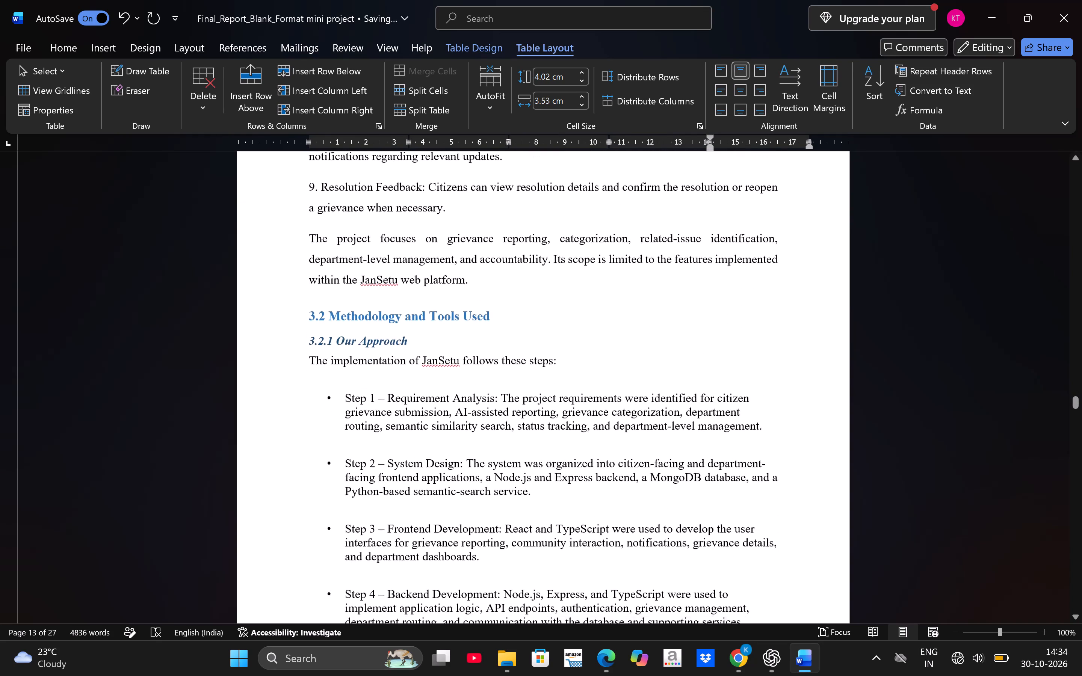
pyautogui.scroll(-2, 588, 392)
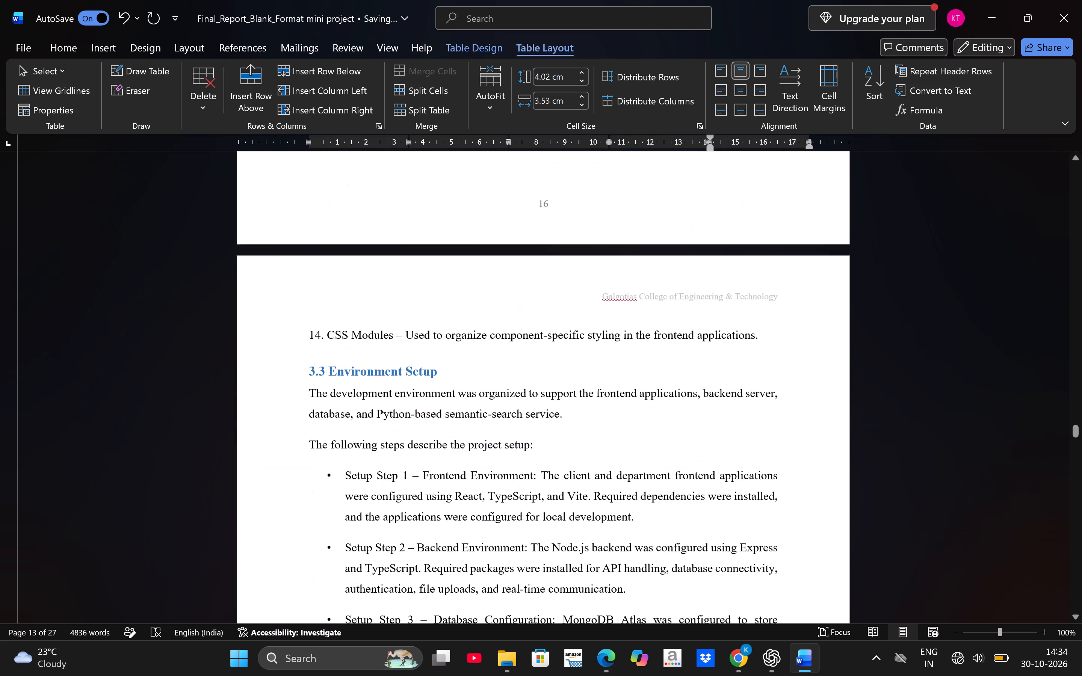
pyautogui.scroll(5, 588, 392)
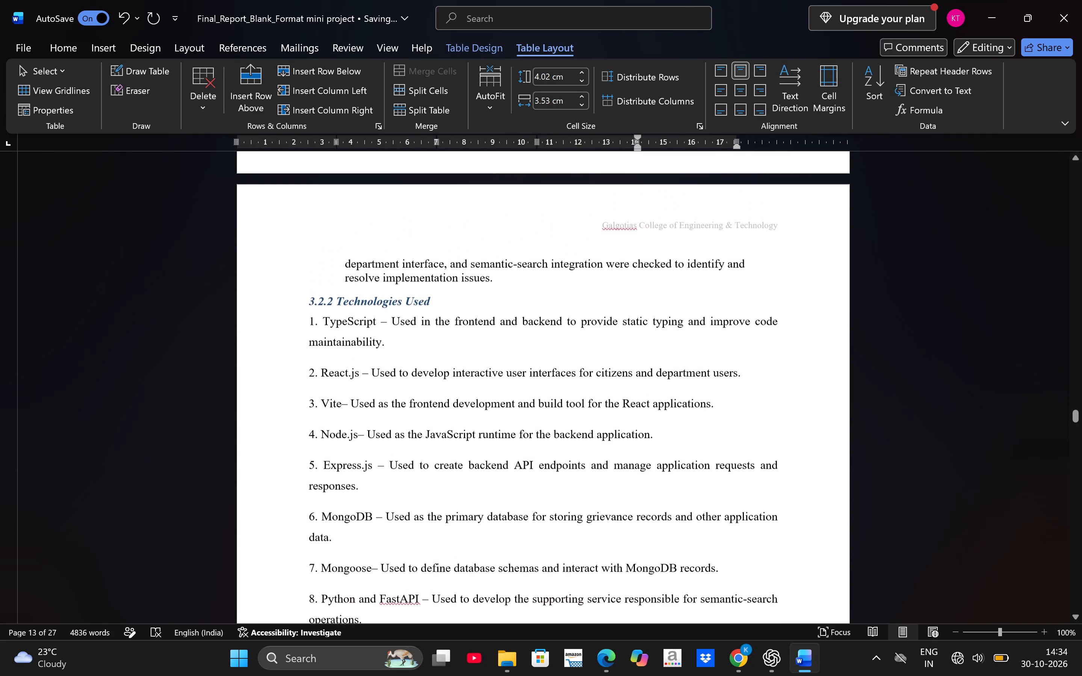
pyautogui.scroll(2, 588, 392)
pyautogui.scroll(-1, 588, 392)
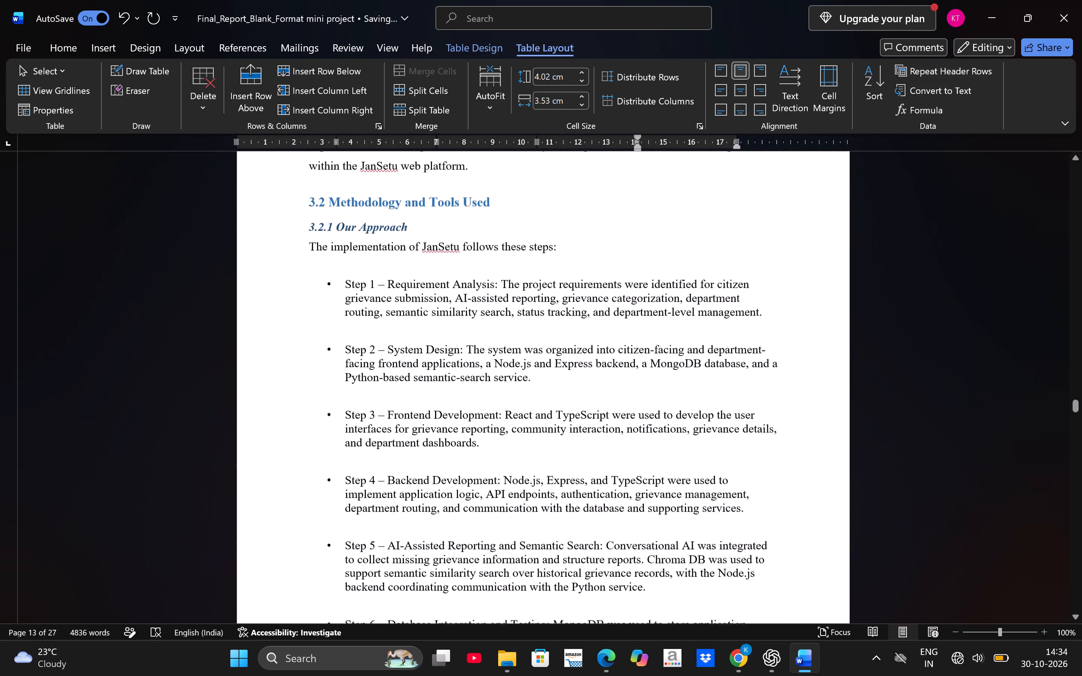
pyautogui.scroll(-2, 588, 392)
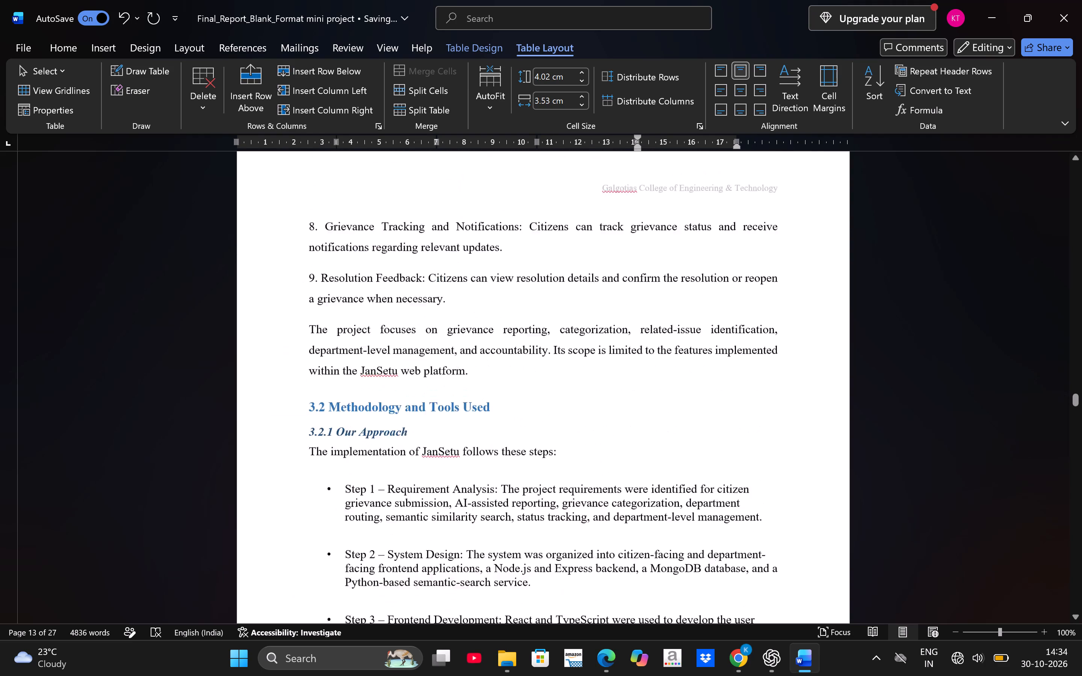
pyautogui.scroll(-2, 588, 392)
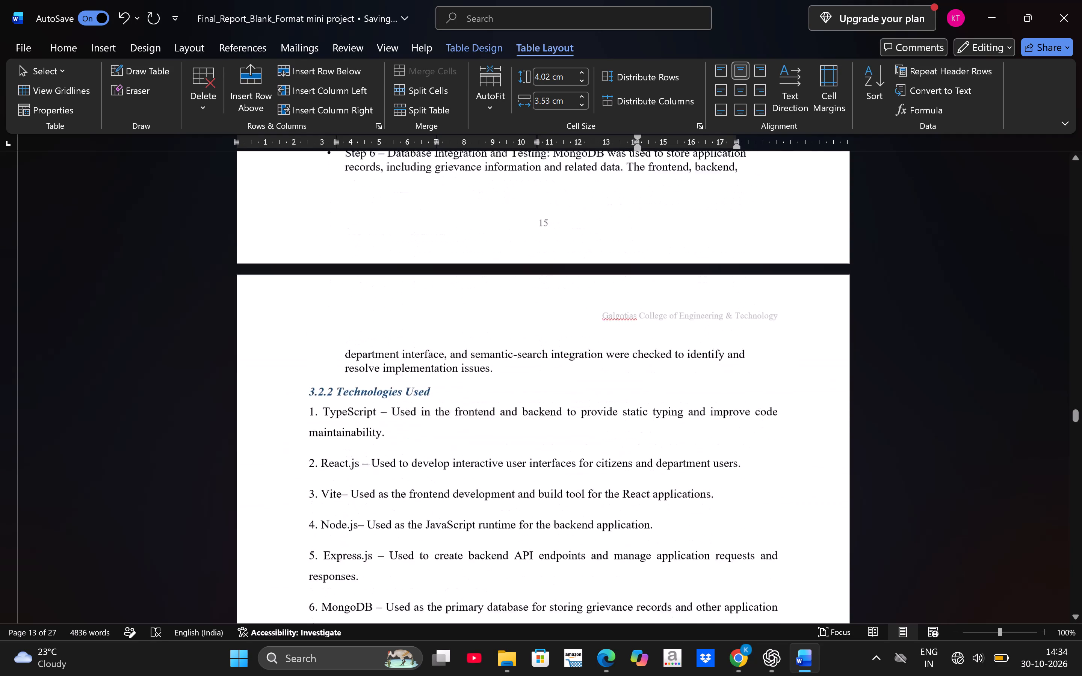
pyautogui.scroll(-1, 588, 392)
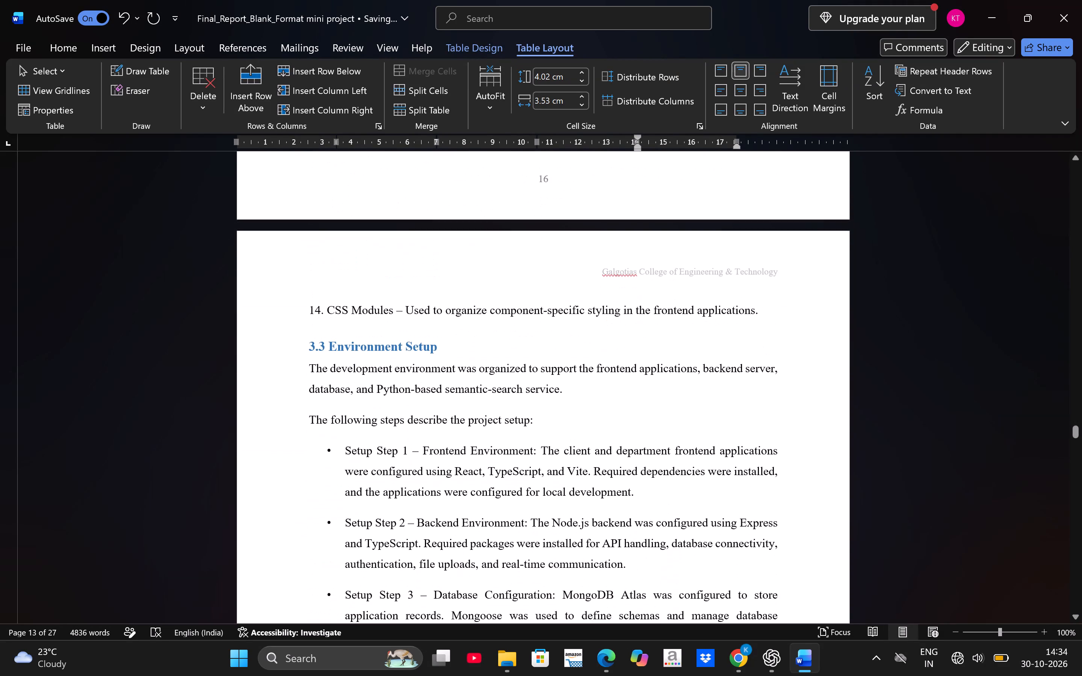
pyautogui.scroll(-1, 588, 392)
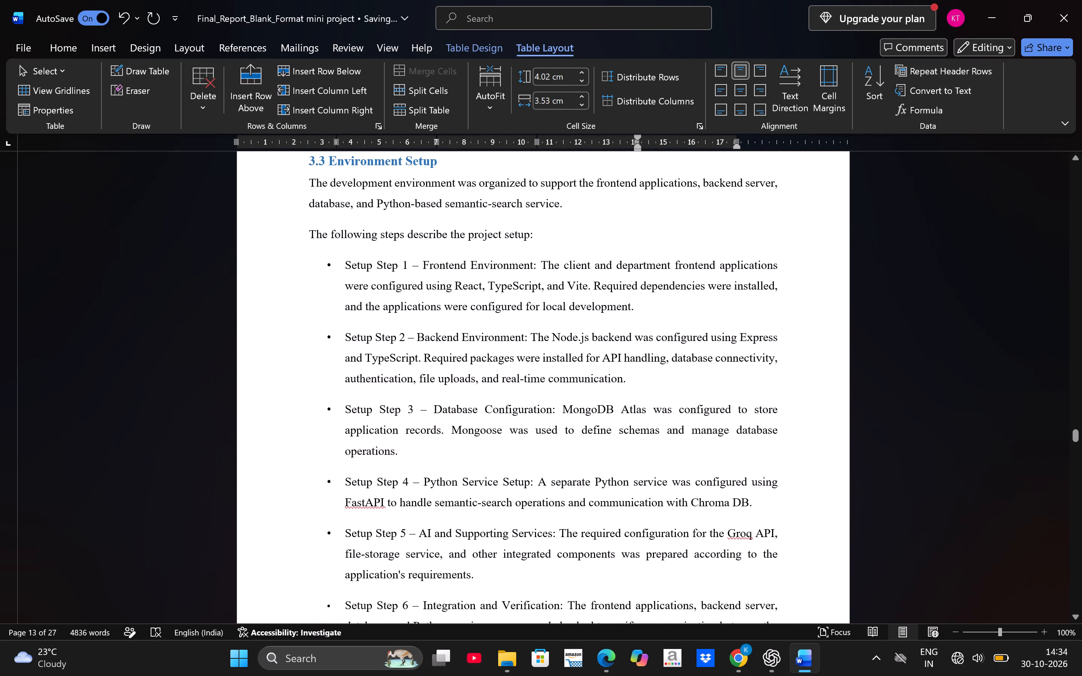
pyautogui.scroll(-2, 588, 392)
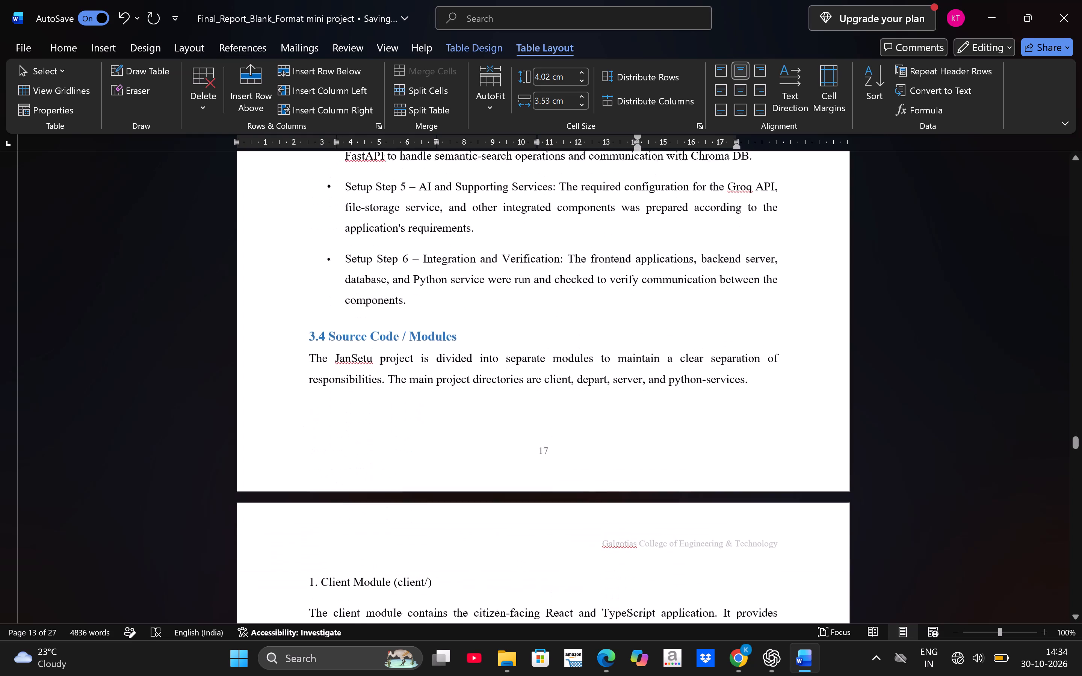
pyautogui.scroll(-3, 588, 392)
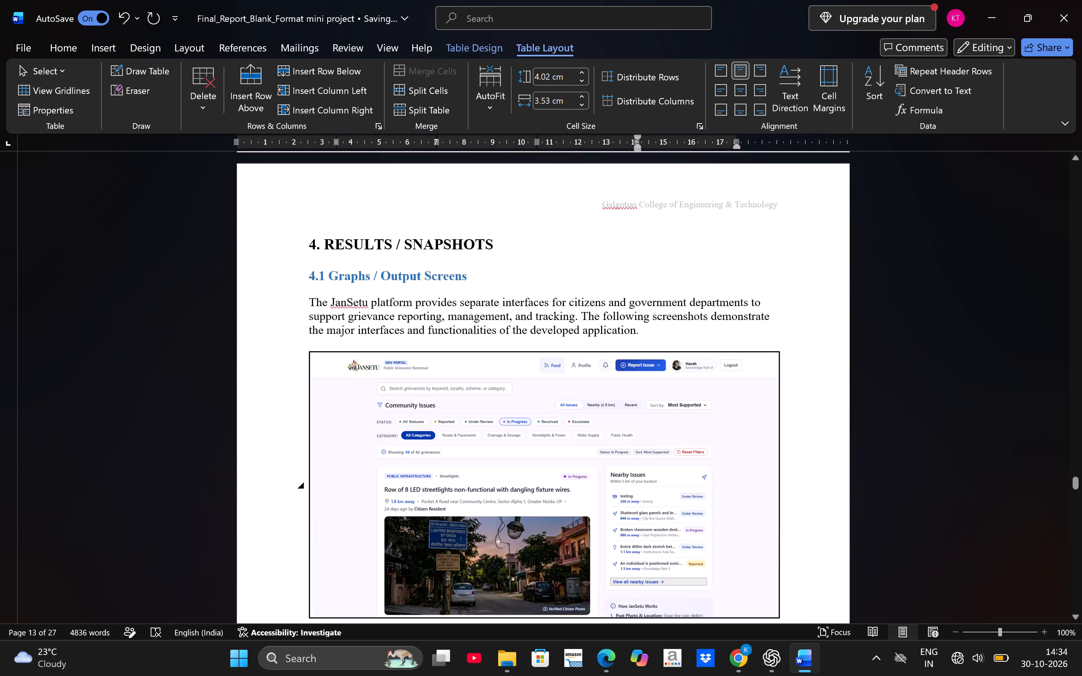
pyautogui.scroll(-2, 588, 392)
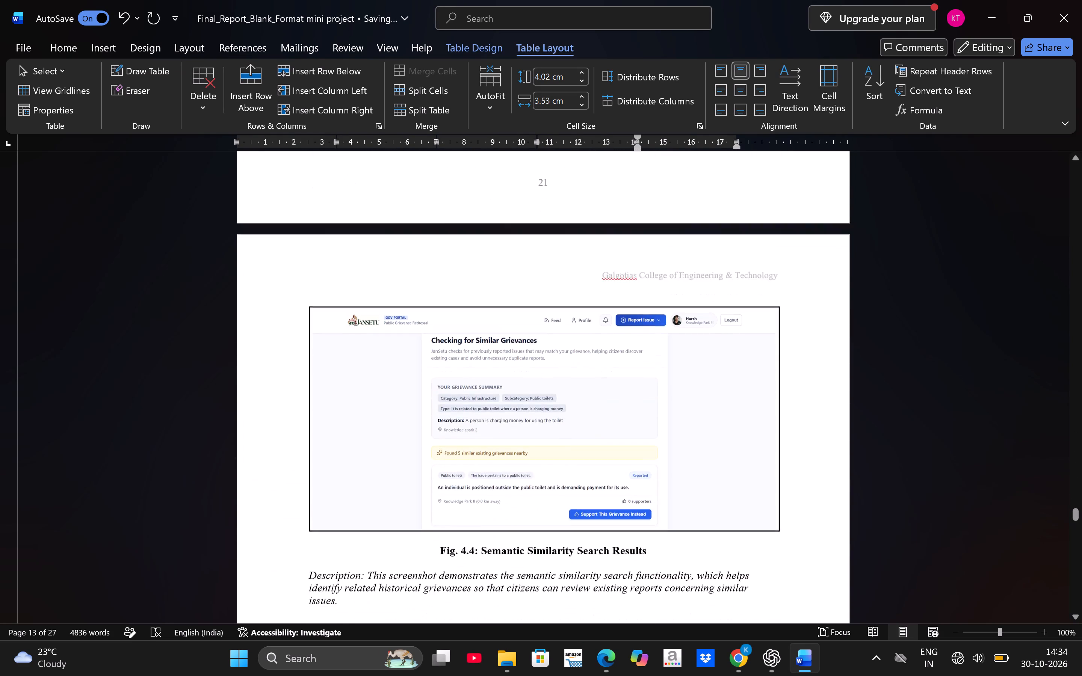